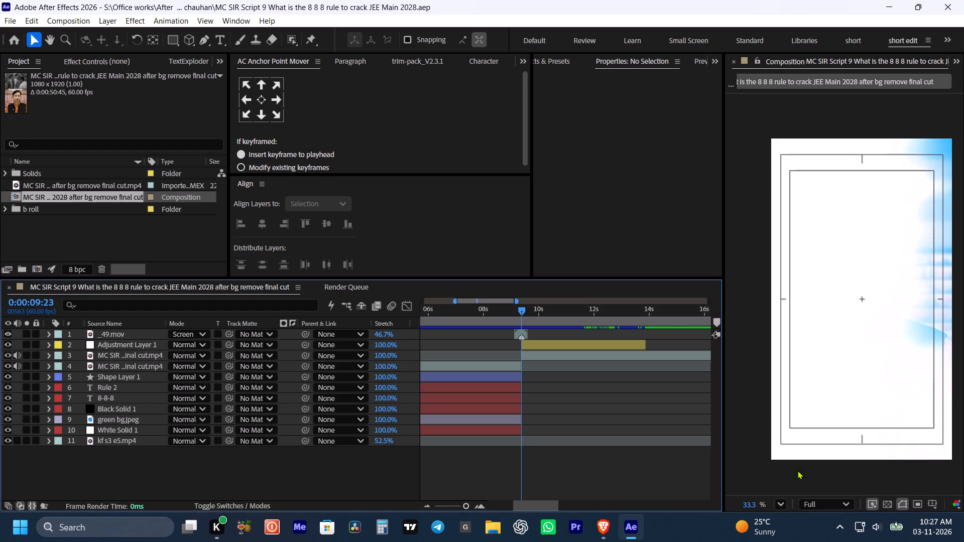
# Save the After Effects project.
pyautogui.hotkey('ctrl', 's')
# Preview the composition from 0:00, slightly widening the composition viewer during playback.
pyautogui.keyDown('alt'); pyautogui.scroll(-2, 539, 379); pyautogui.keyUp('alt')
pyautogui.press('space')
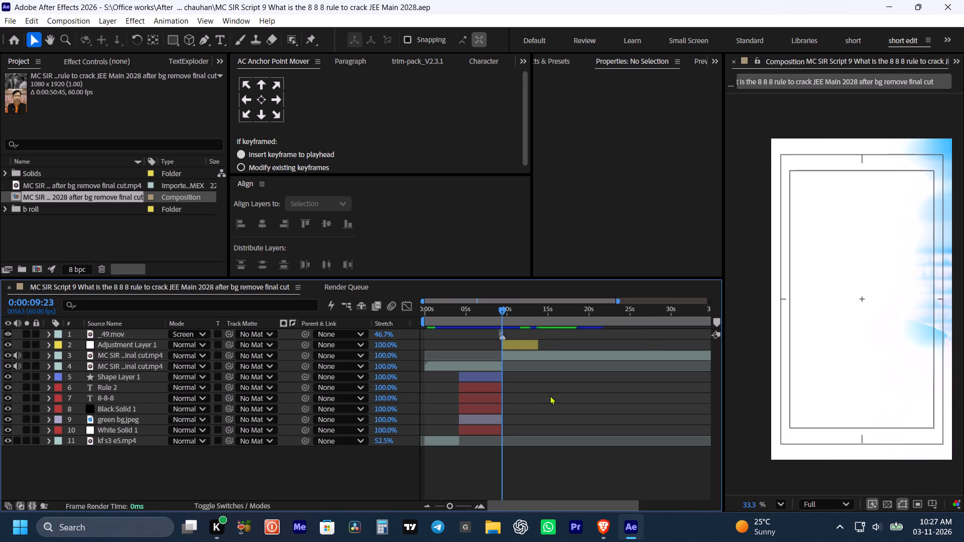
pyautogui.moveTo(546, 393); pyautogui.dragTo(578, 412)
pyautogui.moveTo(440, 312); pyautogui.dragTo(401, 318)
pyautogui.press('space')
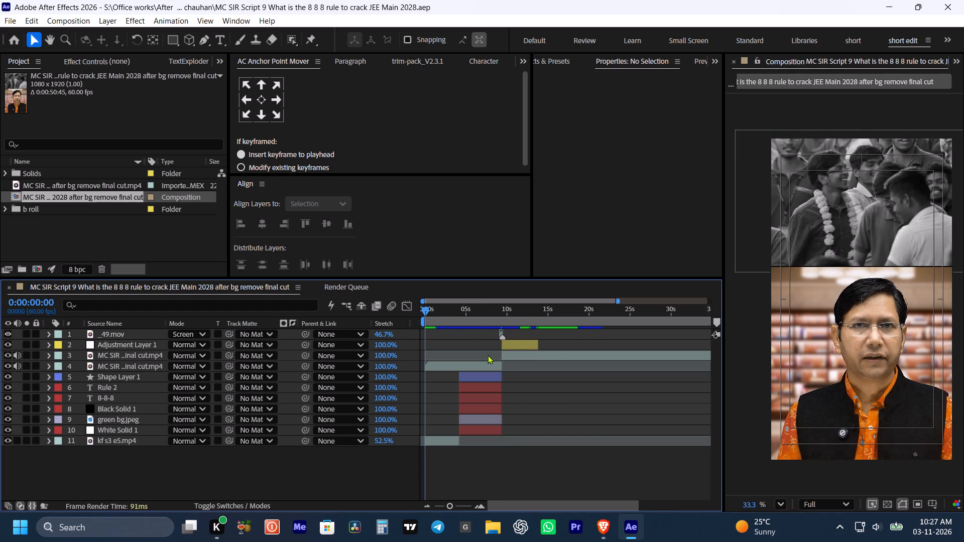
pyautogui.press('space')
pyautogui.click(528, 484)
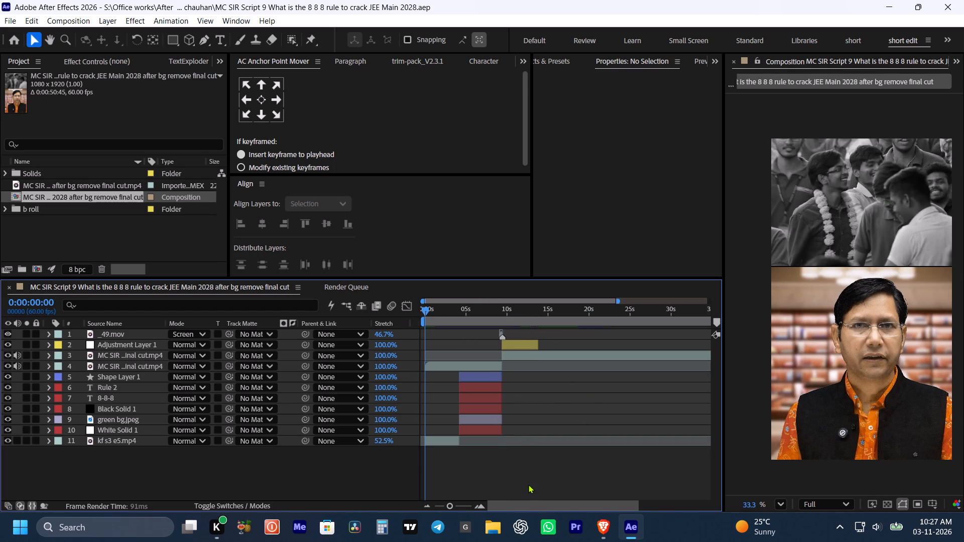
pyautogui.press('space')
pyautogui.moveTo(722, 293); pyautogui.dragTo(714, 292)
pyautogui.press('space')
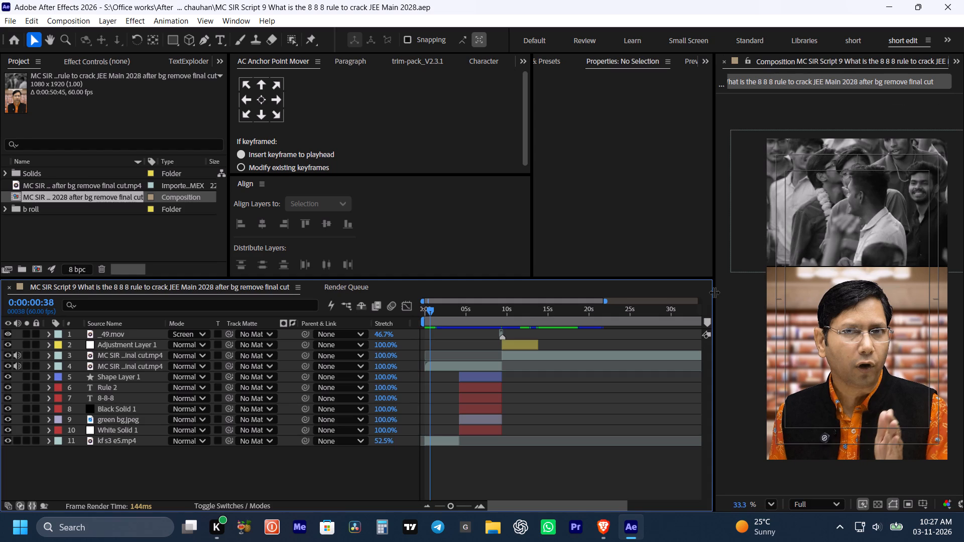
# Save the project again and leave no layer selected.
pyautogui.hotkey('ctrl', 's')
pyautogui.hotkey('ctrl', 's')
pyautogui.click(460, 474)
# Play through the opening b-roll and the Rule 8-8-8 section, up to just before the _49.mov transition.
pyautogui.press('space')
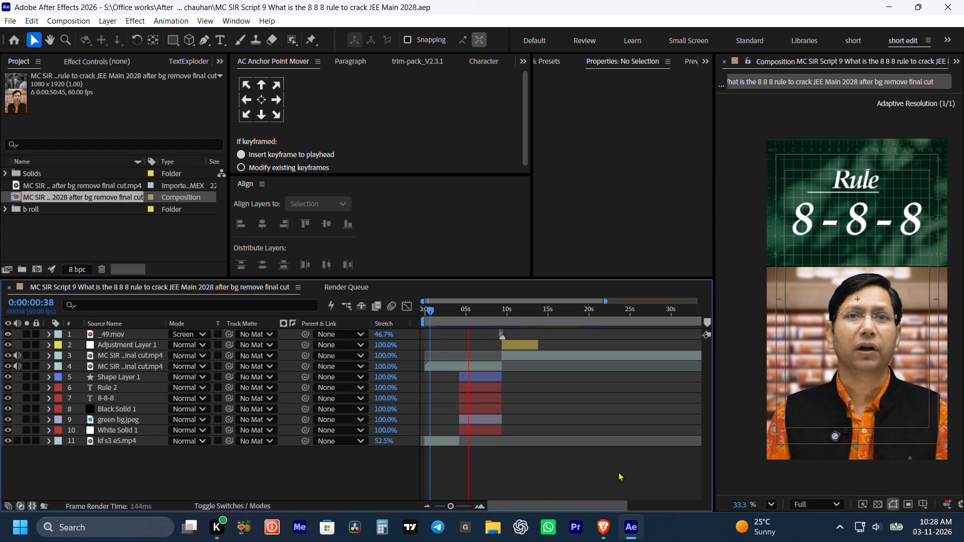
pyautogui.press('space')
pyautogui.press('space')
pyautogui.scroll(2, 527, 405)
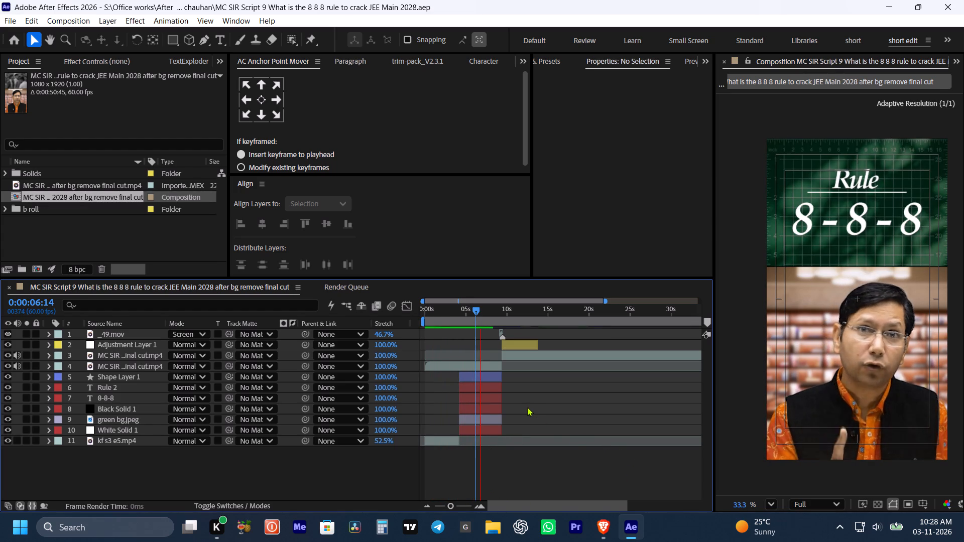
pyautogui.press('space')
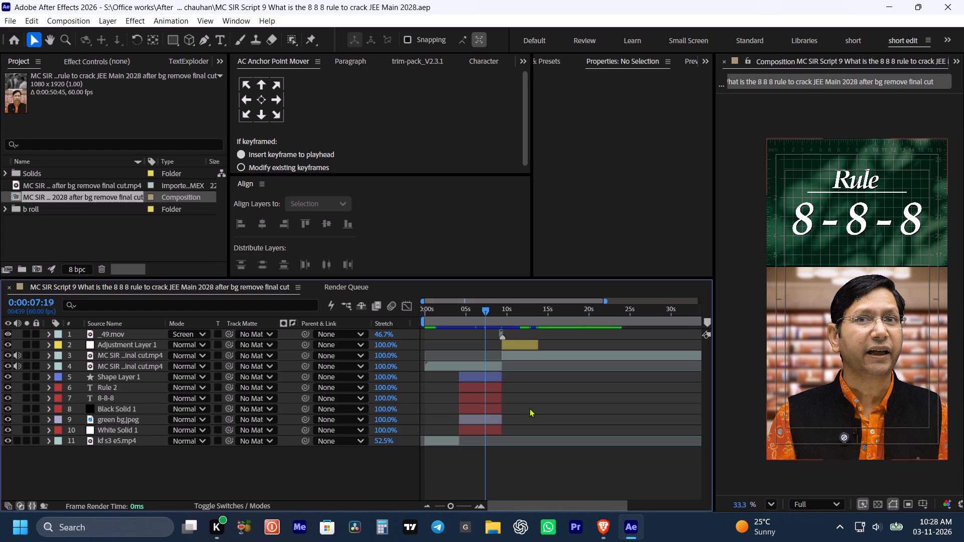
pyautogui.press('space')
pyautogui.press('space')
pyautogui.press('space')
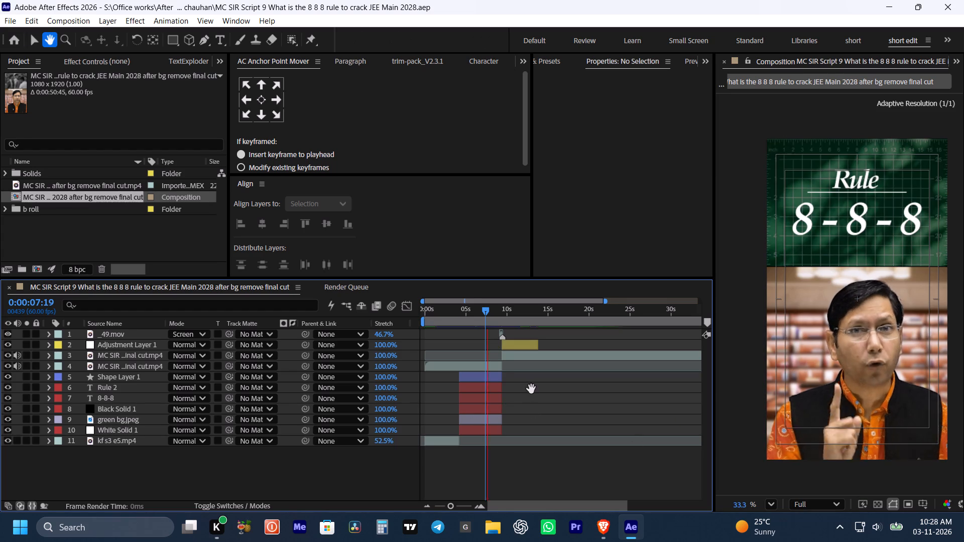
pyautogui.moveTo(531, 387); pyautogui.dragTo(523, 387)
pyautogui.keyDown('alt'); pyautogui.scroll(1, 470, 372); pyautogui.keyUp('alt')
pyautogui.press('space')
pyautogui.moveTo(555, 398); pyautogui.dragTo(517, 401)
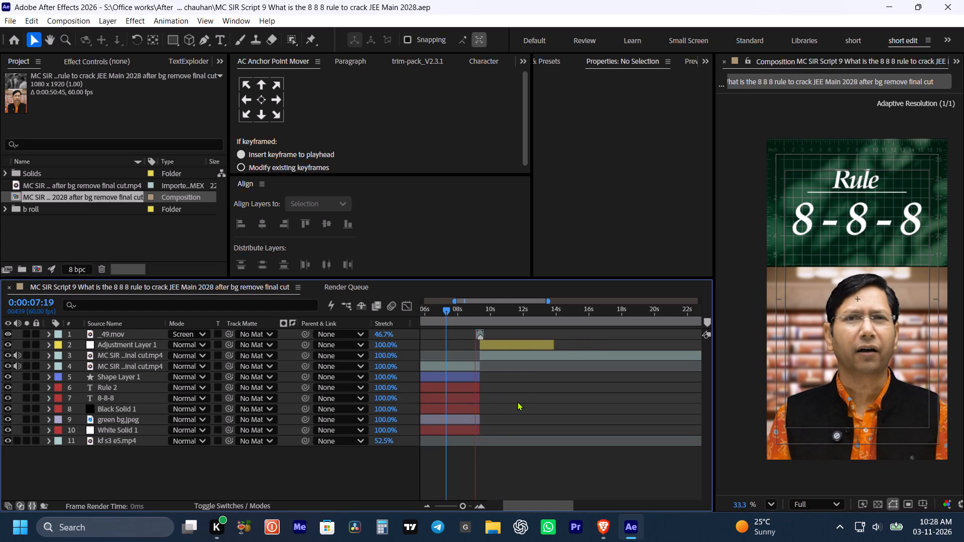
pyautogui.press('space')
# Purge all cache.
pyautogui.click(30, 16)
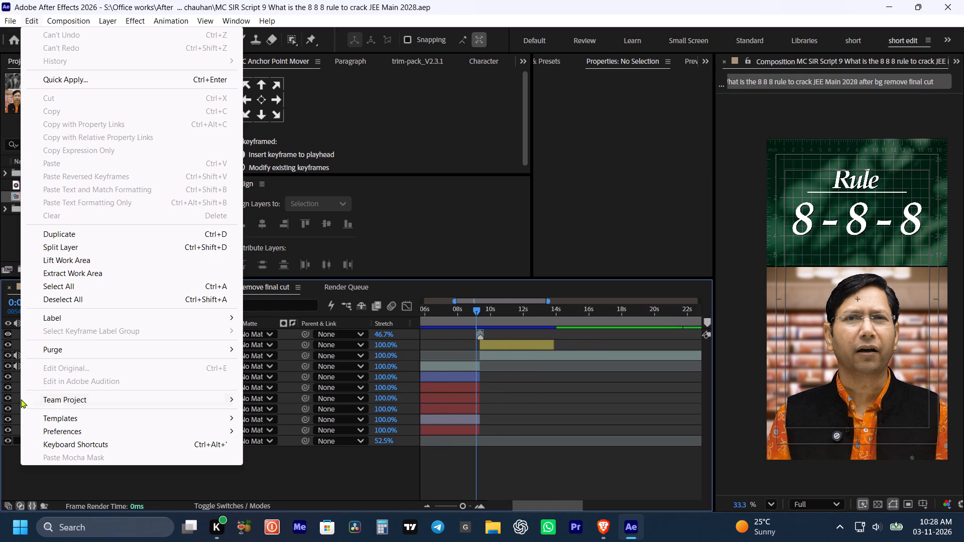
pyautogui.click(95, 344)
pyautogui.click(326, 348)
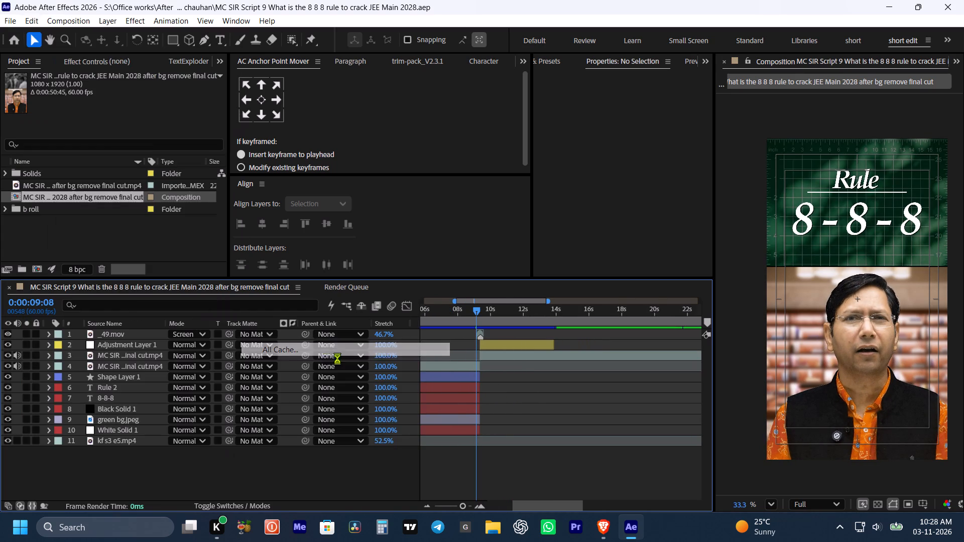
pyautogui.click(534, 279)
# Switch to WhatsApp.
pyautogui.click(555, 532)
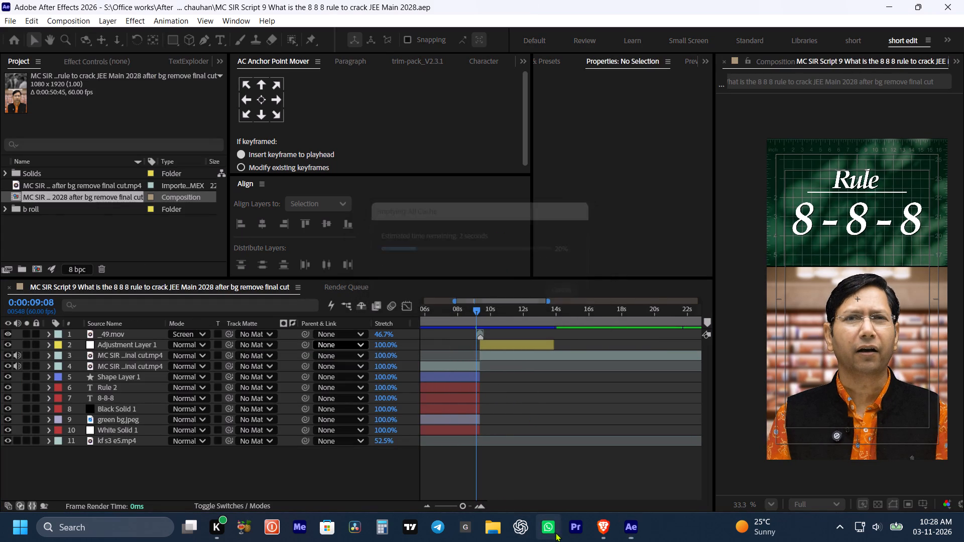
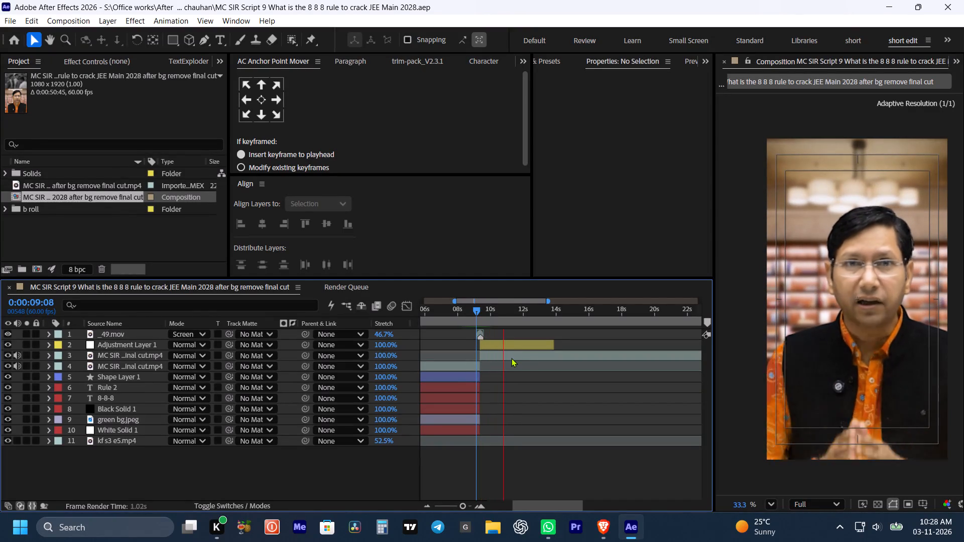
# Play the section after the _49.mov transition, from about 0:00:09:08 to 0:00:12:13.
pyautogui.press('space')
pyautogui.press('space')
pyautogui.press('space')
pyautogui.press('space')
pyautogui.press('space')
pyautogui.press('space')
pyautogui.press('space')
pyautogui.moveTo(536, 380); pyautogui.dragTo(524, 384)
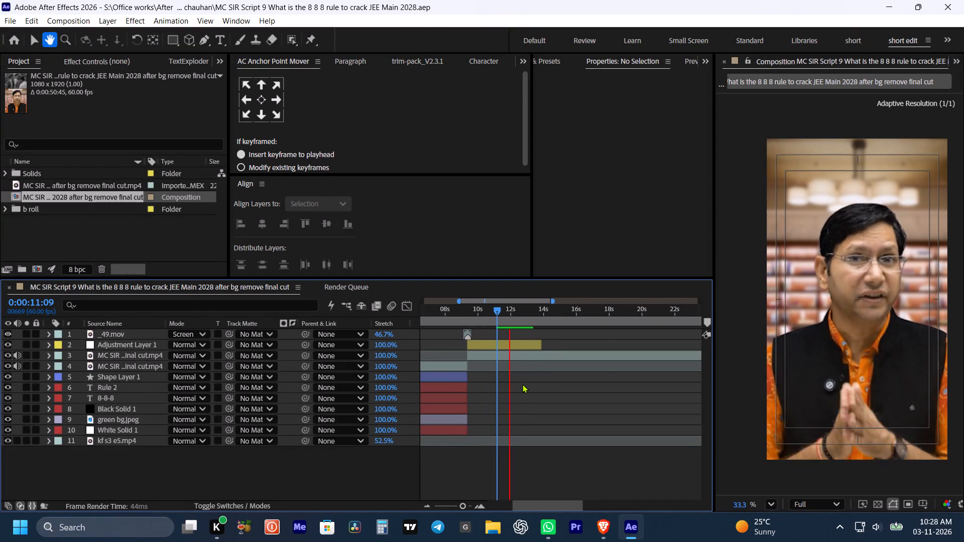
pyautogui.press('space')
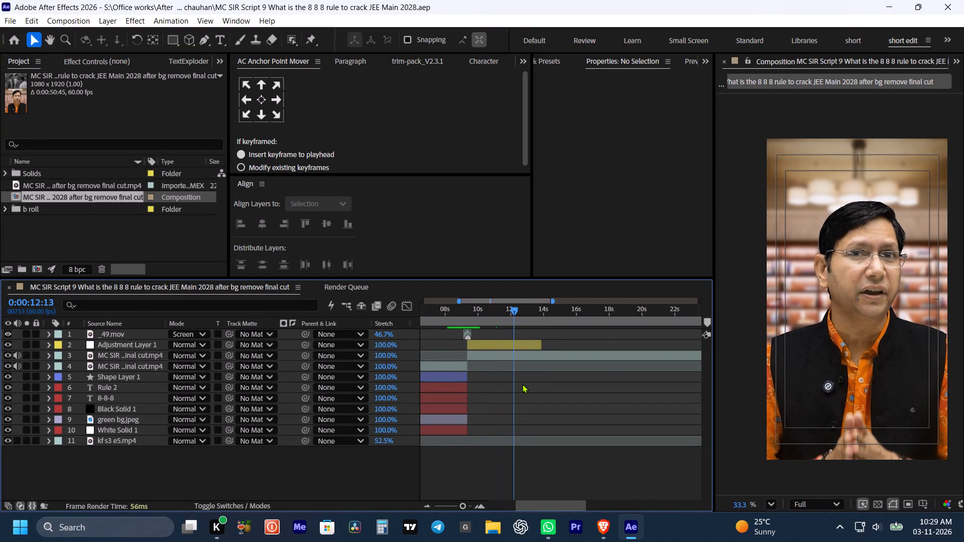
# Save the project.
pyautogui.hotkey('ctrl', 's')
pyautogui.hotkey('ctrl', 's')
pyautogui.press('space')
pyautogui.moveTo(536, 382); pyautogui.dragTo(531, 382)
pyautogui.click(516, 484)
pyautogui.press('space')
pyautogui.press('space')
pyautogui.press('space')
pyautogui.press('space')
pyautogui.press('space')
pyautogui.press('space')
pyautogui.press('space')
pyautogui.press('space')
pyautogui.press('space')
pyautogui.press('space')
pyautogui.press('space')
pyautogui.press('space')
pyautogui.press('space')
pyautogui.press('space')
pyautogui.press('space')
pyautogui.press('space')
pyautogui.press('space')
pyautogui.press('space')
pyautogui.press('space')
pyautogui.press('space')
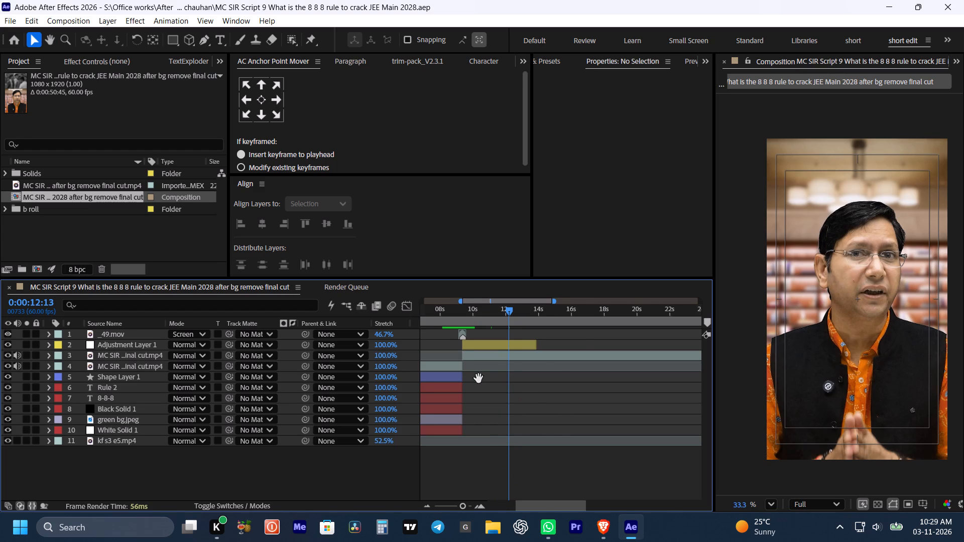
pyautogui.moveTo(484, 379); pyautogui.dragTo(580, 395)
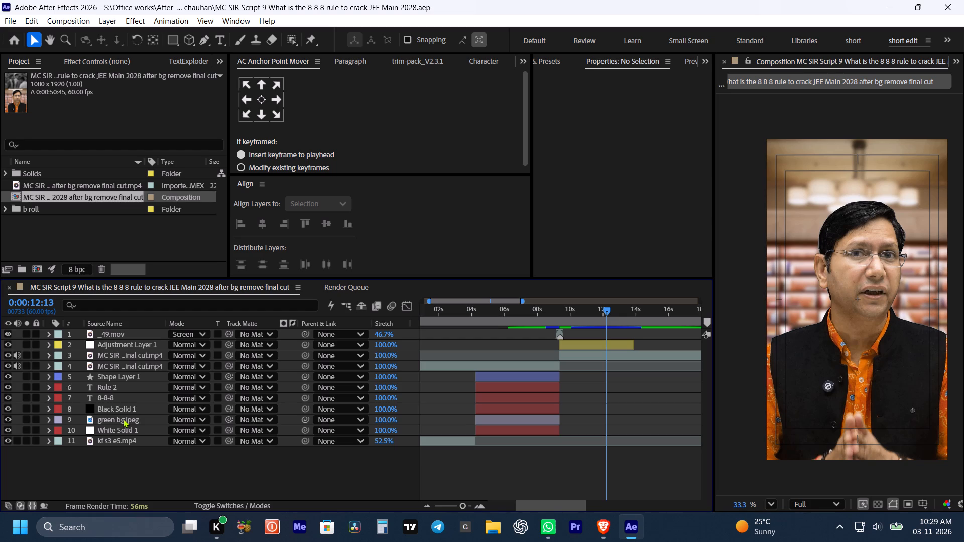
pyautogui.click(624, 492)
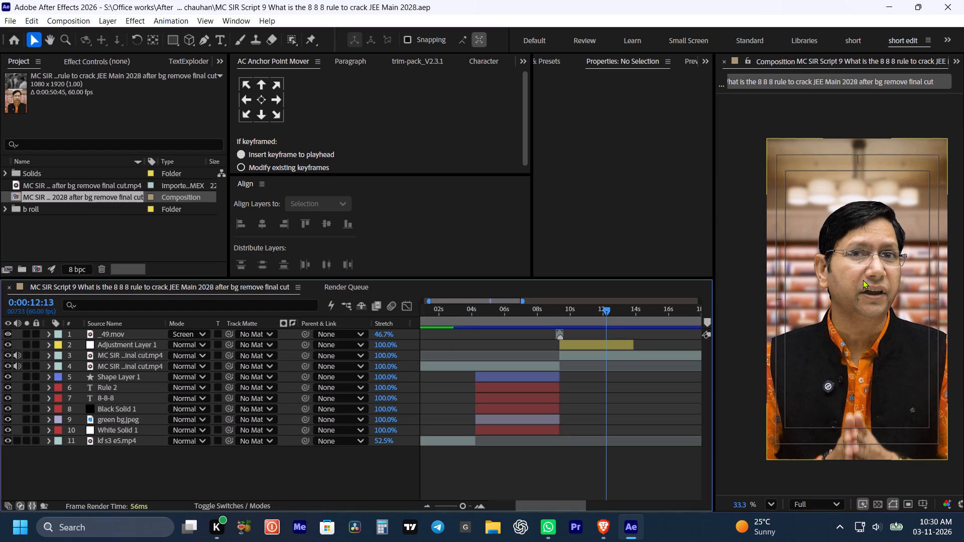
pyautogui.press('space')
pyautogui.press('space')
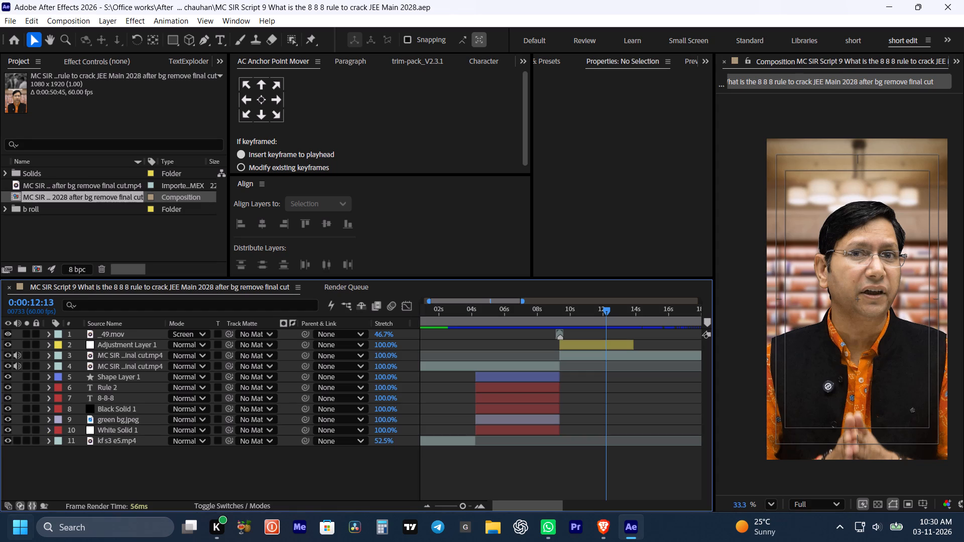
# Replay the stretch around the _49.mov transition, from about 0:00:08:29 into the following talking-head shot near 0:00:10:56.
pyautogui.click(545, 311)
pyautogui.press('space')
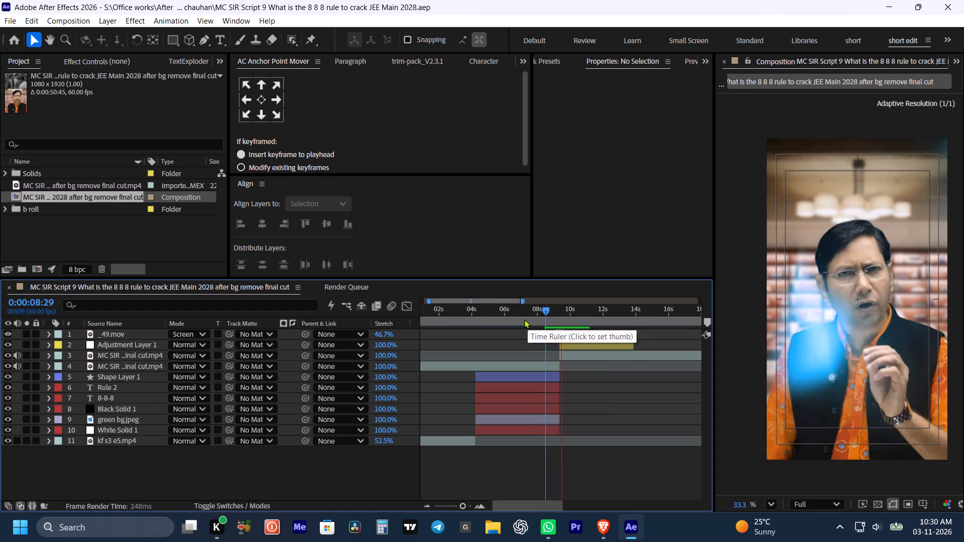
pyautogui.press('space')
pyautogui.press('space')
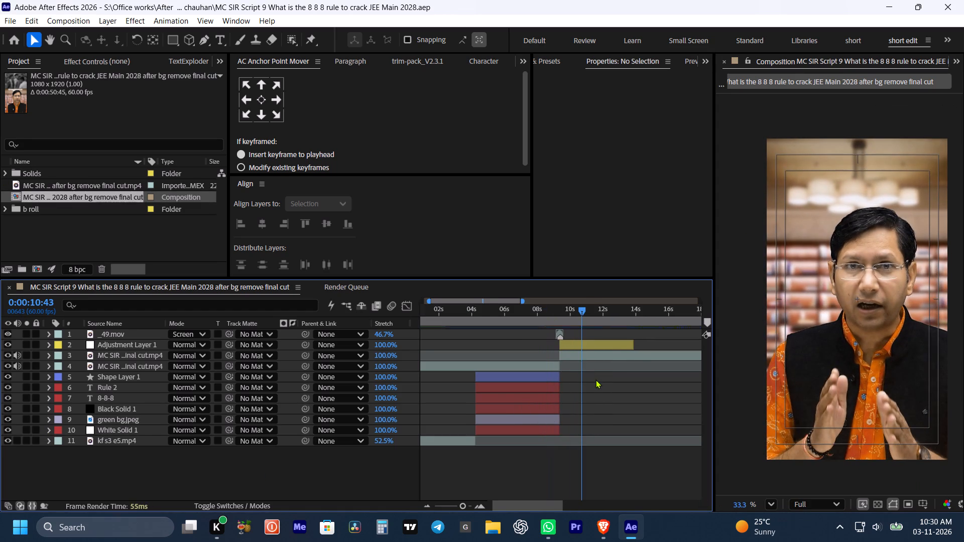
pyautogui.keyDown('alt'); pyautogui.scroll(-1, 596, 379); pyautogui.keyUp('alt')
pyautogui.press('space')
pyautogui.moveTo(596, 383); pyautogui.dragTo(590, 384)
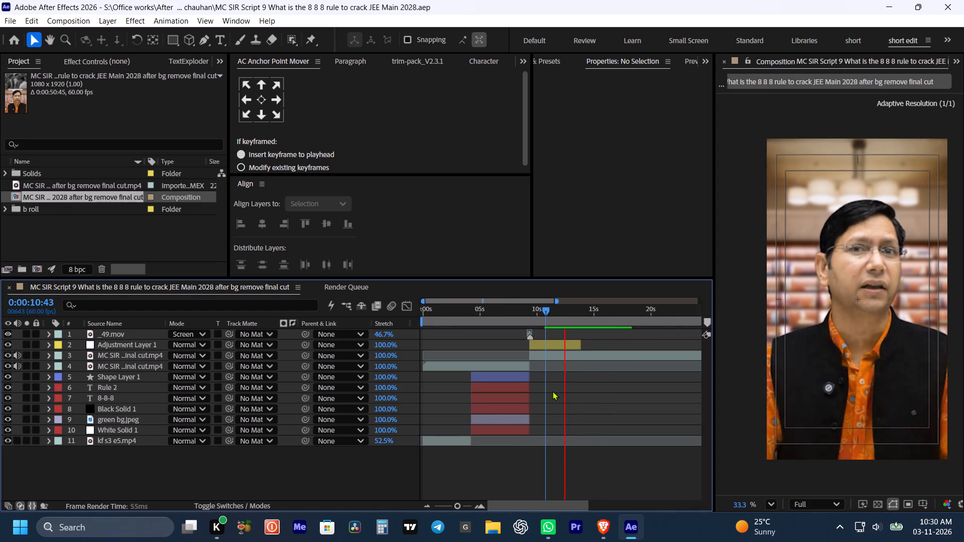
pyautogui.press('space')
pyautogui.keyDown('alt'); pyautogui.scroll(1, 552, 391); pyautogui.keyUp('alt')
pyautogui.click(493, 309)
pyautogui.press('space')
pyautogui.keyDown('alt'); pyautogui.scroll(-1, 529, 346); pyautogui.keyUp('alt')
pyautogui.press('space')
pyautogui.press('space')
pyautogui.press('space')
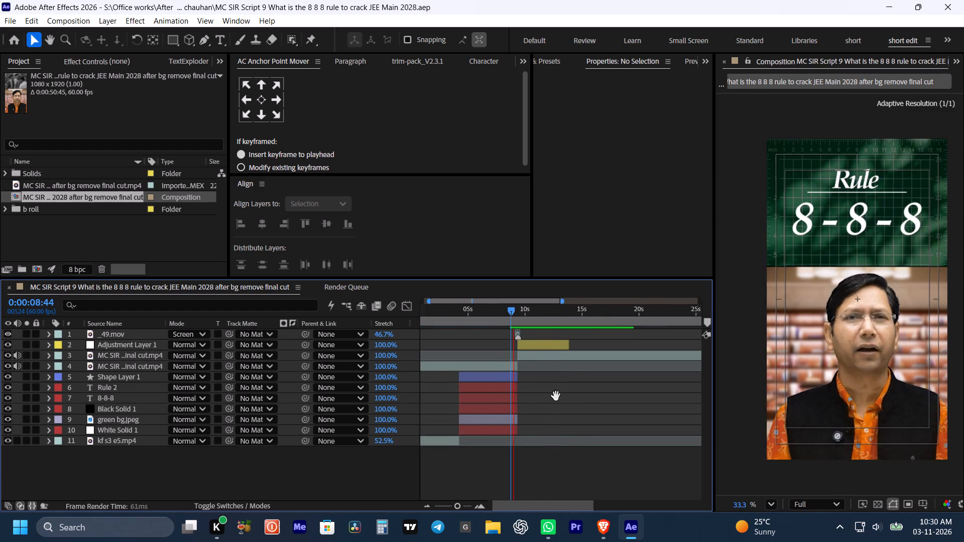
pyautogui.moveTo(541, 384); pyautogui.dragTo(551, 386)
pyautogui.press('space')
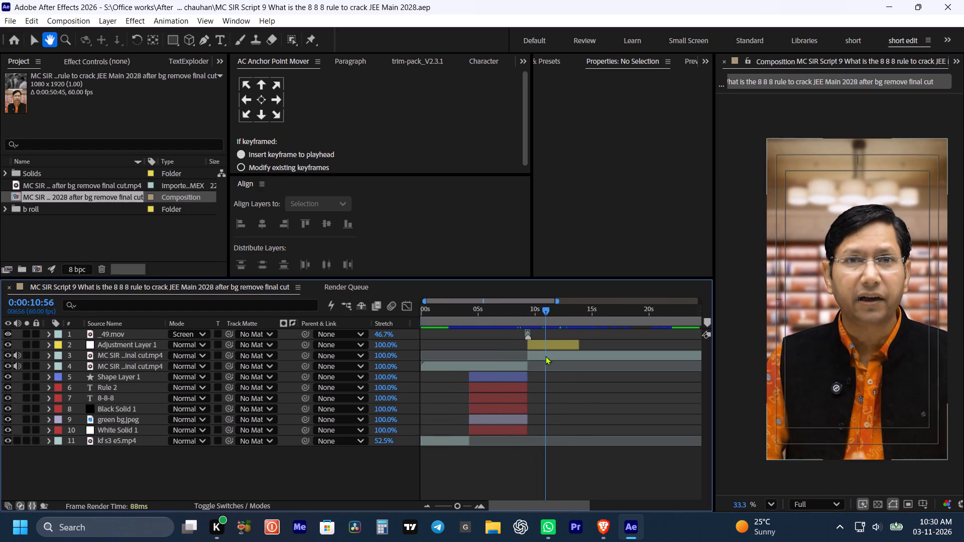
# Replay the shot shortly after 10 seconds, step frame by frame to park the playhead at 0:00:10:15, and save the project.
pyautogui.click(546, 303)
pyautogui.keyDown('alt'); pyautogui.scroll(2, 553, 321); pyautogui.keyUp('alt')
pyautogui.moveTo(539, 313); pyautogui.dragTo(538, 313)
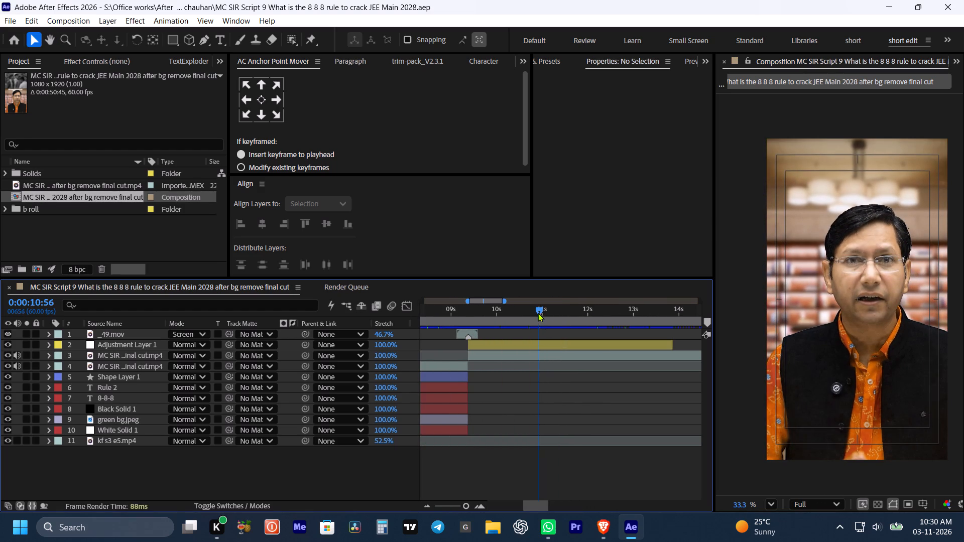
pyautogui.moveTo(538, 313); pyautogui.dragTo(503, 317)
pyautogui.press('space')
pyautogui.press('space')
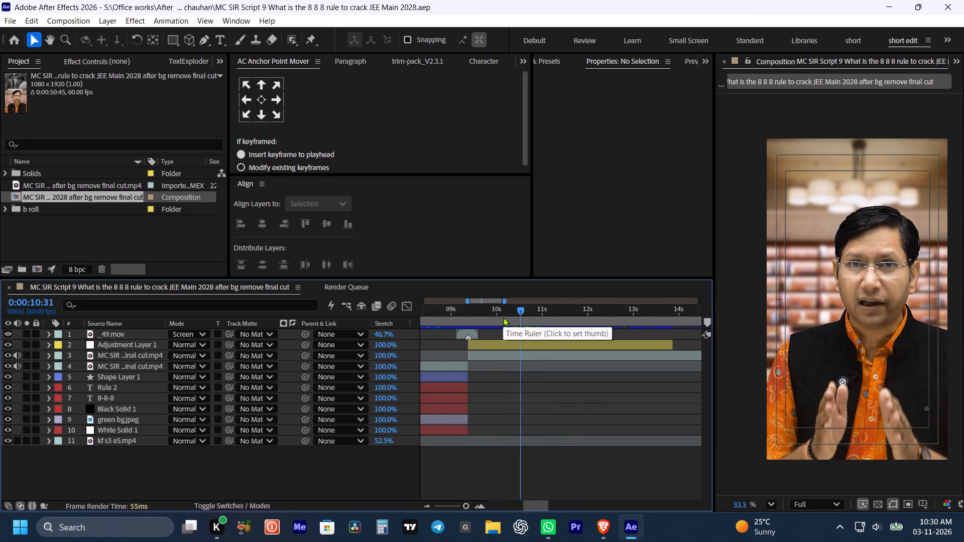
pyautogui.hotkey('ctrl', 'Left')
pyautogui.hotkey('ctrl', 'Left')
pyautogui.hotkey('ctrl', 'Left')
pyautogui.hotkey('ctrl', 'Left')
pyautogui.hotkey('ctrl', 'Left')
pyautogui.hotkey('ctrl', 'Left')
pyautogui.hotkey('ctrl', 'Left')
pyautogui.hotkey('ctrl', 'Left')
pyautogui.hotkey('ctrl', 'Left')
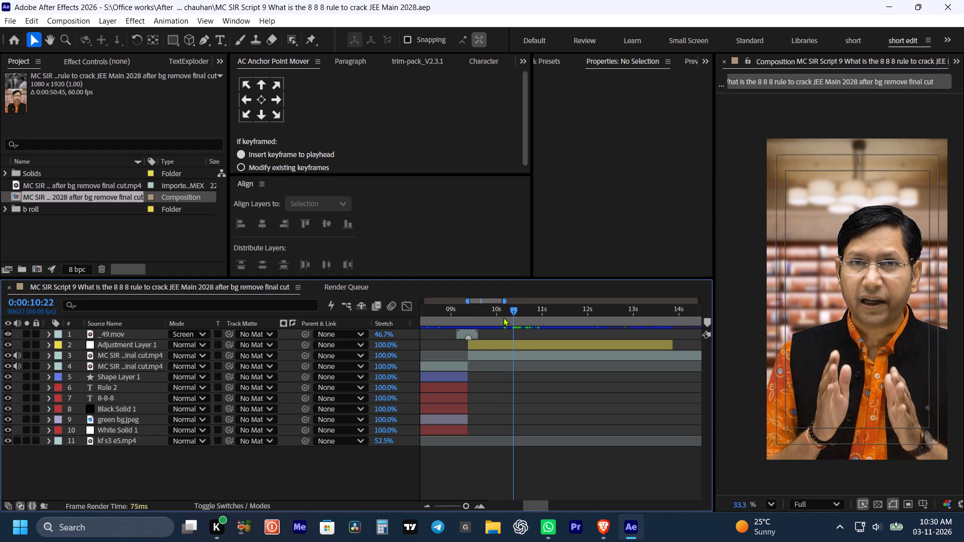
pyautogui.hotkey('ctrl', 'Left')
pyautogui.hotkey('ctrl', 'Left')
pyautogui.hotkey('ctrl', 'Left')
pyautogui.hotkey('ctrl', 'Left')
pyautogui.hotkey('ctrl', 'Left')
pyautogui.hotkey('ctrl', 'Left')
pyautogui.hotkey('ctrl', 'Left')
pyautogui.hotkey('ctrl', 'Left')
pyautogui.hotkey('ctrl', 'Left')
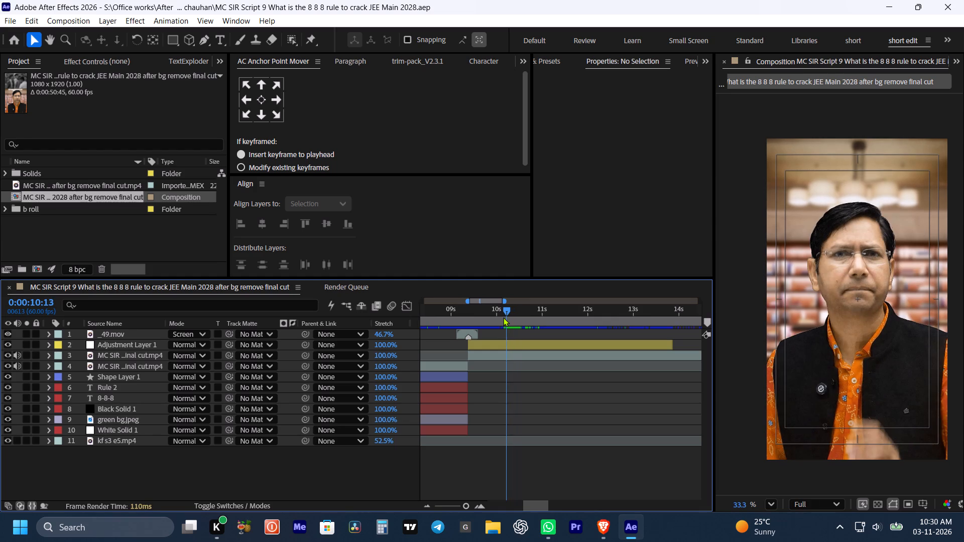
pyautogui.hotkey('ctrl', 'Right')
pyautogui.hotkey('ctrl', 'Right')
pyautogui.hotkey('ctrl', 'Left')
pyautogui.hotkey('ctrl', 'Right')
pyautogui.hotkey('ctrl', 's')
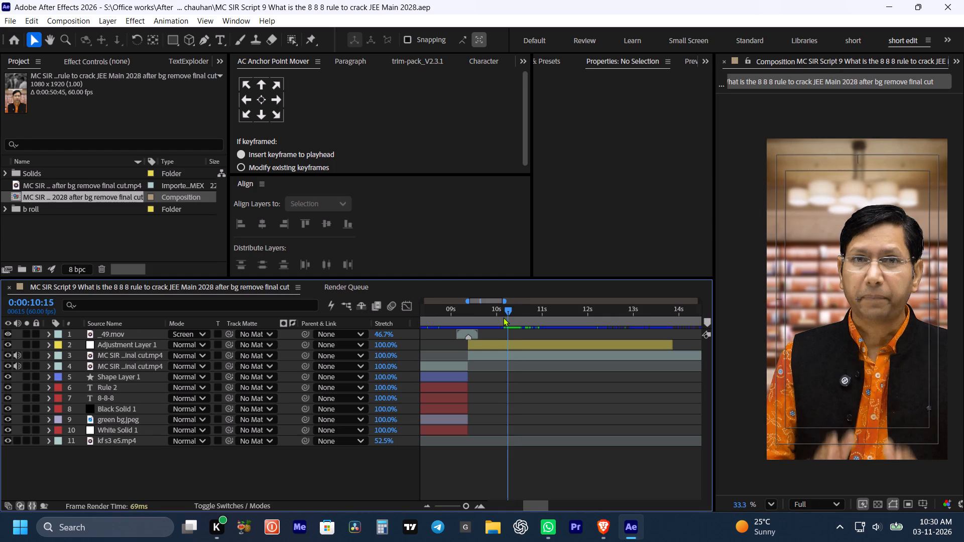
pyautogui.hotkey('ctrl', 's')
pyautogui.hotkey('ctrl', 's')
pyautogui.hotkey('ctrl', 's')
# Duplicate the green bg.jpeg layer to the top of the stack above _49.mov, starting at 0:00:10:15, and save the project.
pyautogui.keyDown('alt'); pyautogui.scroll(-1, 504, 371); pyautogui.keyUp('alt')
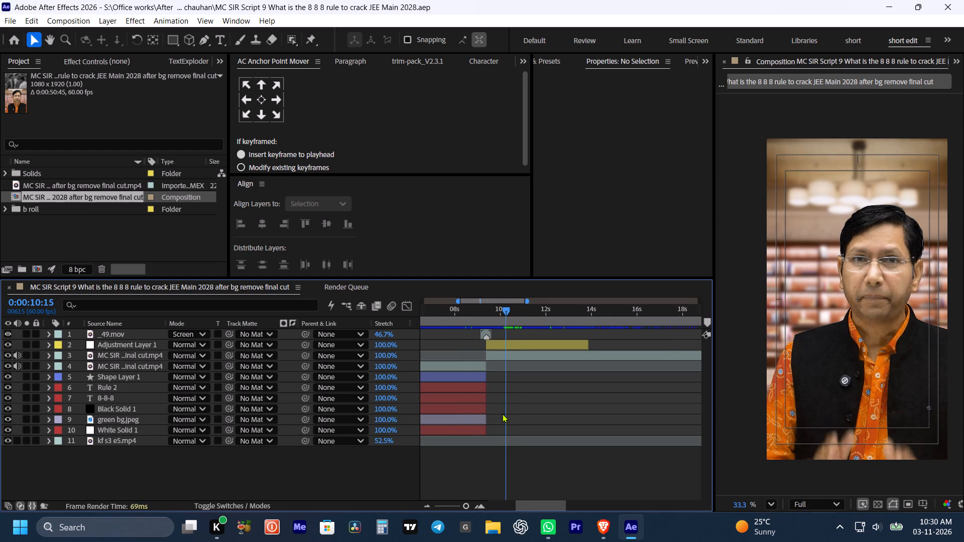
pyautogui.click(126, 417)
pyautogui.hotkey('ctrl', 'c')
pyautogui.hotkey('ctrl', 'c')
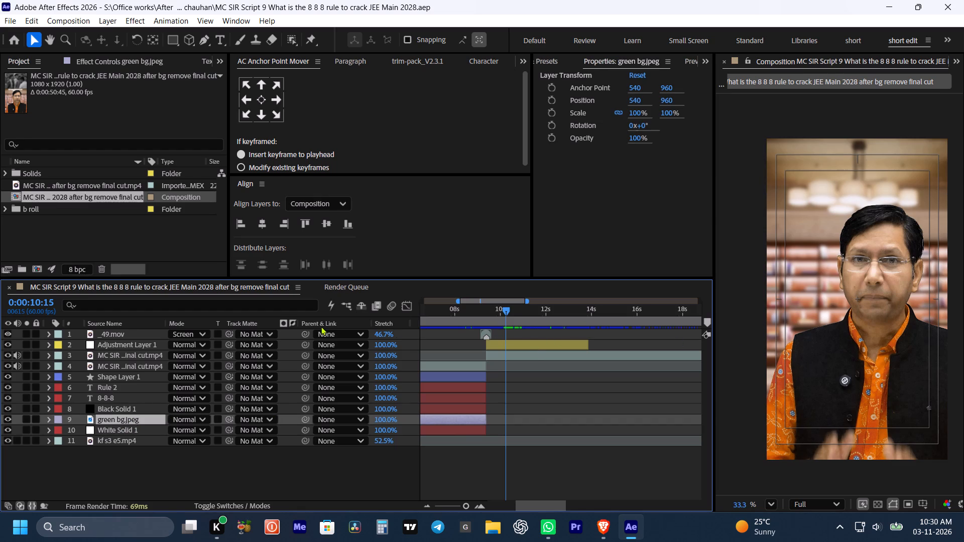
pyautogui.click(136, 333)
pyautogui.hotkey('ctrl', 'v')
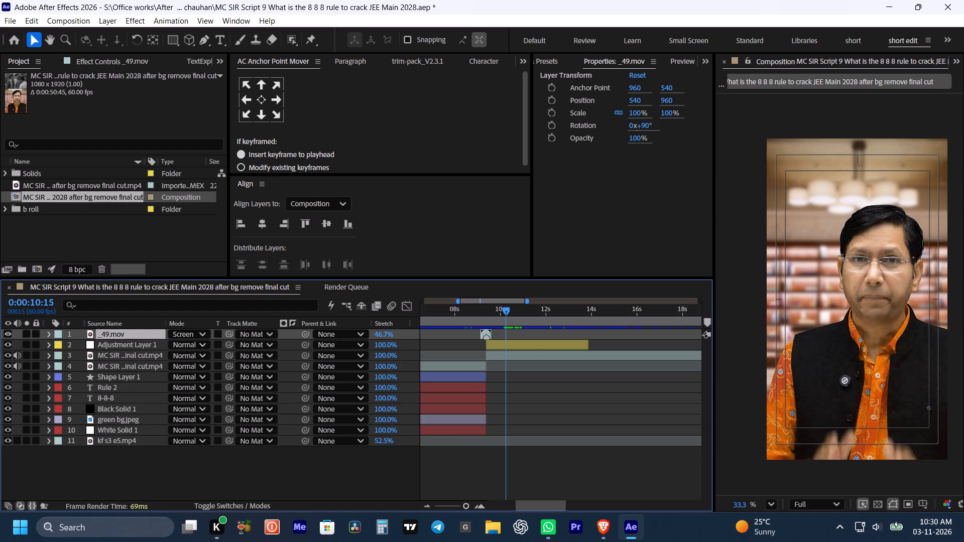
pyautogui.press('[')
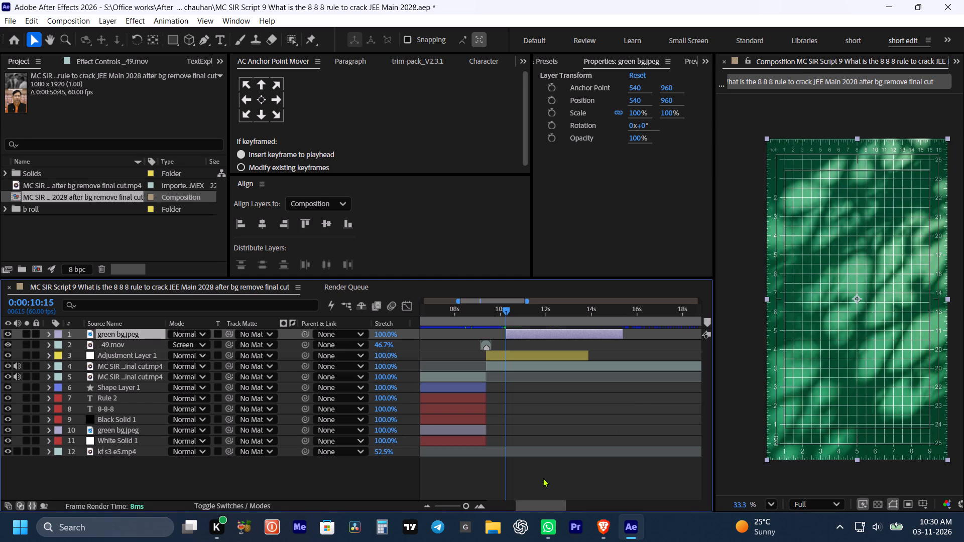
pyautogui.hotkey('ctrl', 's')
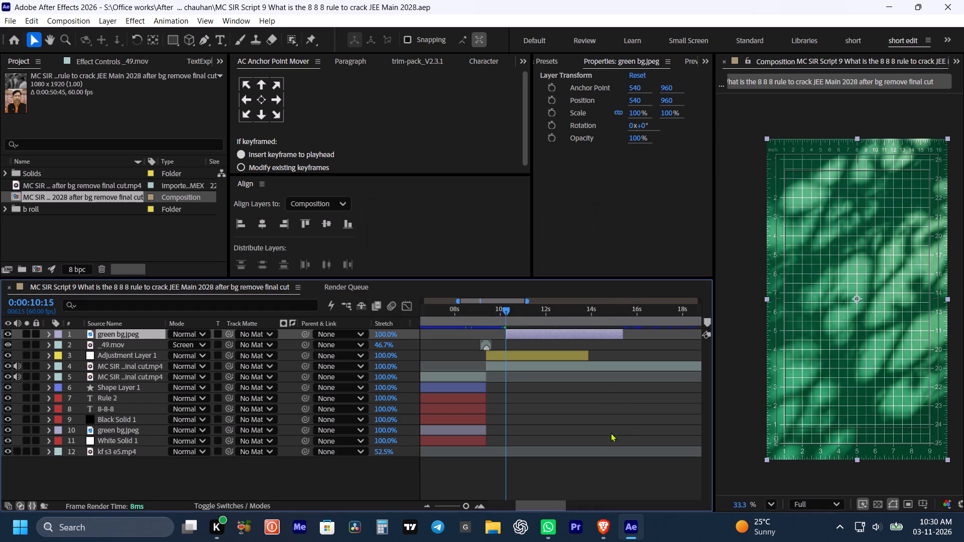
pyautogui.click(588, 474)
pyautogui.hotkey('ctrl', 's')
# Copy the Black Solid 1 layer above the new green bg.jpeg, starting at 0:00:10:15, and briefly preview it.
pyautogui.press('space')
pyautogui.press('space')
pyautogui.press('space')
pyautogui.press('space')
pyautogui.moveTo(508, 391); pyautogui.dragTo(529, 399)
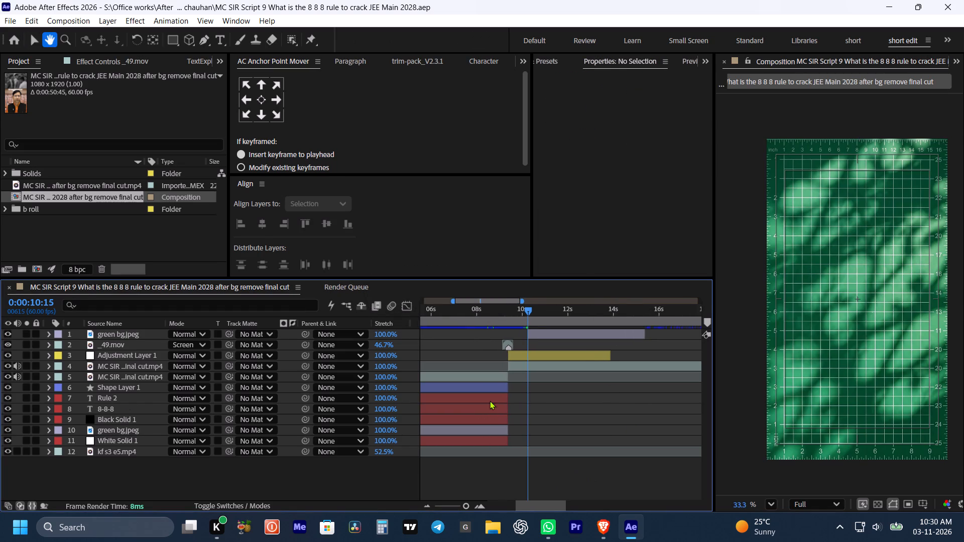
pyautogui.click(119, 419)
pyautogui.hotkey('ctrl', 'c')
pyautogui.hotkey('ctrl', 'c')
pyautogui.click(556, 334)
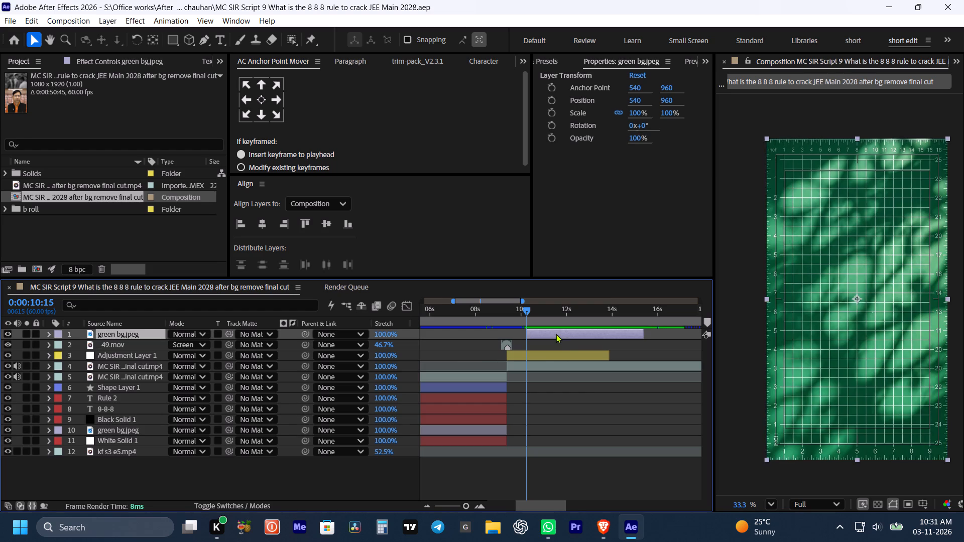
pyautogui.hotkey('ctrl', 'v')
pyautogui.write('[')
pyautogui.press('space')
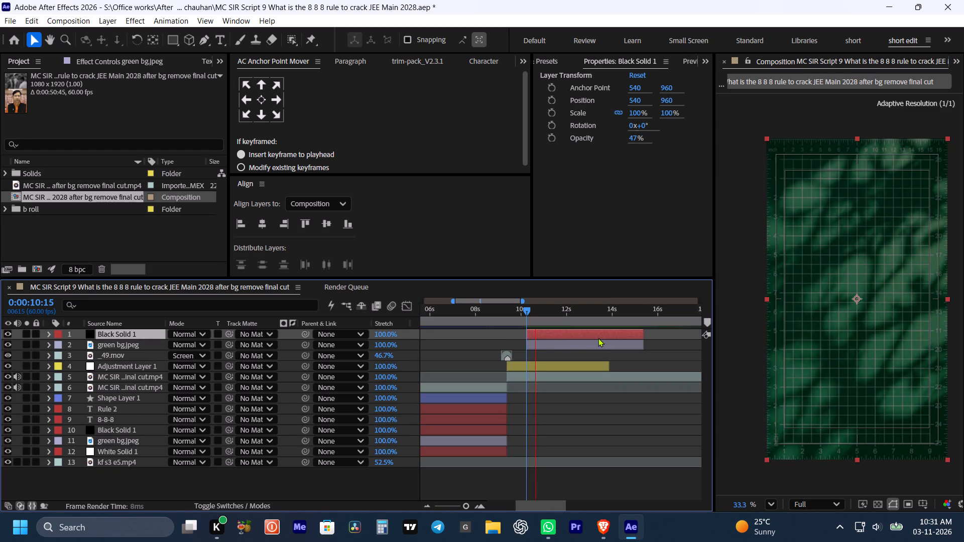
pyautogui.press('space')
# Move the playhead to 0:00:10:23, just after the new background starts, and save the project.
pyautogui.keyDown('alt'); pyautogui.scroll(2, 537, 335); pyautogui.keyUp('alt')
pyautogui.keyDown('alt'); pyautogui.scroll(6, 497, 340); pyautogui.keyUp('alt')
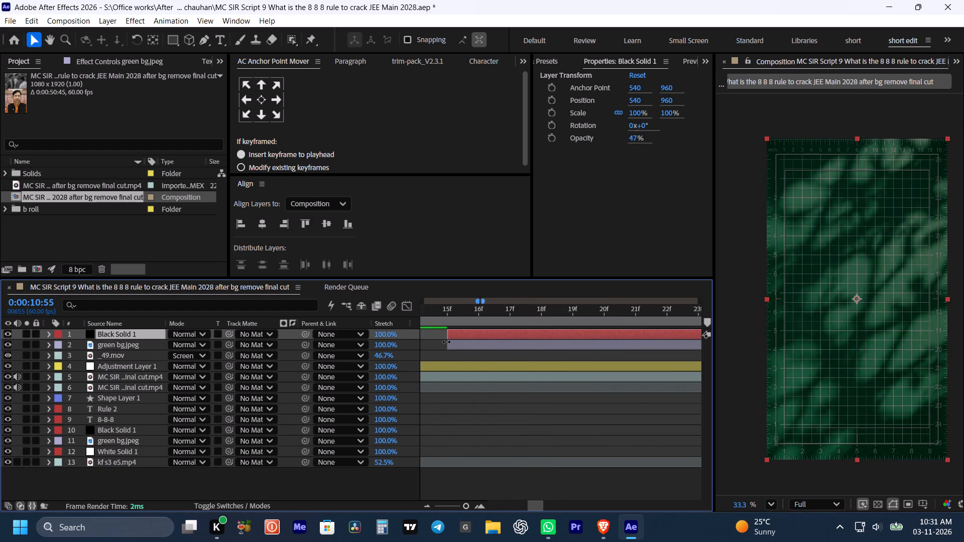
pyautogui.keyDown('alt'); pyautogui.scroll(1, 447, 339); pyautogui.keyUp('alt')
pyautogui.keyDown('alt'); pyautogui.scroll(-3, 447, 339); pyautogui.keyUp('alt')
pyautogui.moveTo(447, 311); pyautogui.dragTo(445, 315)
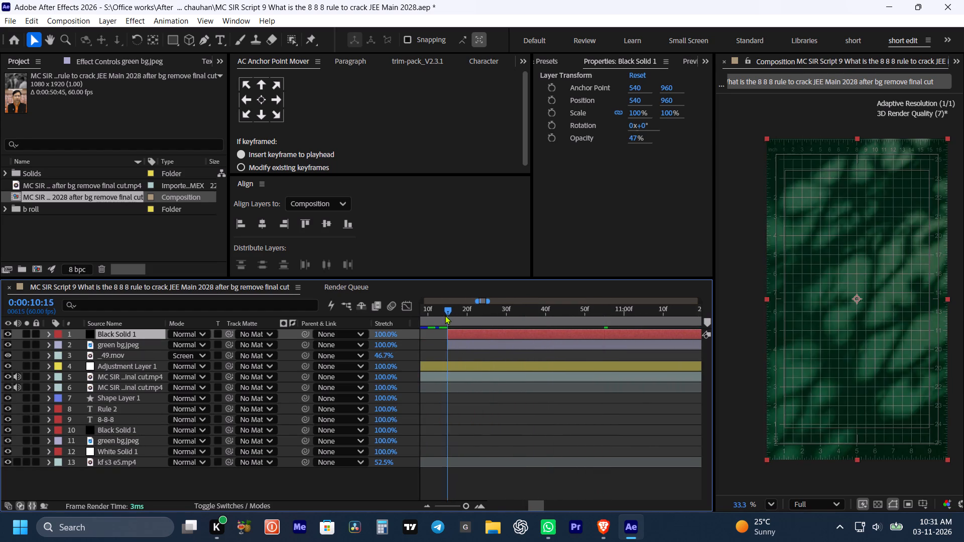
pyautogui.moveTo(445, 315); pyautogui.dragTo(477, 318)
pyautogui.hotkey('ctrl', 's')
pyautogui.keyDown('alt'); pyautogui.scroll(-1, 532, 392); pyautogui.keyUp('alt')
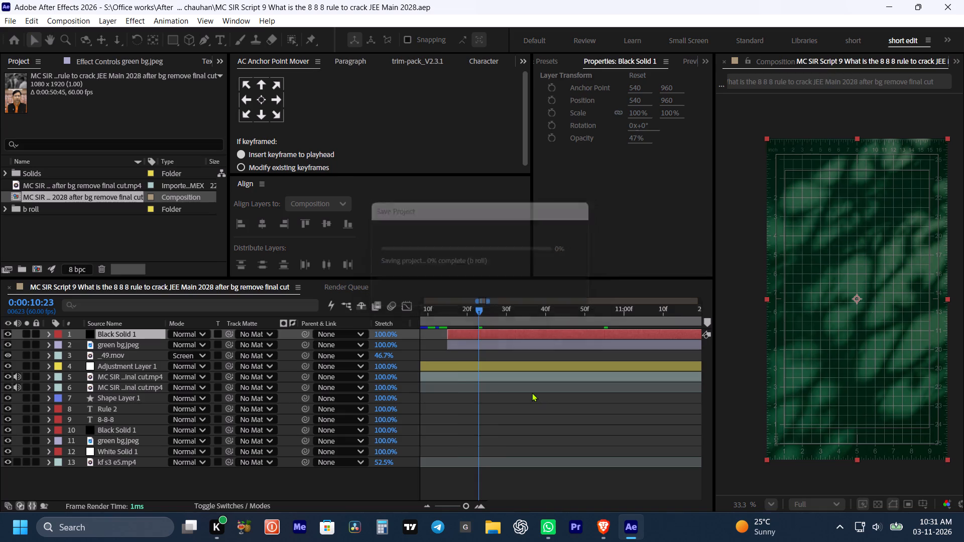
pyautogui.keyDown('alt'); pyautogui.scroll(-1, 532, 392); pyautogui.keyUp('alt')
pyautogui.hotkey('ctrl', 's')
# Leave no layer selected and save the project again.
pyautogui.press('space')
pyautogui.press('space')
pyautogui.press('space')
pyautogui.press('space')
pyautogui.press('space')
pyautogui.press('space')
pyautogui.press('space')
pyautogui.press('space')
pyautogui.press('space')
pyautogui.press('space')
pyautogui.moveTo(544, 388); pyautogui.dragTo(530, 389)
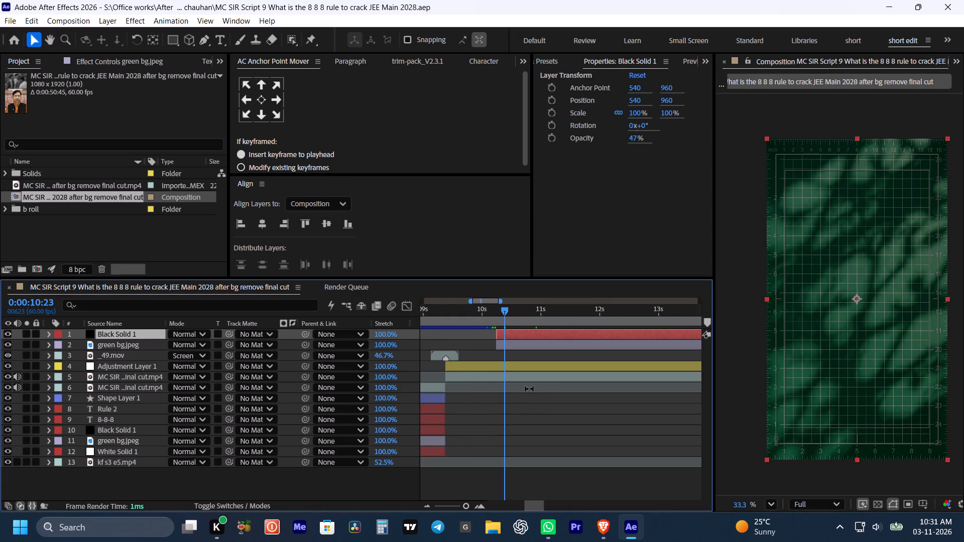
pyautogui.click(558, 491)
pyautogui.hotkey('ctrl', 's')
pyautogui.hotkey('ctrl', 's')
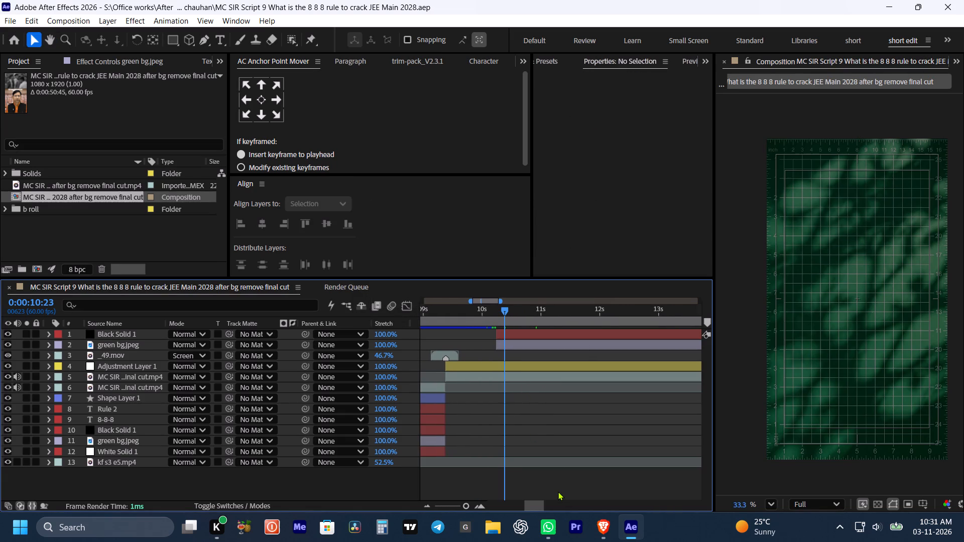
pyautogui.hotkey('ctrl', 's')
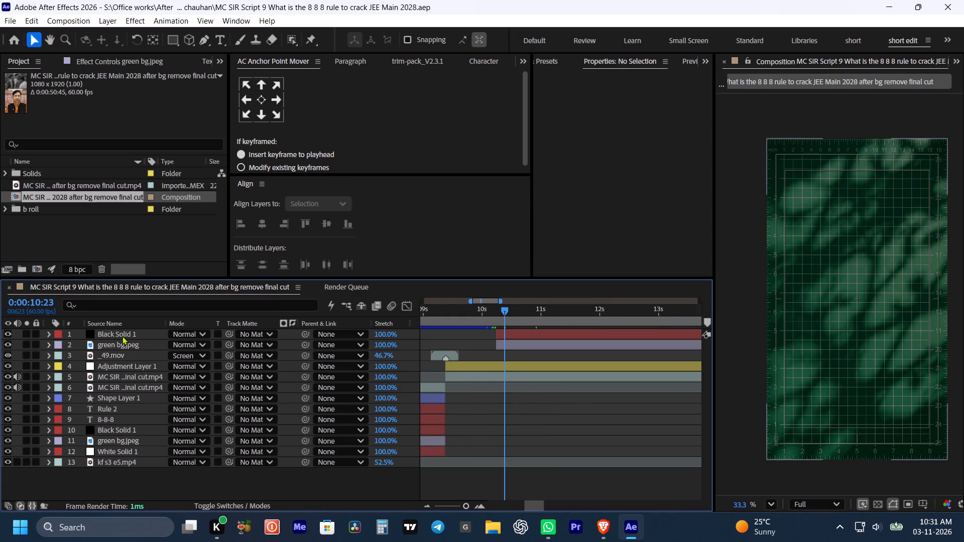
pyautogui.click(122, 336)
pyautogui.click(561, 475)
pyautogui.hotkey('ctrl', 's')
# Switch to Brave and open the Pinterest home feed.
pyautogui.click(597, 526)
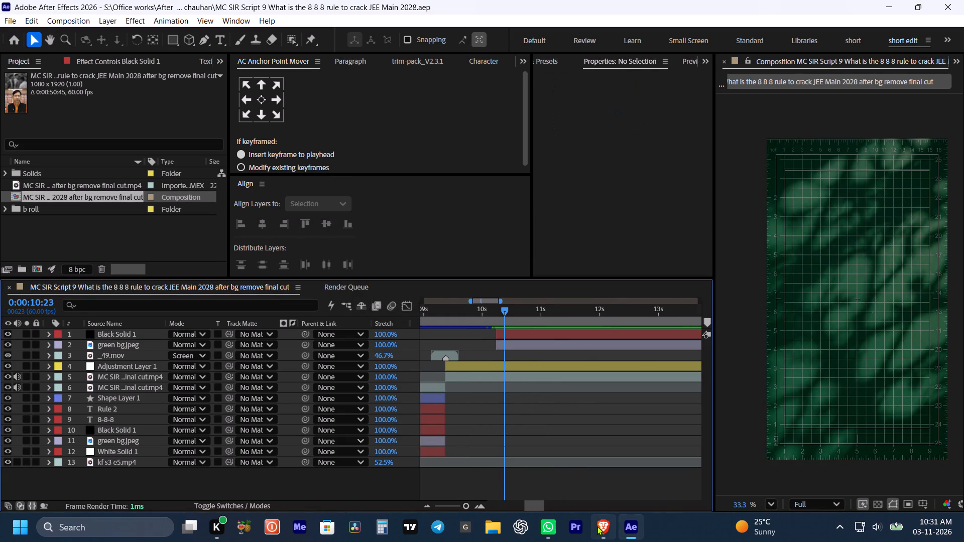
pyautogui.click(673, 56)
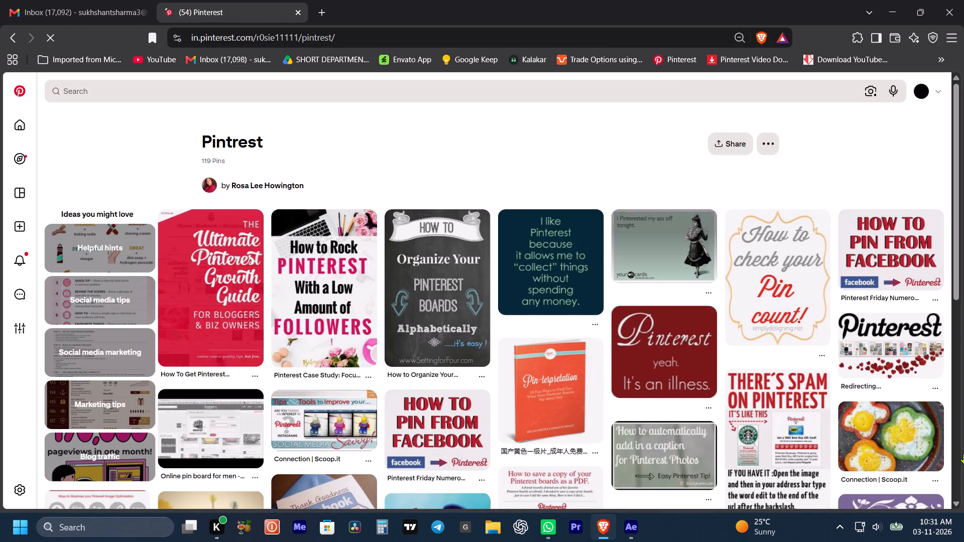
pyautogui.click(17, 125)
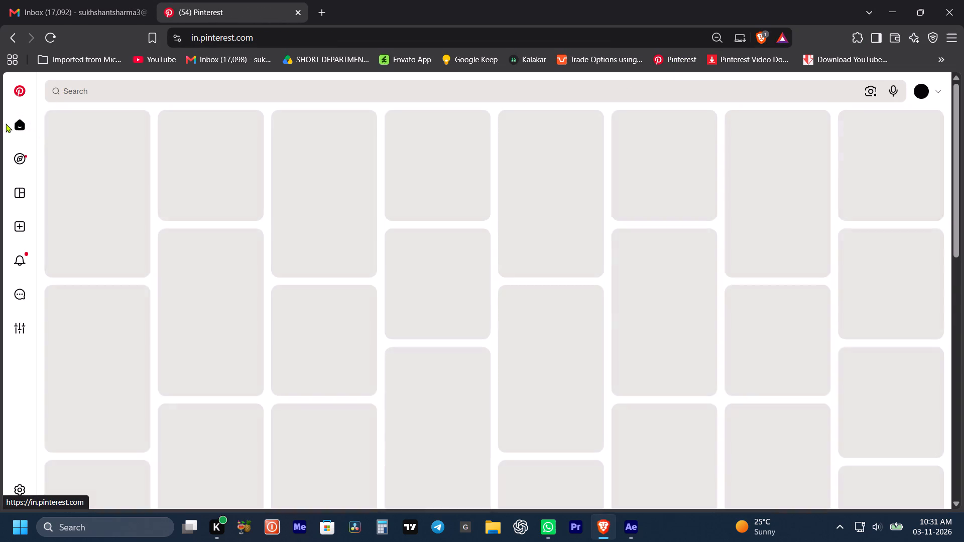
# Search Pinterest for "666 rule" and look through the results for design references.
pyautogui.click(269, 88)
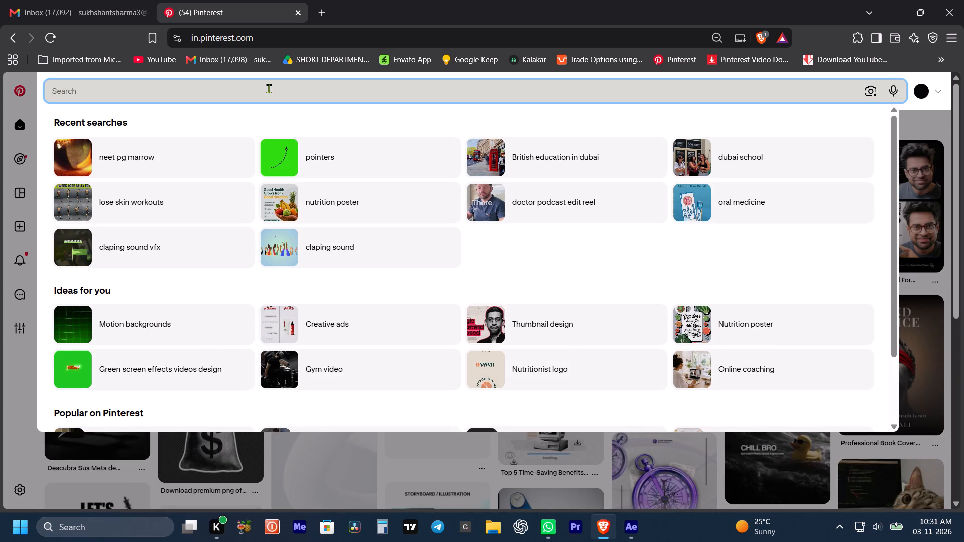
pyautogui.write('666 ruke')
pyautogui.press('BackSpace')
pyautogui.press('BackSpace')
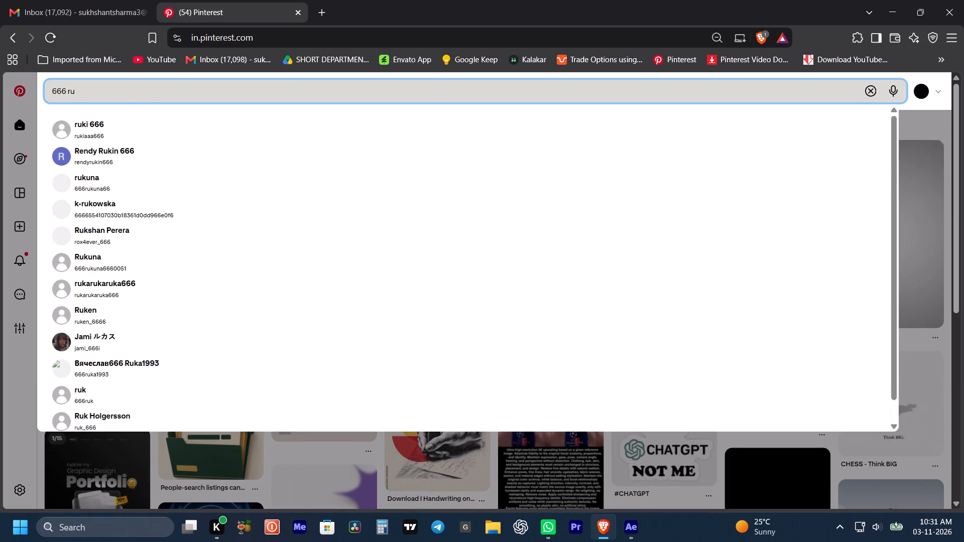
pyautogui.write('le')
pyautogui.press('space')
pyautogui.press('Return')
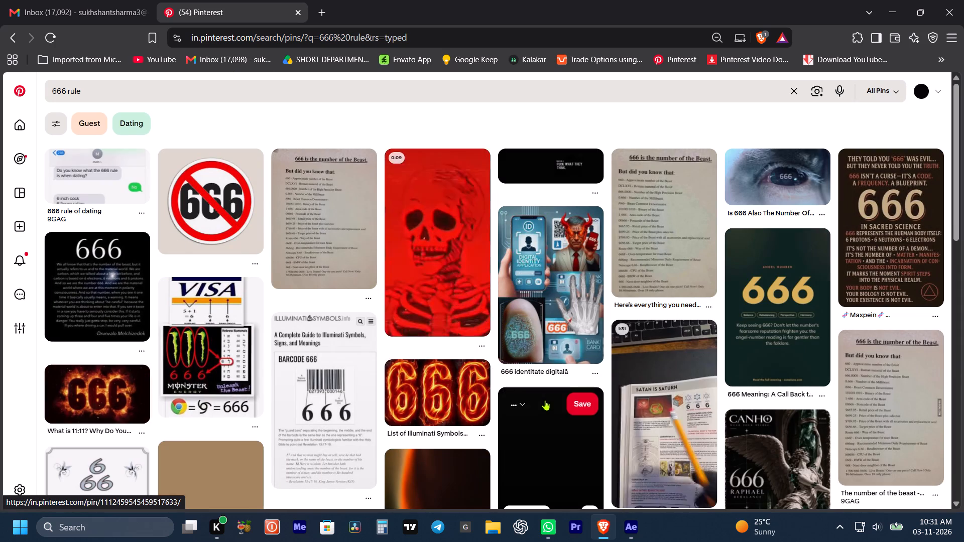
pyautogui.scroll(-3, 601, 369)
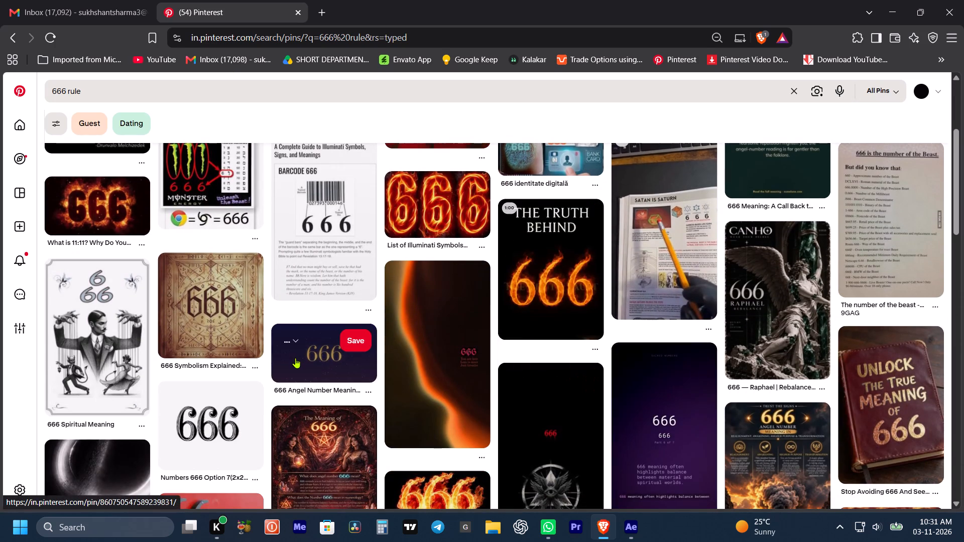
pyautogui.scroll(5, 296, 358)
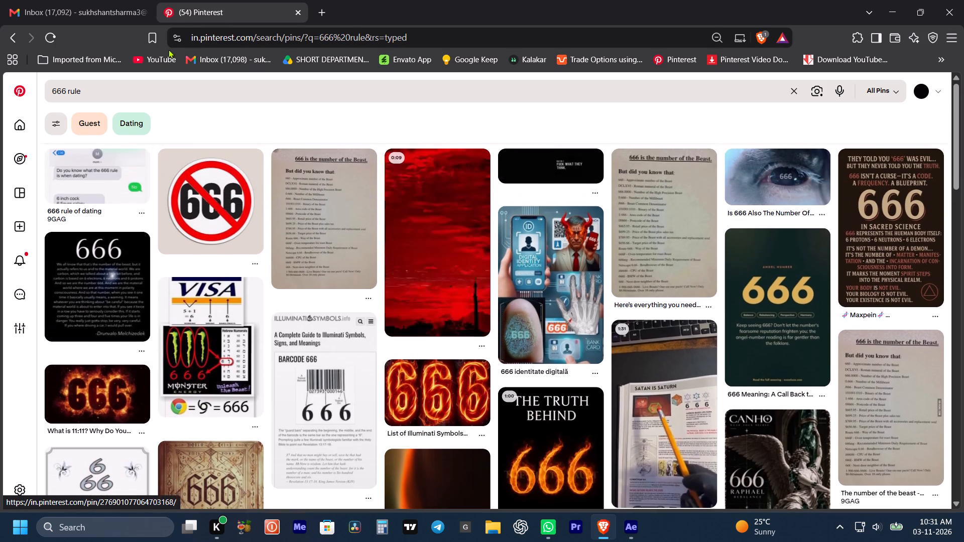
# Refine the Pinterest search to "666 rule design" and browse the results for layout ideas.
pyautogui.click(152, 86)
pyautogui.press('space')
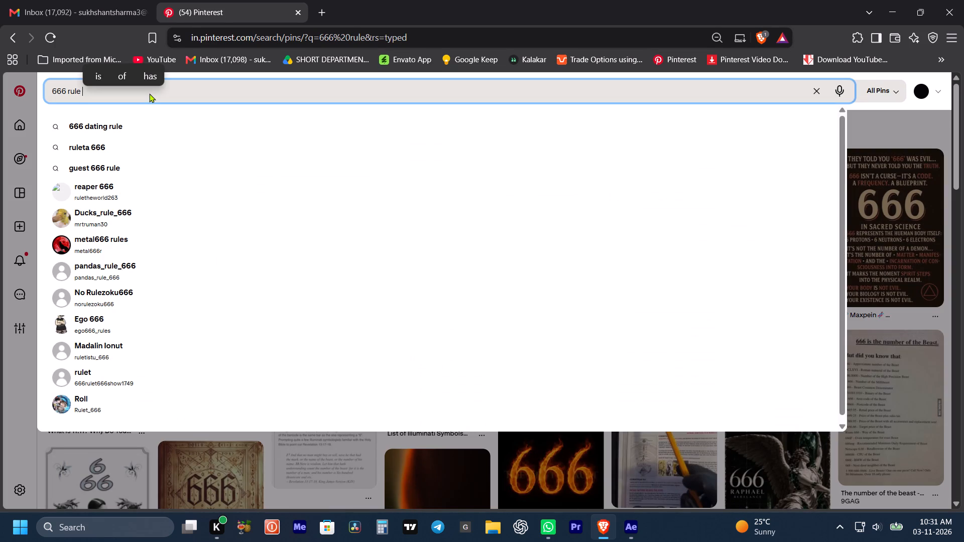
pyautogui.write('design')
pyautogui.press('Return')
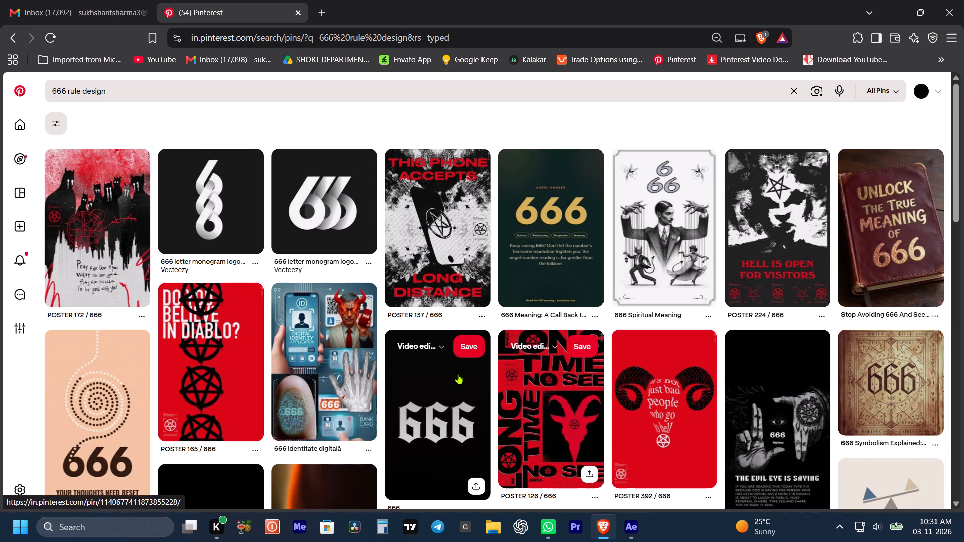
pyautogui.scroll(-3, 444, 363)
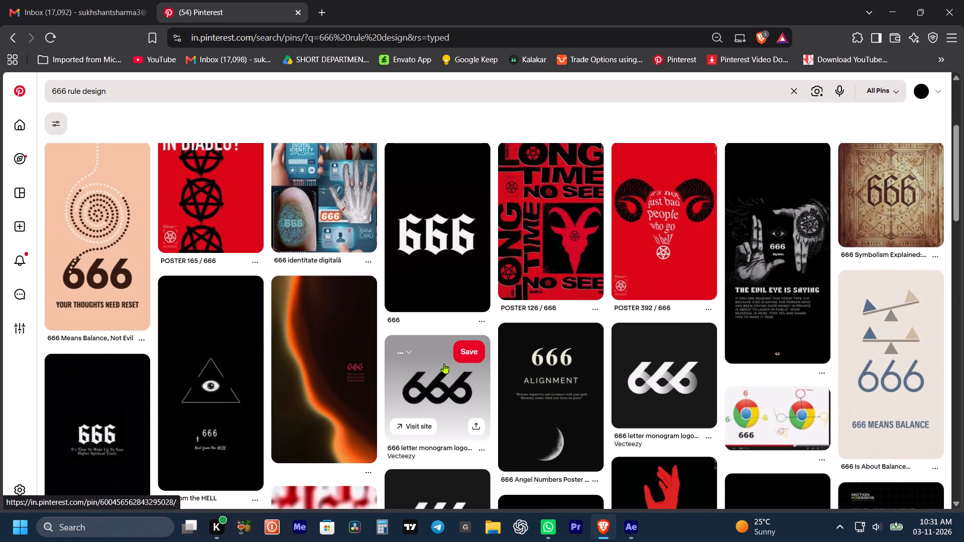
pyautogui.scroll(-2, 444, 363)
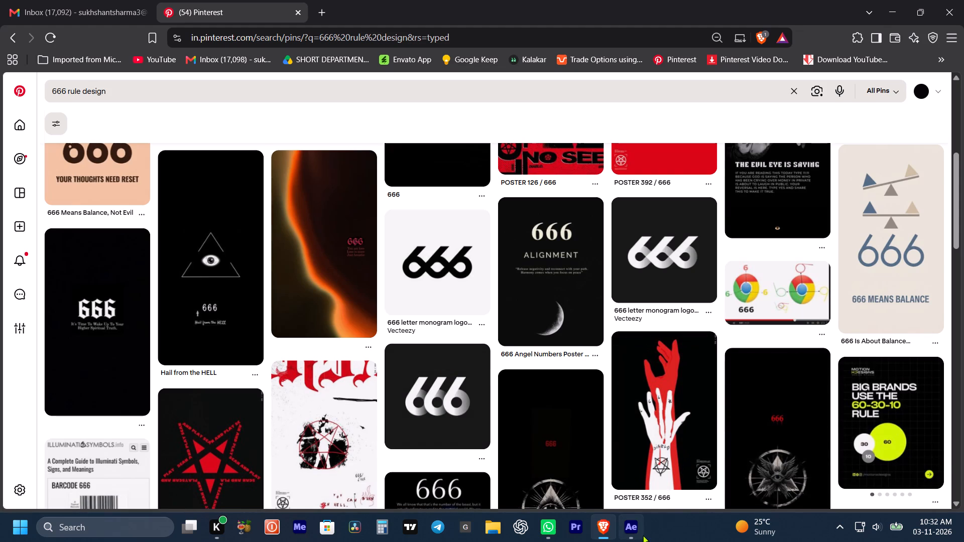
# Switch back to After Effects and play through the green-background section from about 0:00:10:06.
pyautogui.click(629, 531)
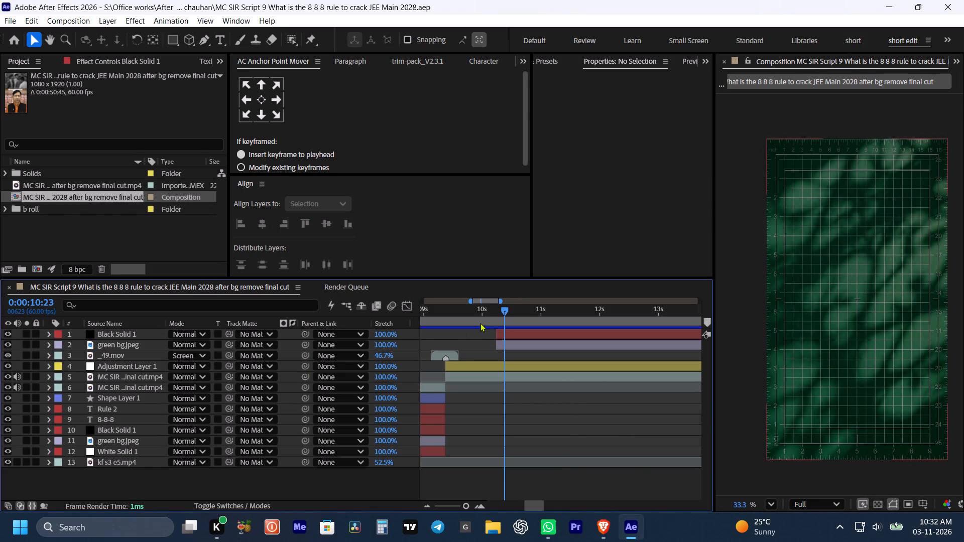
pyautogui.click(488, 311)
pyautogui.press('space')
pyautogui.press('space')
pyautogui.moveTo(574, 419); pyautogui.dragTo(560, 420)
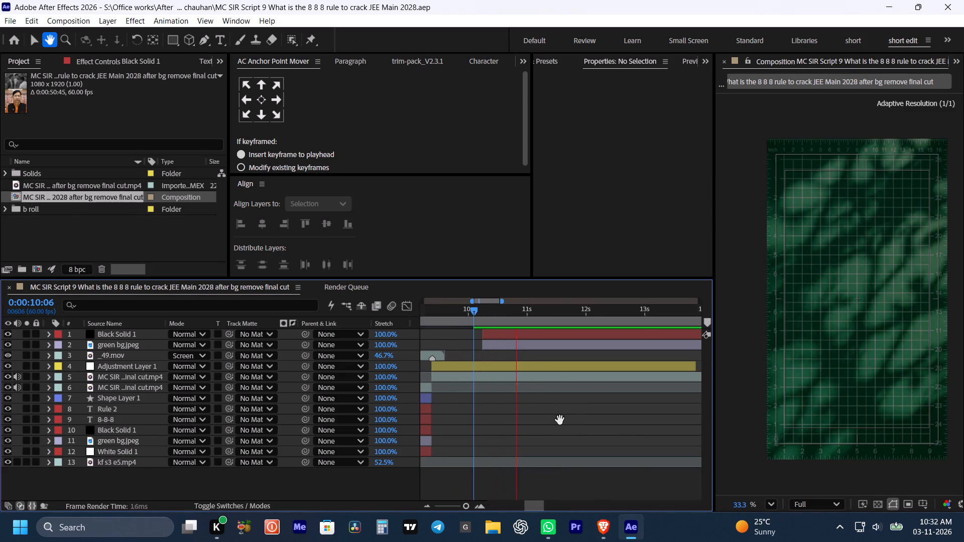
pyautogui.moveTo(560, 420); pyautogui.dragTo(559, 420)
pyautogui.press('space')
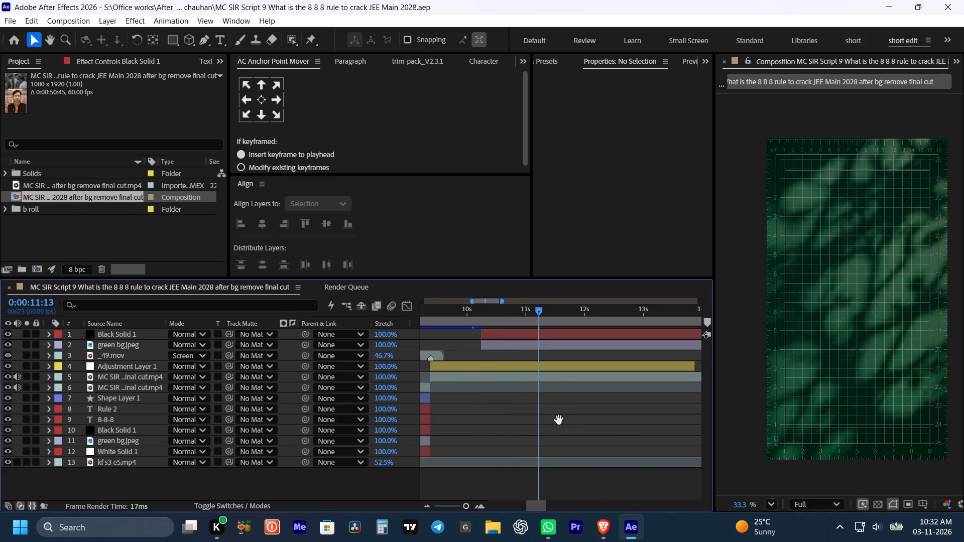
pyautogui.press('space')
pyautogui.keyDown('alt'); pyautogui.scroll(-1, 557, 417); pyautogui.keyUp('alt')
pyautogui.press('space')
pyautogui.press('space')
pyautogui.press('space')
pyautogui.press('space')
pyautogui.moveTo(572, 409); pyautogui.dragTo(543, 413)
pyautogui.press('space')
pyautogui.moveTo(611, 413); pyautogui.dragTo(598, 414)
pyautogui.press('space')
pyautogui.press('space')
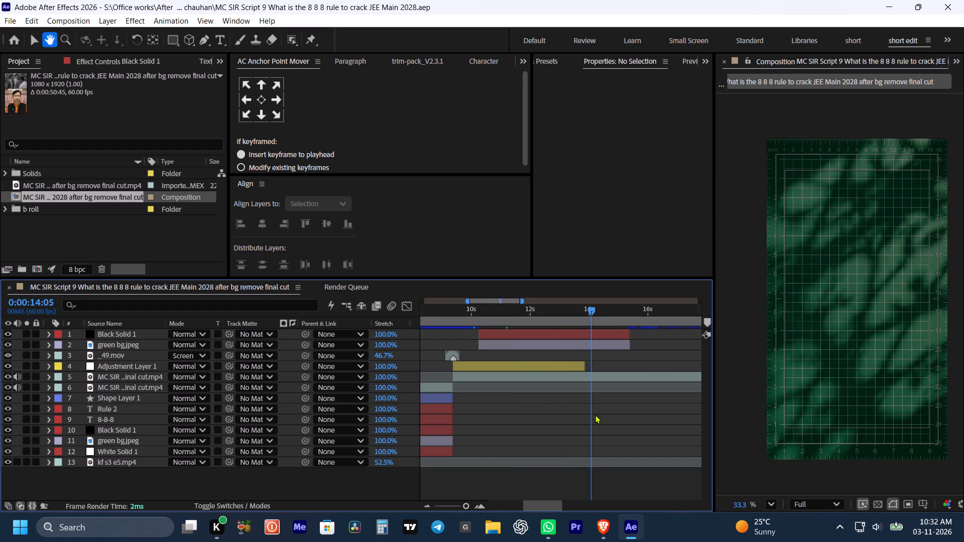
pyautogui.press('space')
# Replay the green-background section from just before its start, leave the playhead at 0:00:10:56 and save the project.
pyautogui.moveTo(503, 305); pyautogui.dragTo(470, 312)
pyautogui.click(470, 312)
pyautogui.press('space')
pyautogui.press('space')
pyautogui.press('space')
pyautogui.press('space')
pyautogui.press('space')
pyautogui.press('space')
pyautogui.press('space')
pyautogui.press('space')
pyautogui.moveTo(516, 411); pyautogui.dragTo(525, 412)
pyautogui.press('space')
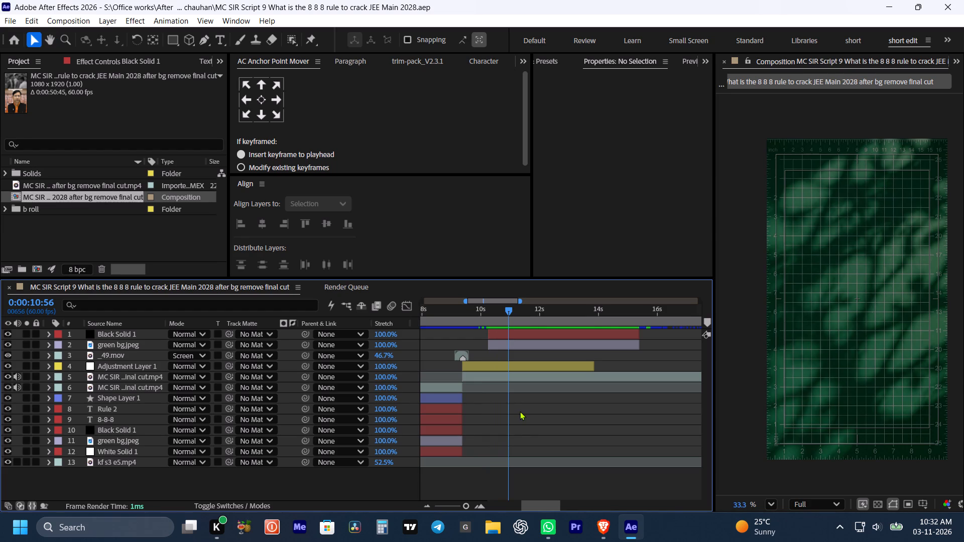
pyautogui.hotkey('ctrl', 's')
pyautogui.hotkey('ctrl', 's')
# With no layer selected, draw a circle with the Ellipse tool near the middle of the frame as a new shape layer.
pyautogui.click(540, 422)
pyautogui.moveTo(174, 39); pyautogui.dragTo(222, 66)
pyautogui.click(586, 446)
pyautogui.moveTo(820, 274); pyautogui.dragTo(875, 313)
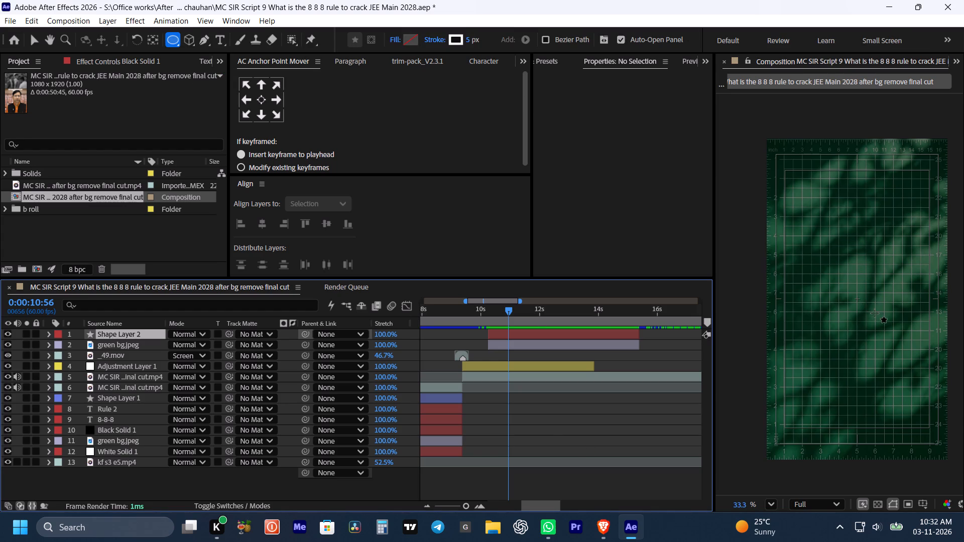
pyautogui.moveTo(875, 313); pyautogui.dragTo(896, 346)
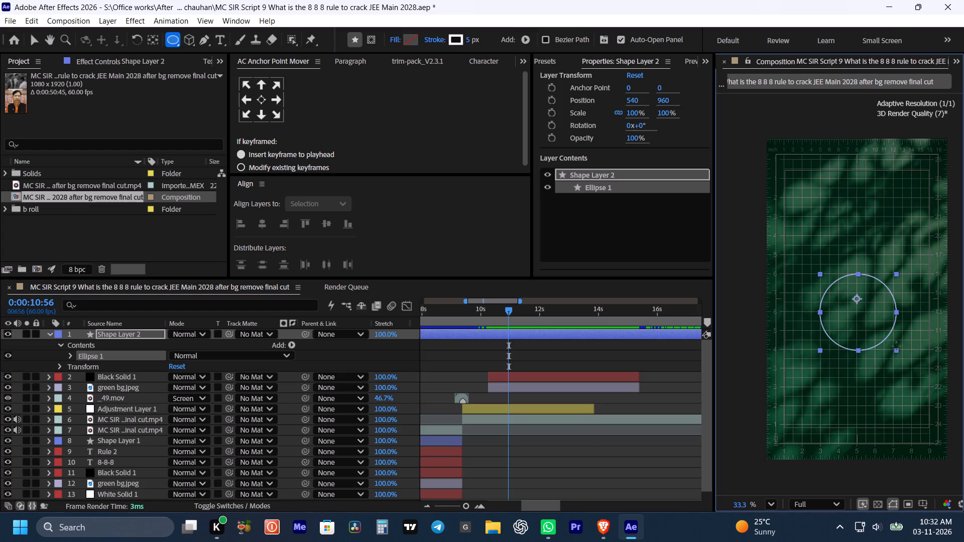
pyautogui.moveTo(896, 346); pyautogui.dragTo(897, 349)
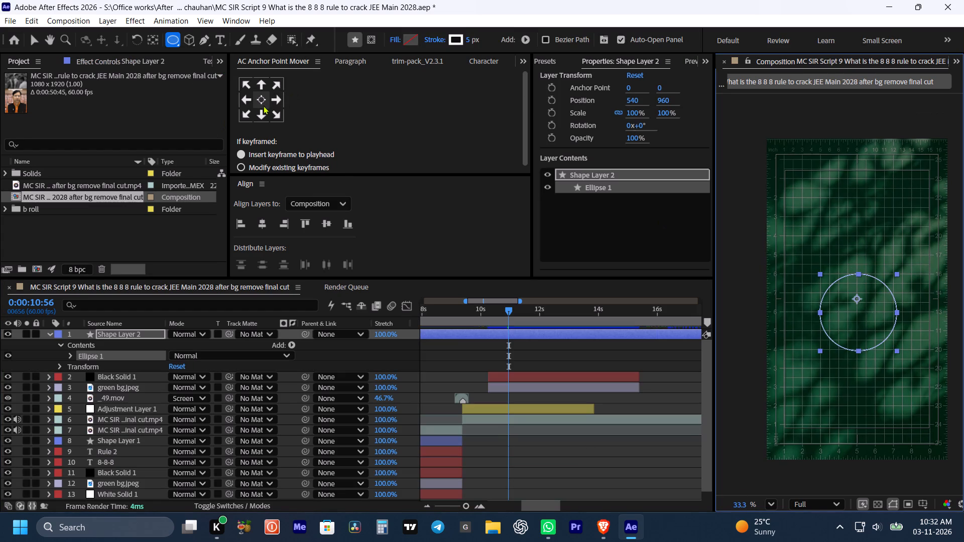
# Centre the circle layer's anchor point and align the layer horizontally and vertically to the composition's centre.
pyautogui.click(265, 101)
pyautogui.click(256, 227)
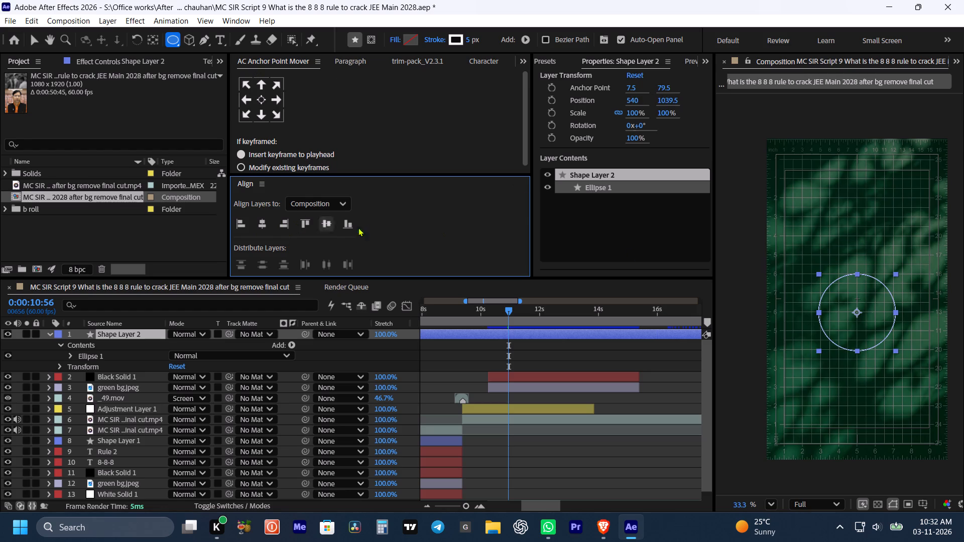
pyautogui.click(328, 225)
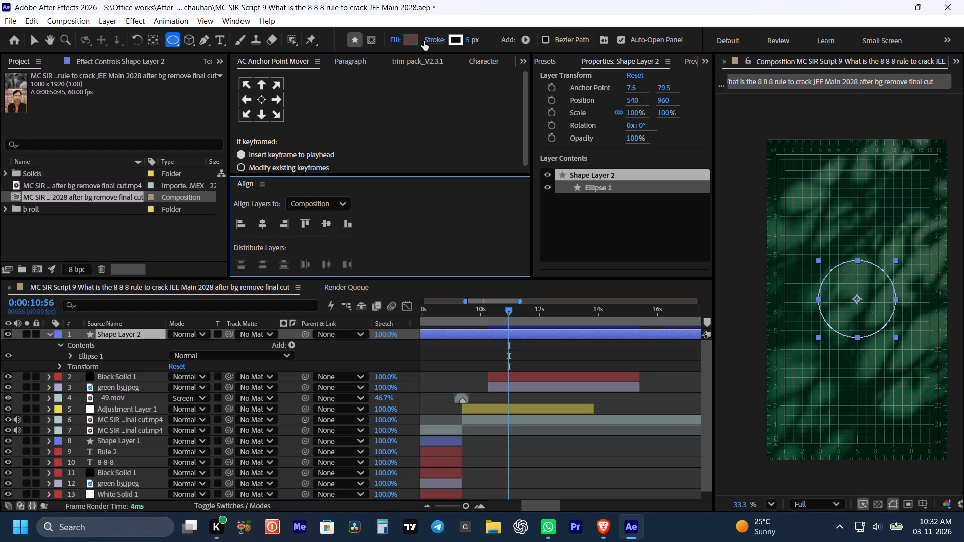
# Set the circle's fill colour to white.
pyautogui.click(409, 42)
pyautogui.moveTo(275, 196); pyautogui.dragTo(166, 262)
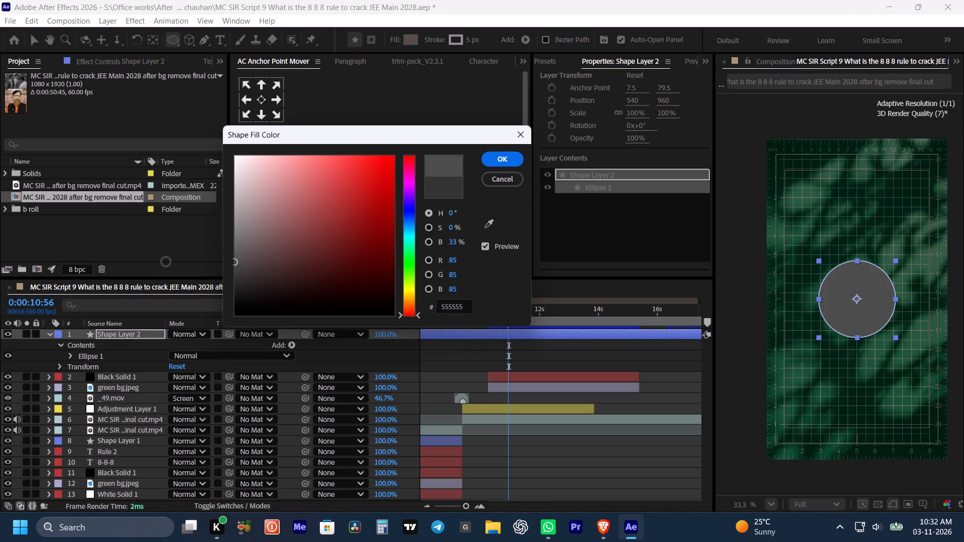
pyautogui.moveTo(166, 262); pyautogui.dragTo(166, 262)
pyautogui.moveTo(321, 199); pyautogui.dragTo(221, 120)
pyautogui.click(505, 157)
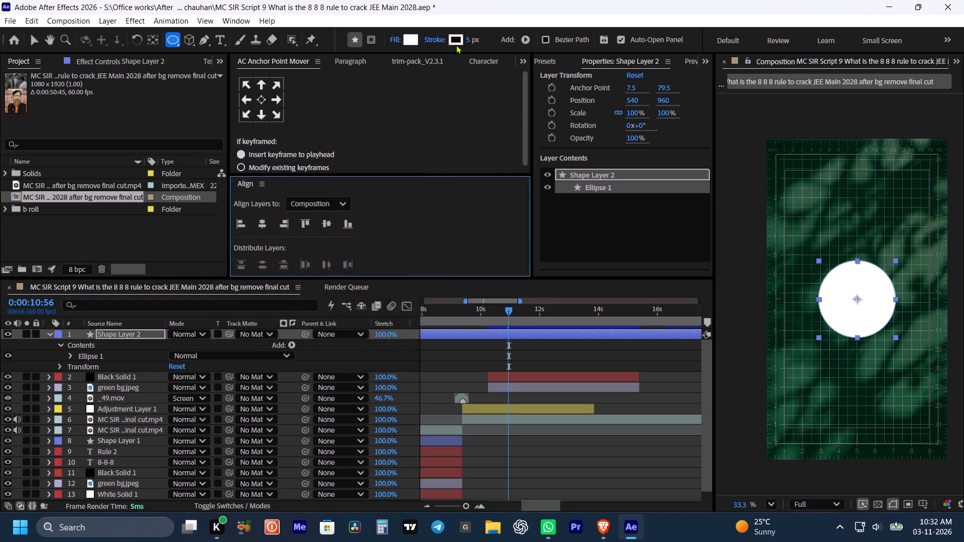
# Set the circle's stroke colour to black (000000).
pyautogui.click(457, 43)
pyautogui.moveTo(280, 213); pyautogui.dragTo(163, 378)
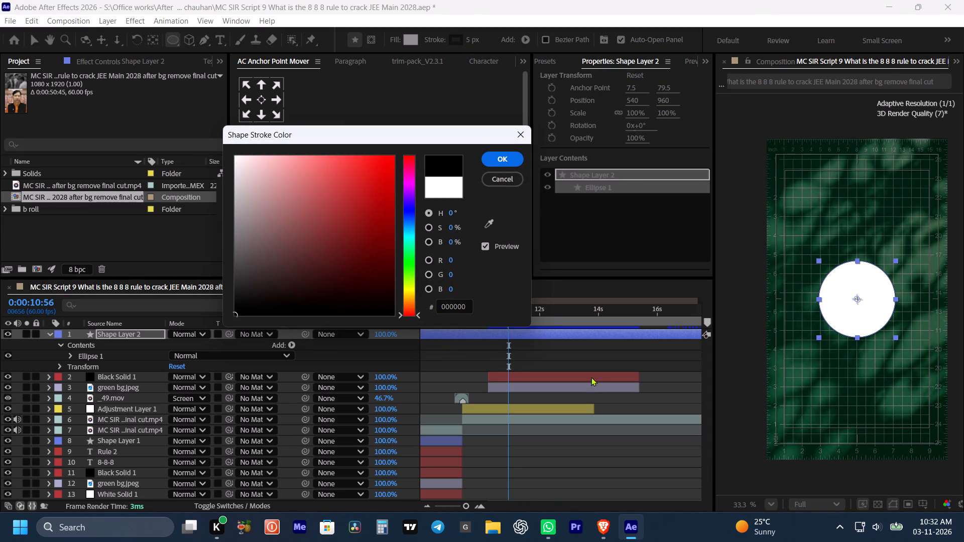
pyautogui.click(615, 352)
pyautogui.click(506, 166)
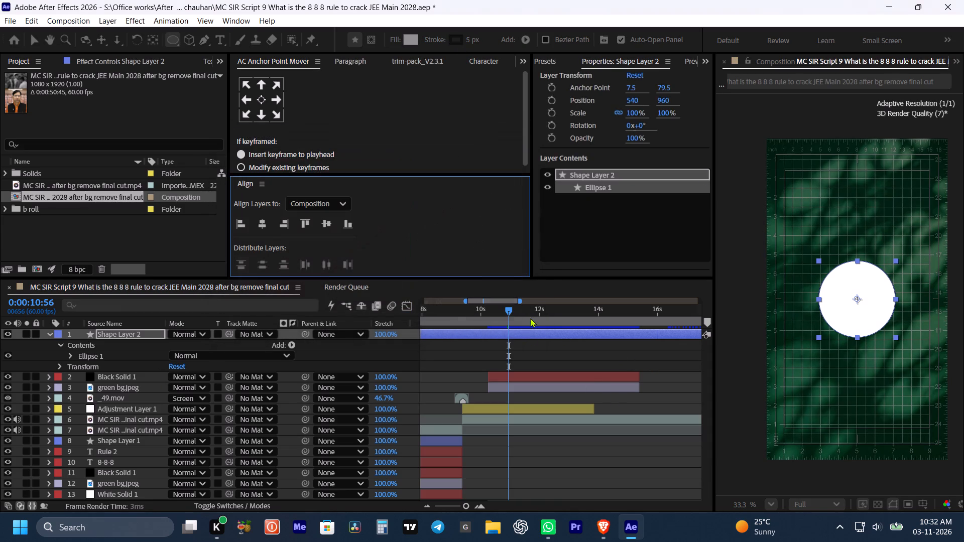
# Fit Shape Layer 2 to the upper green bg.jpeg's span, starting with it and ending at 0:00:15:23, and save the project.
pyautogui.click(528, 341)
pyautogui.click(516, 335)
pyautogui.press('[')
pyautogui.moveTo(519, 334); pyautogui.dragTo(508, 335)
pyautogui.write('m,')
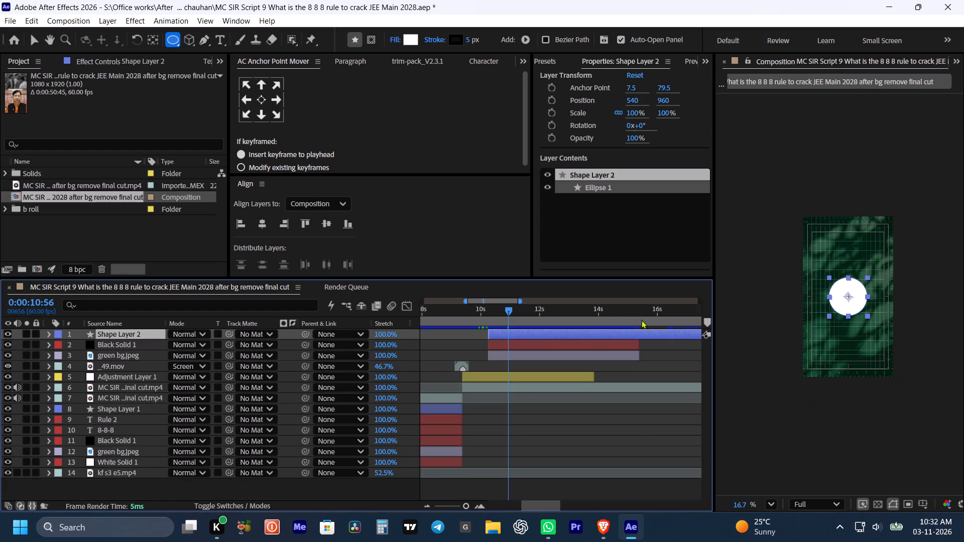
pyautogui.keyDown('shift'); pyautogui.click(637, 313); pyautogui.keyUp('shift')
pyautogui.hotkey('alt', ']')
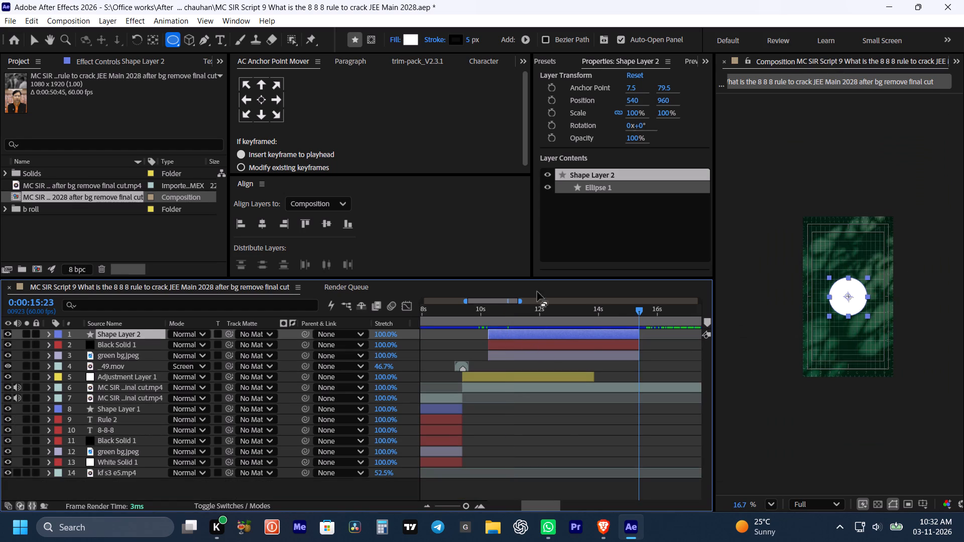
pyautogui.hotkey('ctrl', 's')
pyautogui.hotkey('ctrl', 's')
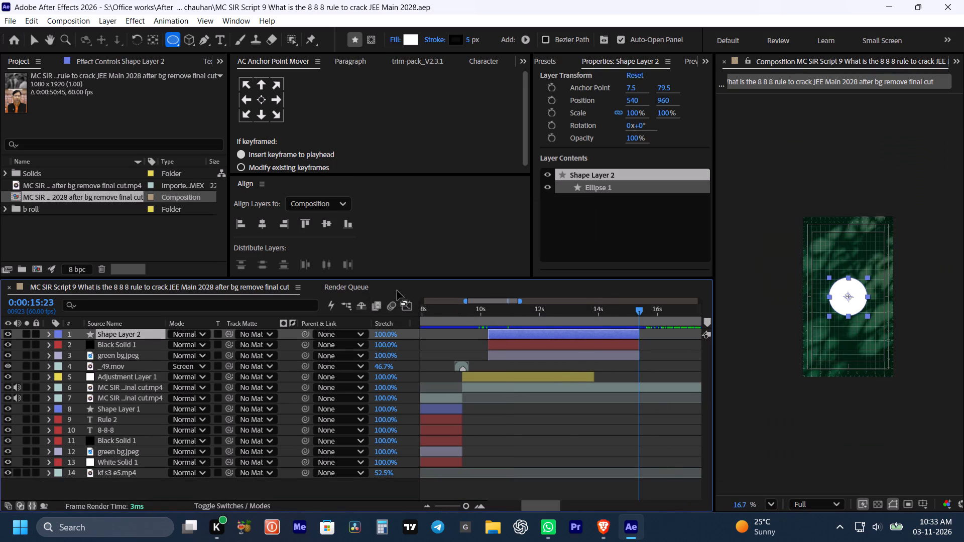
# Scrub over the section's start, set the playhead to 0:00:10:50, and leave no layer selected with the Selection tool active.
pyautogui.moveTo(495, 314); pyautogui.dragTo(464, 318)
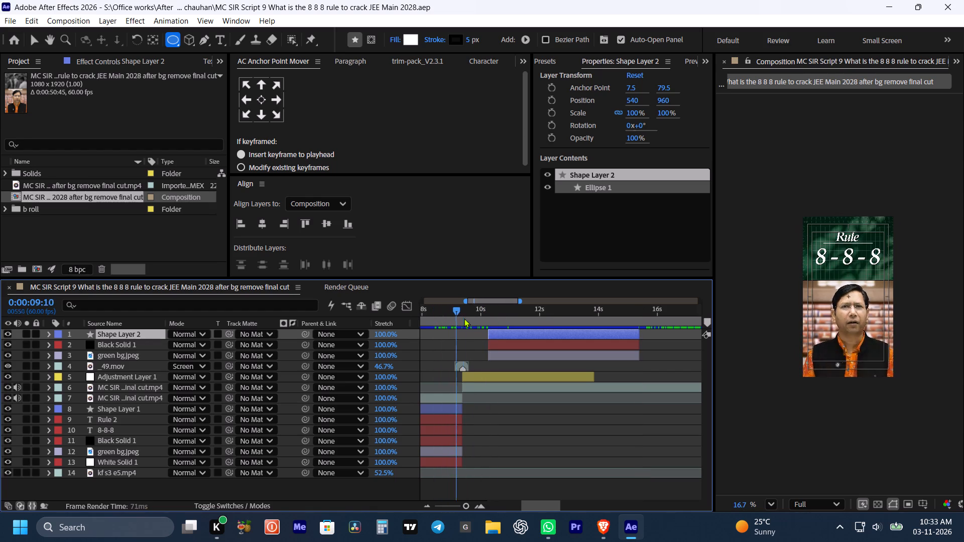
pyautogui.moveTo(464, 318); pyautogui.dragTo(505, 327)
pyautogui.click(637, 425)
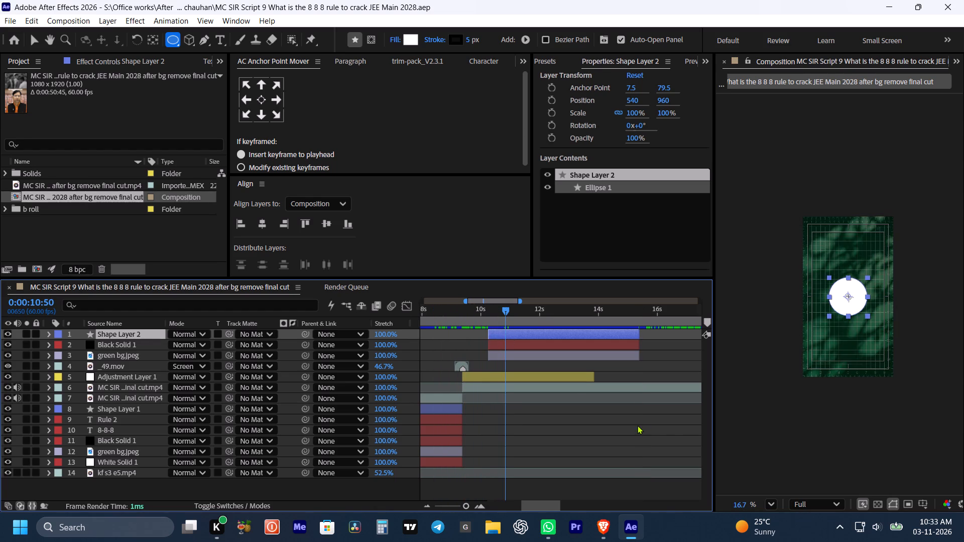
pyautogui.scroll(5, 865, 262)
pyautogui.press('v')
pyautogui.scroll(4, 851, 253)
pyautogui.scroll(-2, 851, 253)
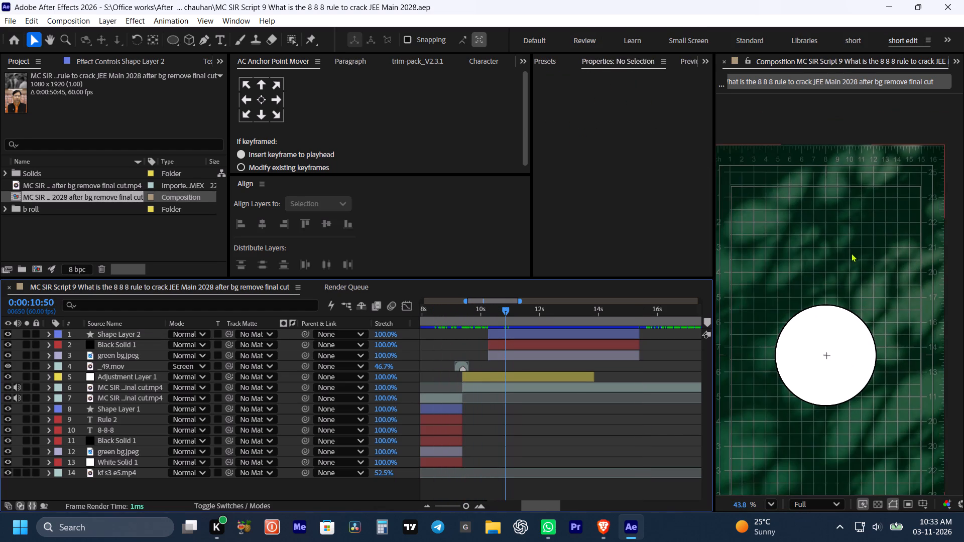
pyautogui.press('space')
pyautogui.press('space')
pyautogui.moveTo(849, 255); pyautogui.dragTo(855, 231)
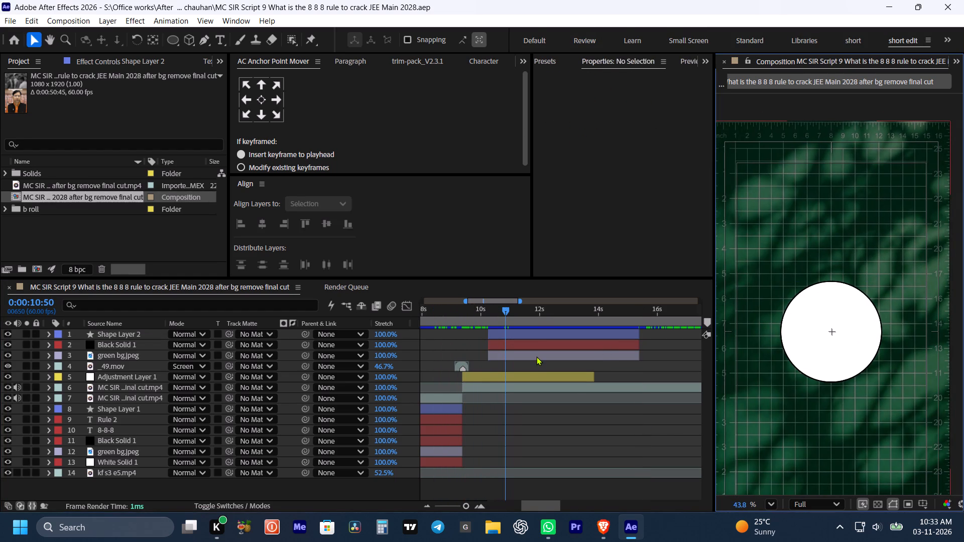
# Apply the Tint effect to the upper green bg.jpeg layer beneath Black Solid 1.
pyautogui.click(536, 356)
pyautogui.hotkey('ctrl', 'space')
pyautogui.write('tint')
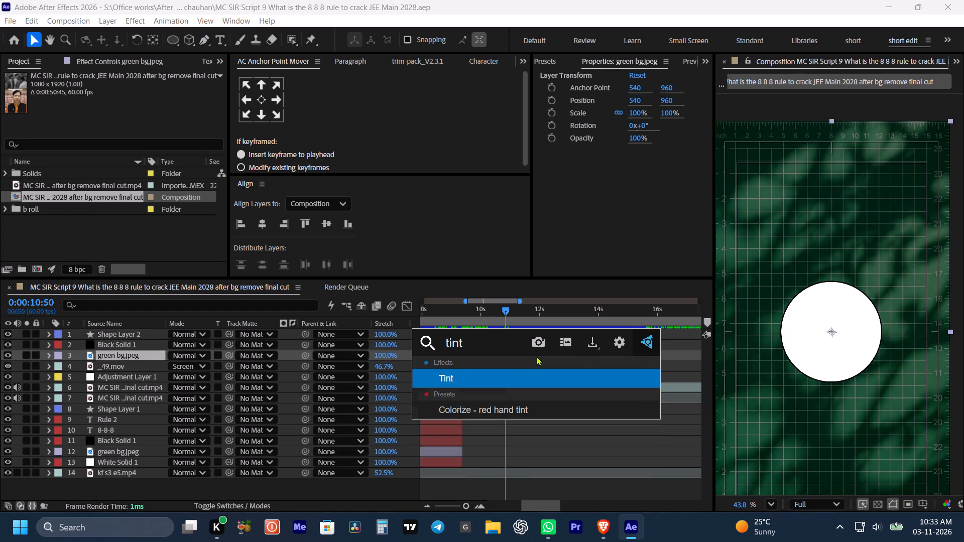
pyautogui.press('BackSpace')
pyautogui.press('BackSpace')
pyautogui.press('BackSpace')
pyautogui.press('BackSpace')
pyautogui.press('BackSpace')
pyautogui.press('BackSpace')
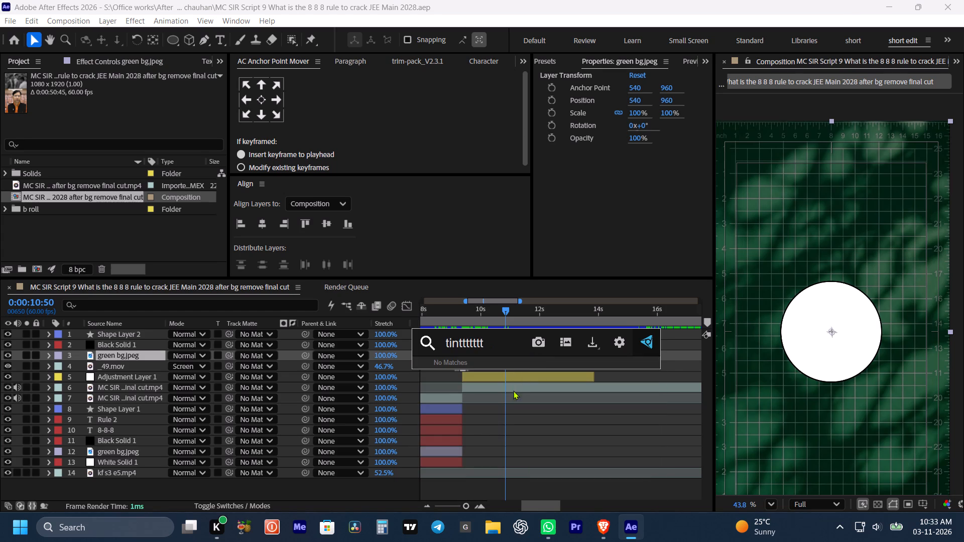
pyautogui.press('BackSpace')
pyautogui.press('BackSpace')
pyautogui.press('BackSpace')
pyautogui.click(458, 373)
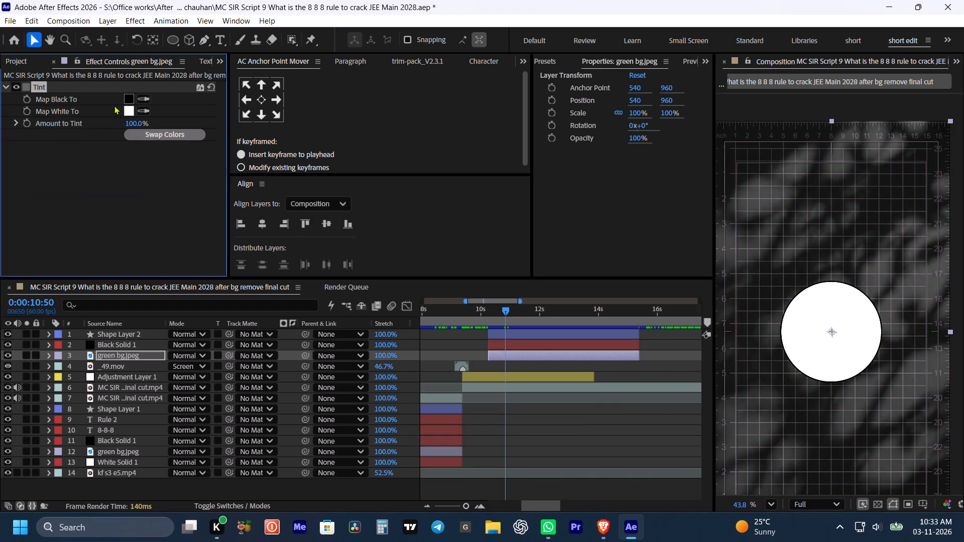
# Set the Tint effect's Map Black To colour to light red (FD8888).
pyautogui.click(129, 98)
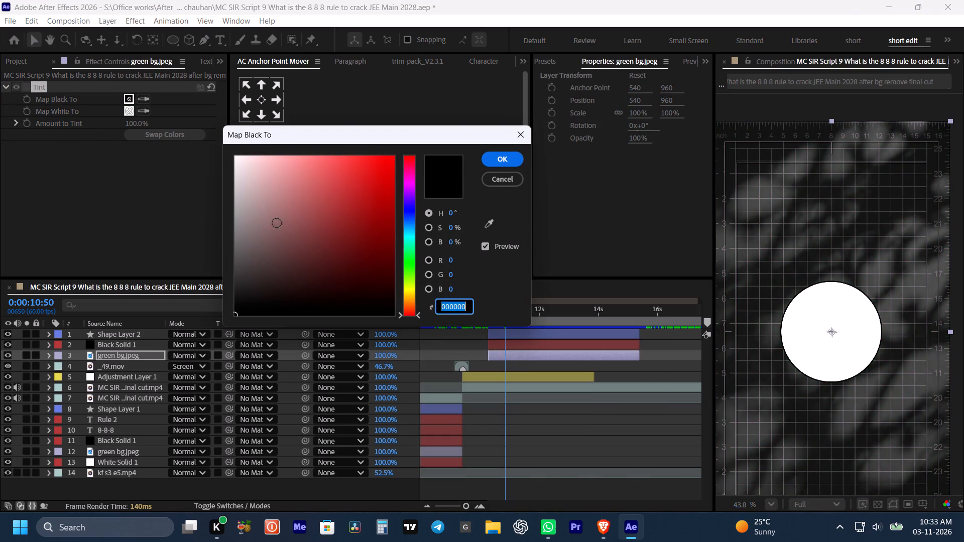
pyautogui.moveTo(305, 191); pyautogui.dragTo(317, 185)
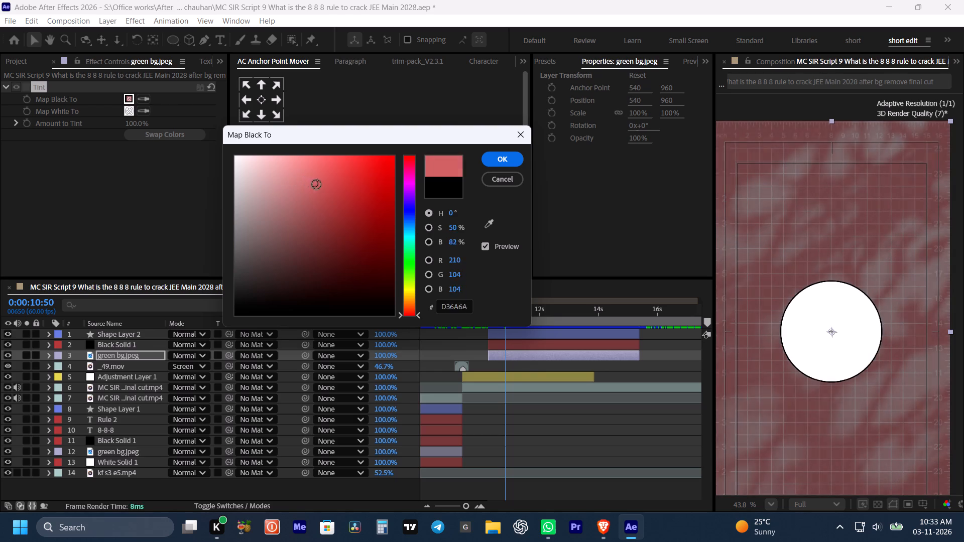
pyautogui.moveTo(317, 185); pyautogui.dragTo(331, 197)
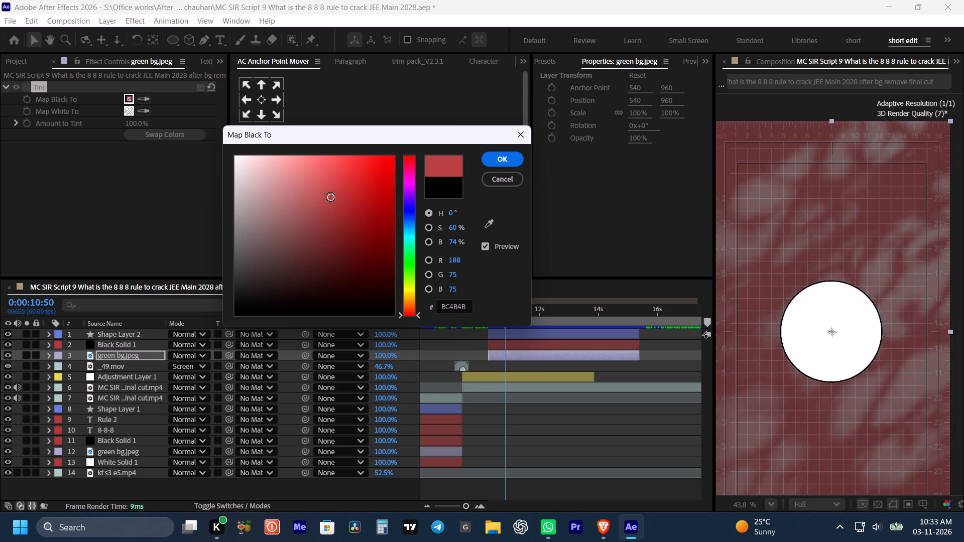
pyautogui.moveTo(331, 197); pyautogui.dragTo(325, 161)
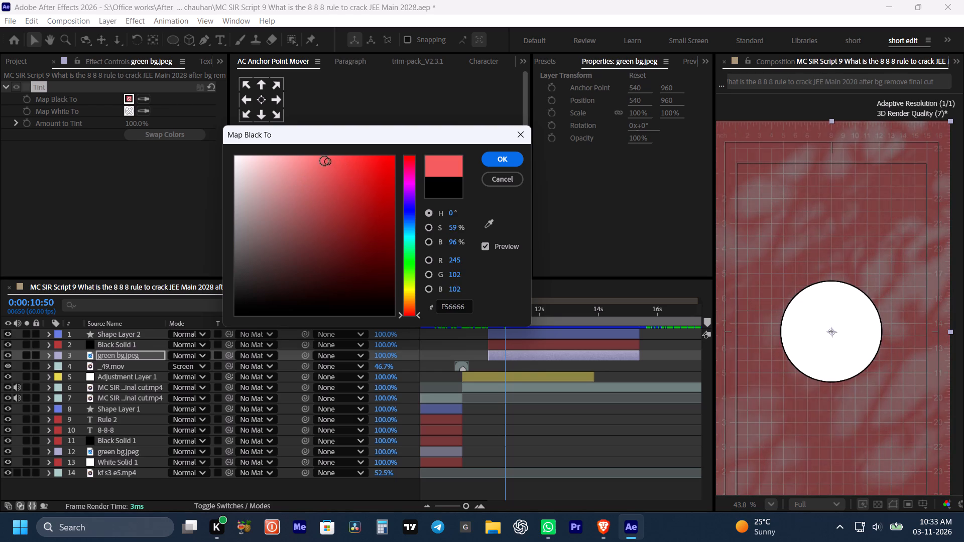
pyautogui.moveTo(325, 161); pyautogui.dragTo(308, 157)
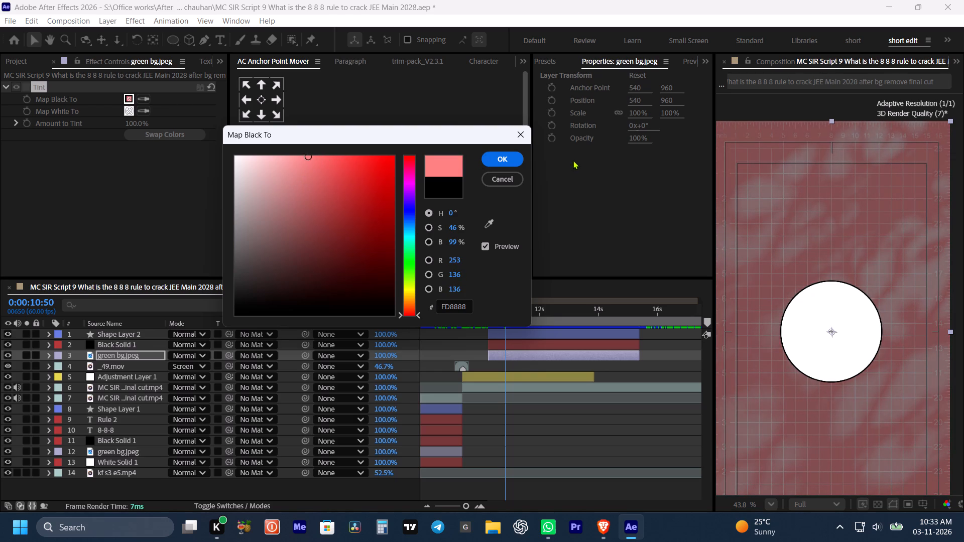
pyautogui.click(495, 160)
# Reduce the Tint effect's Amount to Tint to 66%.
pyautogui.moveTo(134, 120); pyautogui.dragTo(114, 125)
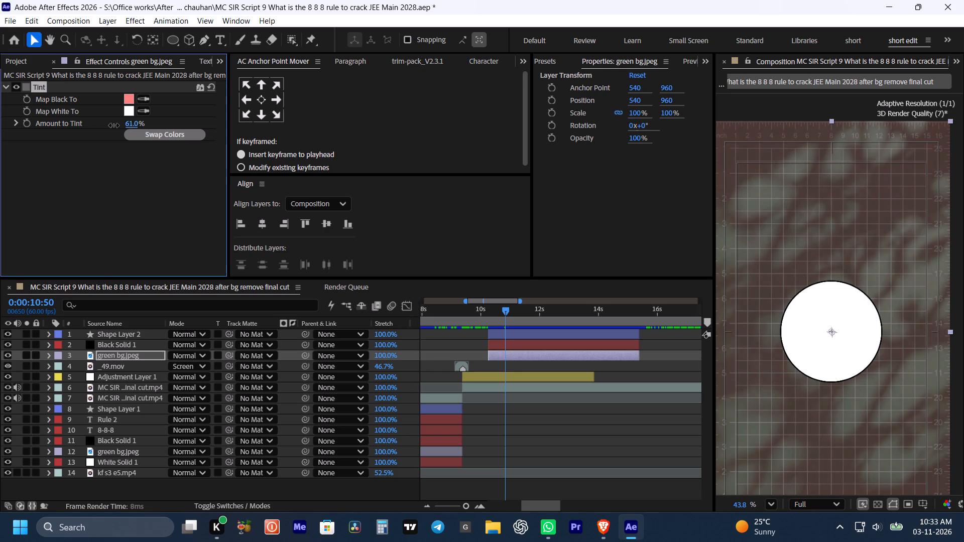
pyautogui.moveTo(114, 125); pyautogui.dragTo(118, 128)
# Examine the red-tinted background and white circle across the whole vertical frame, moving the playhead to 0:00:11:15.
pyautogui.click(603, 422)
pyautogui.scroll(-6, 892, 333)
pyautogui.press('space')
pyautogui.press('space')
pyautogui.press('space')
pyautogui.press('space')
pyautogui.press('space')
pyautogui.press('space')
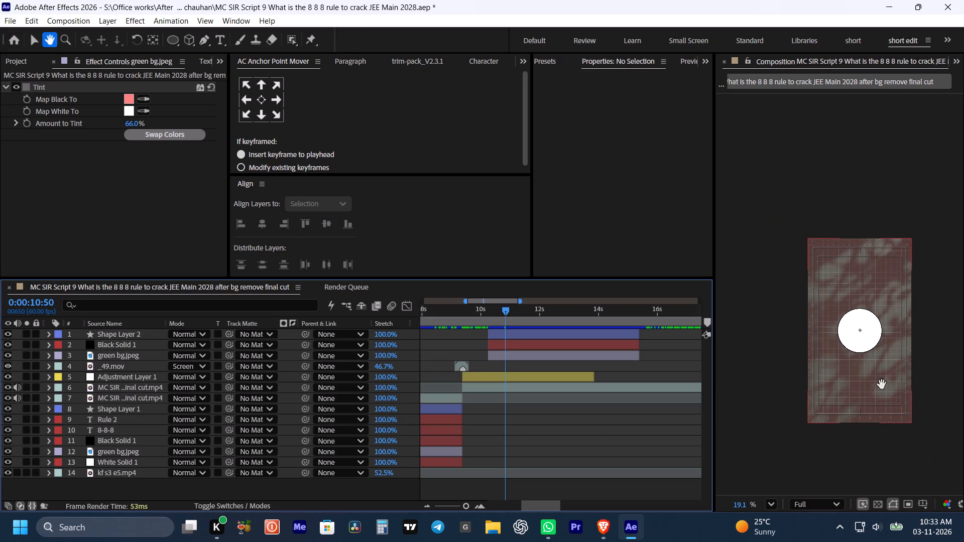
pyautogui.moveTo(880, 373); pyautogui.dragTo(875, 342)
pyautogui.scroll(4, 835, 353)
pyautogui.press('space')
pyautogui.press('space')
pyautogui.press('space')
pyautogui.press('space')
pyautogui.press('space')
pyautogui.press('space')
pyautogui.moveTo(886, 307); pyautogui.dragTo(861, 348)
pyautogui.press('space')
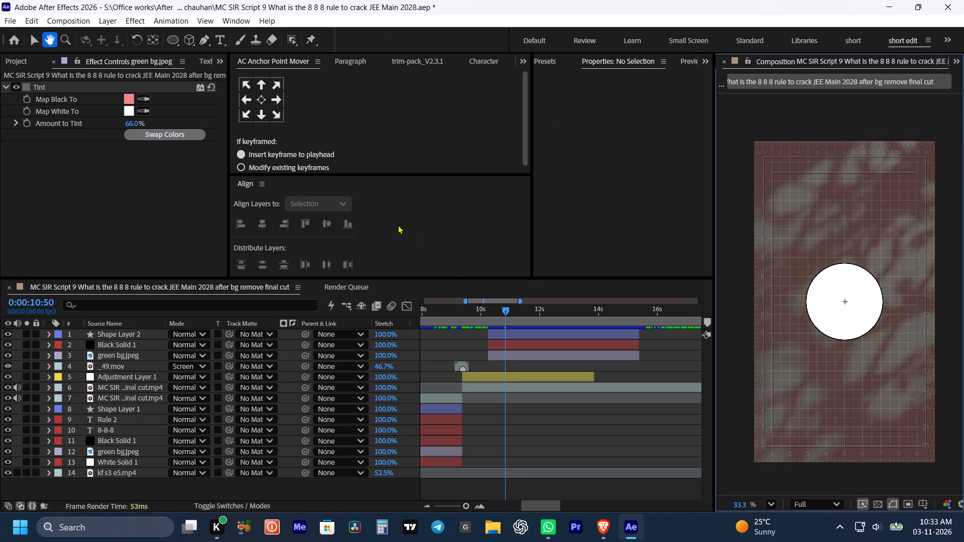
pyautogui.press('space')
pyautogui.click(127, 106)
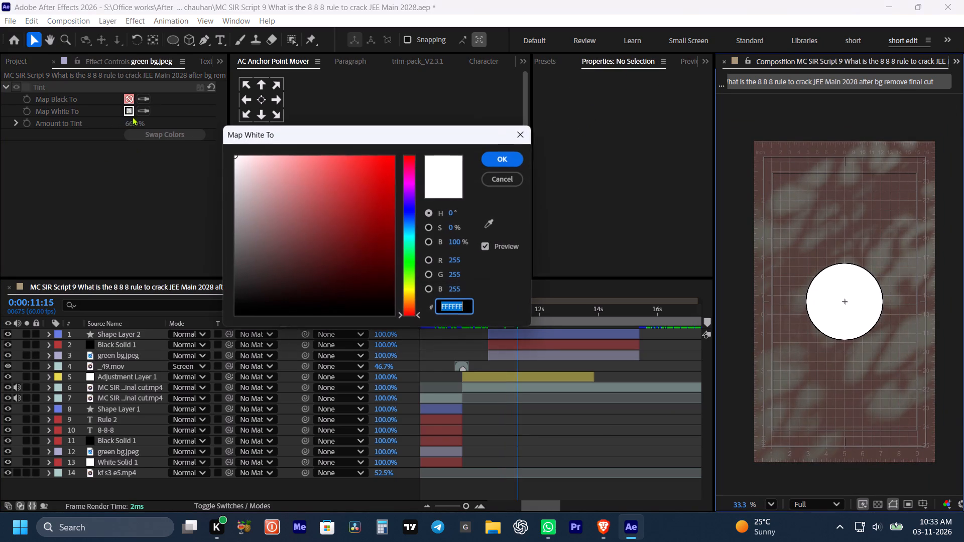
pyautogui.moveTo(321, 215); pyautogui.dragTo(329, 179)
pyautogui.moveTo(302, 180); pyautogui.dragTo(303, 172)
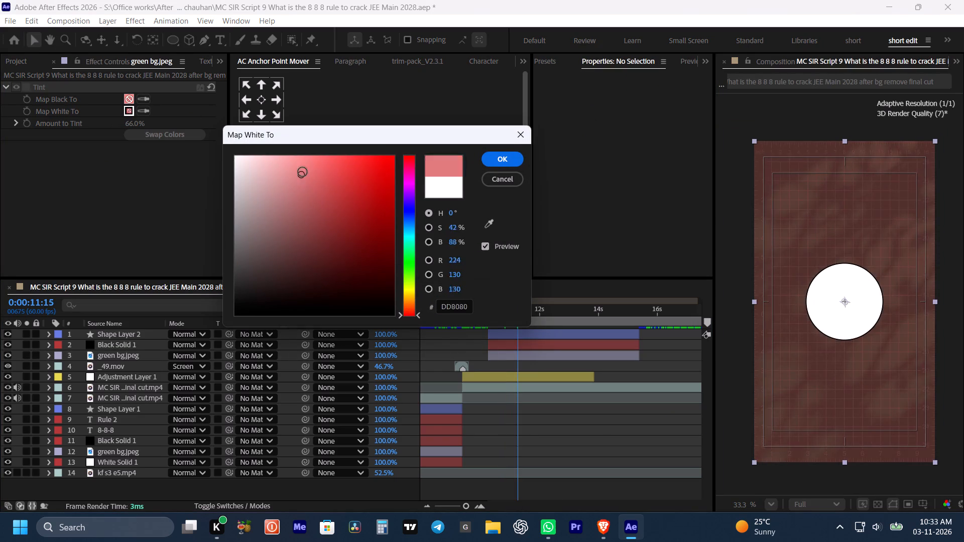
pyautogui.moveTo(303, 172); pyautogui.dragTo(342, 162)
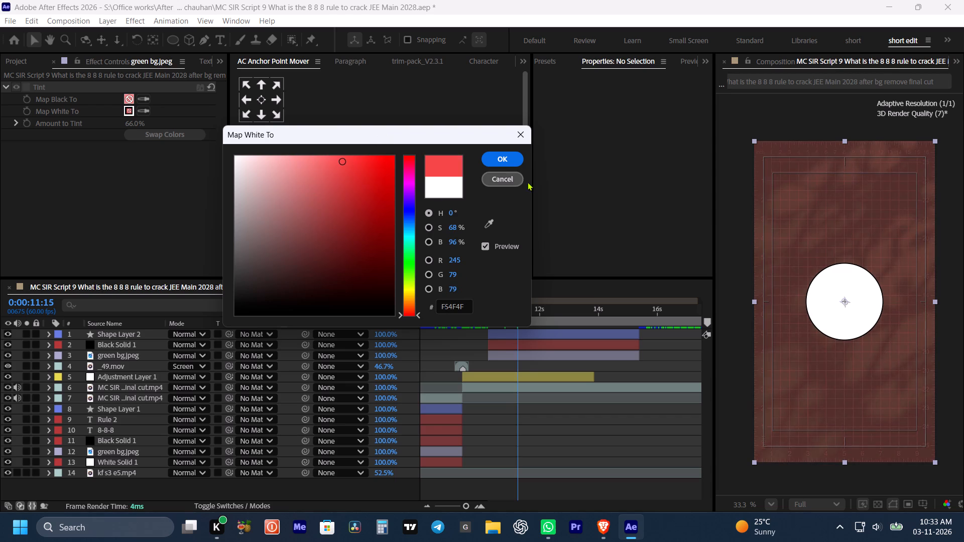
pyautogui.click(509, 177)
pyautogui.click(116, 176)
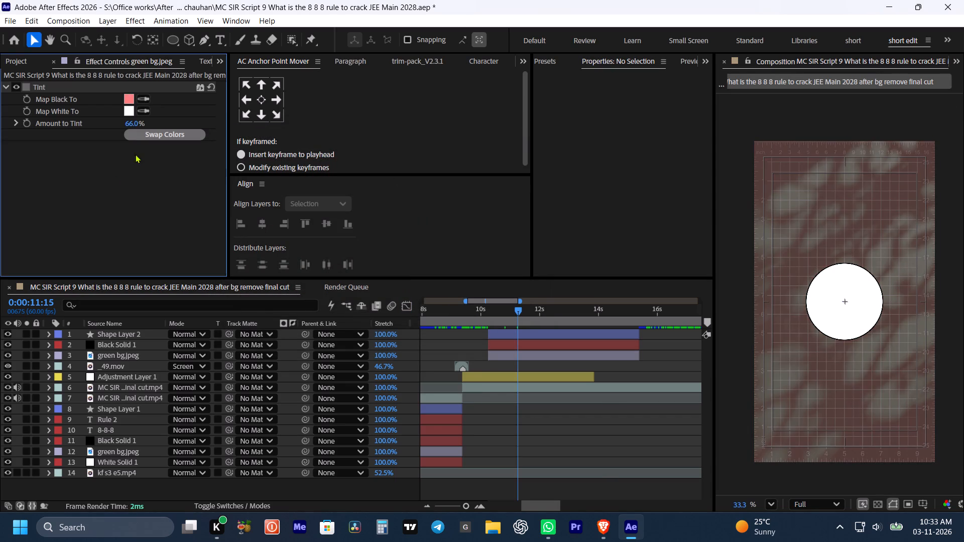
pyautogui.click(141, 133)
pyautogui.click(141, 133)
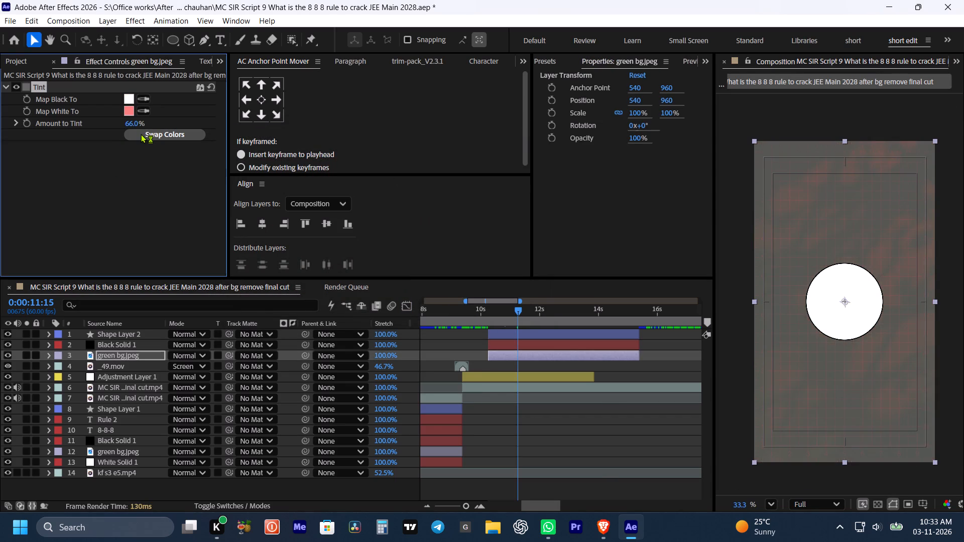
# Set the Map Black To colour of the upper green bg.jpeg's Tint effect to a stronger red (FF5454).
pyautogui.click(128, 95)
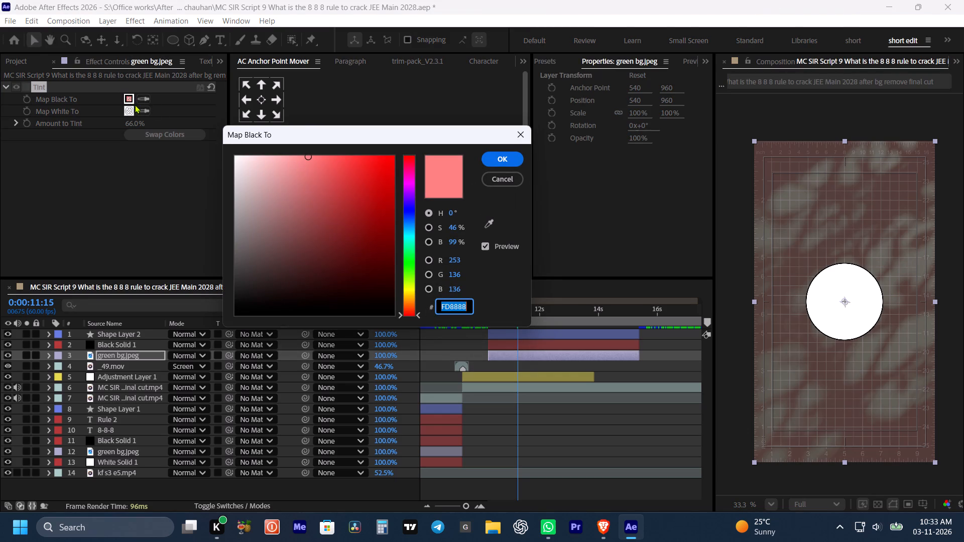
pyautogui.moveTo(288, 161); pyautogui.dragTo(282, 163)
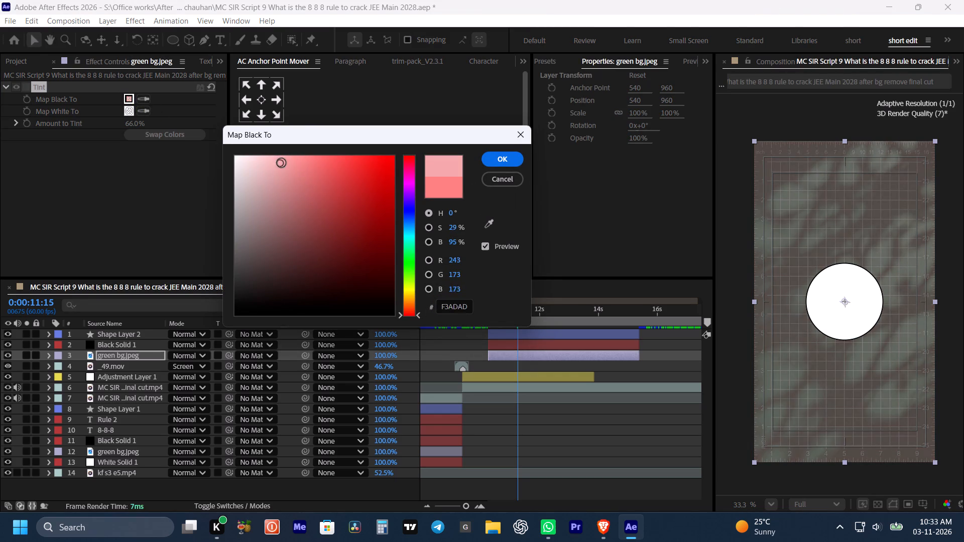
pyautogui.moveTo(282, 163); pyautogui.dragTo(310, 178)
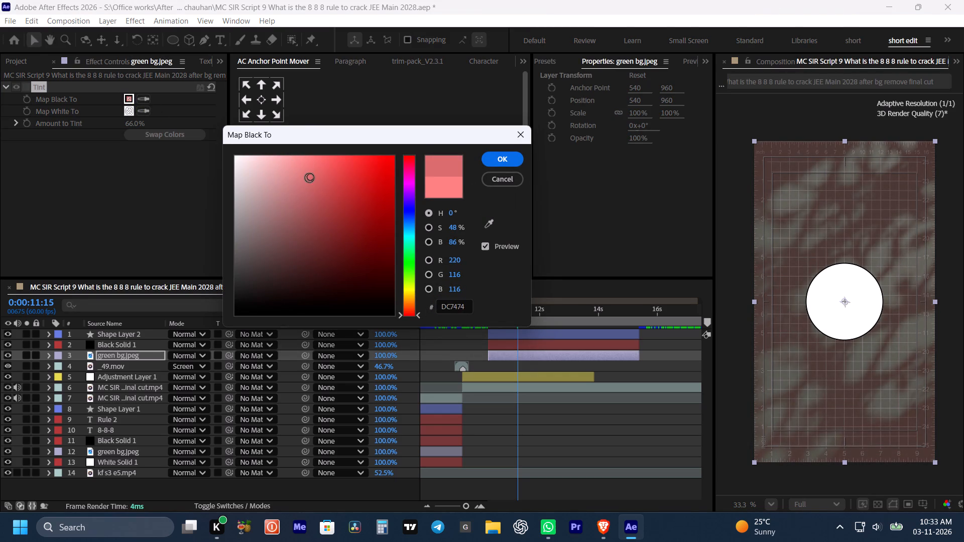
pyautogui.moveTo(310, 178); pyautogui.dragTo(311, 170)
pyautogui.moveTo(311, 170); pyautogui.dragTo(324, 155)
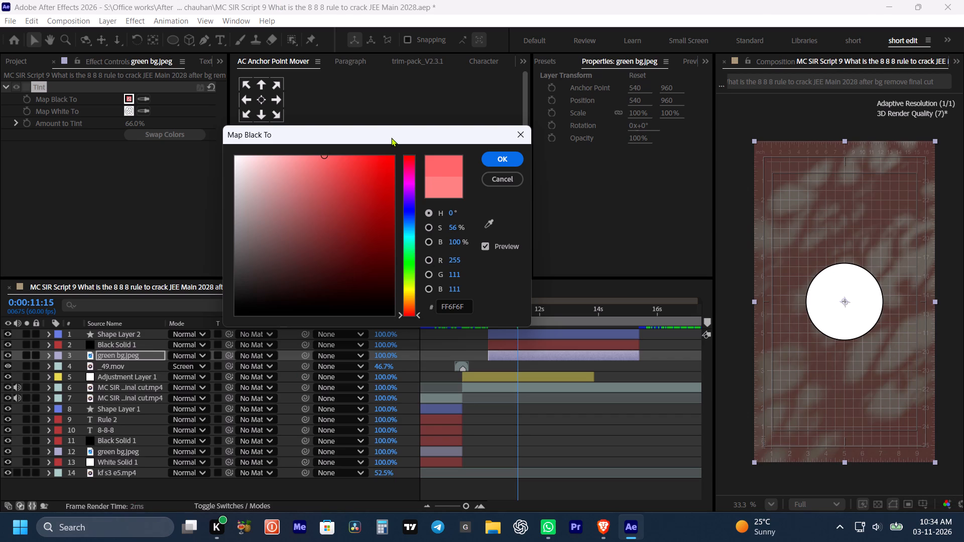
pyautogui.moveTo(391, 138); pyautogui.dragTo(538, 115)
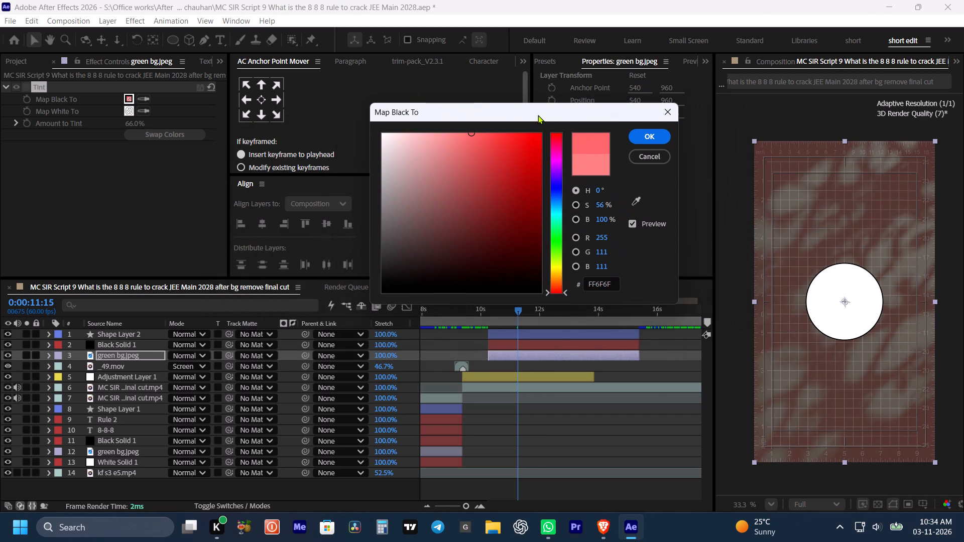
pyautogui.moveTo(538, 115); pyautogui.dragTo(533, 114)
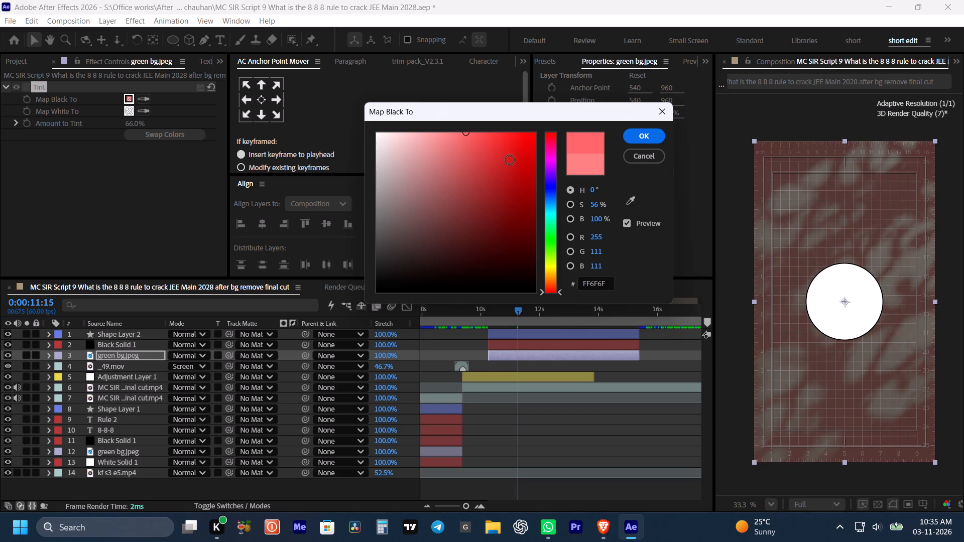
pyautogui.moveTo(463, 139); pyautogui.dragTo(498, 200)
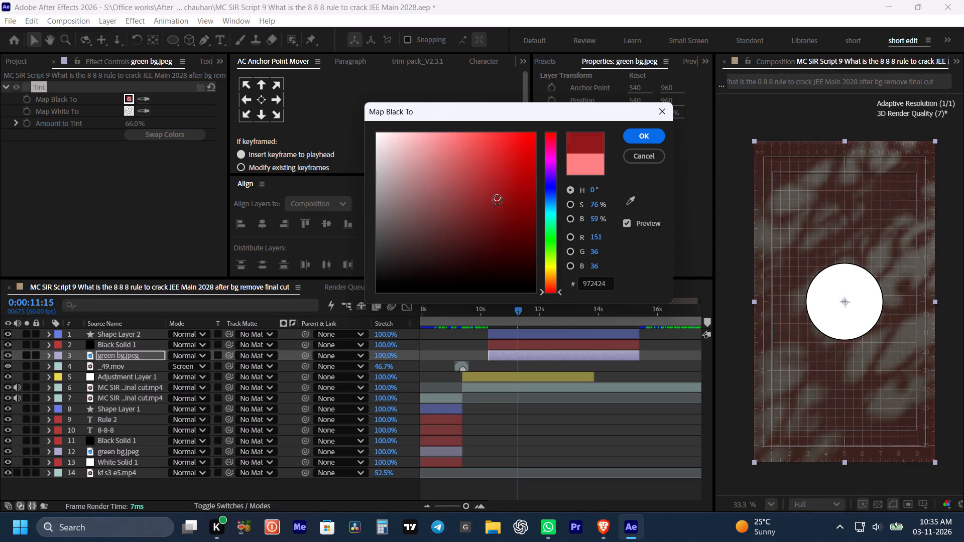
pyautogui.moveTo(498, 200); pyautogui.dragTo(455, 150)
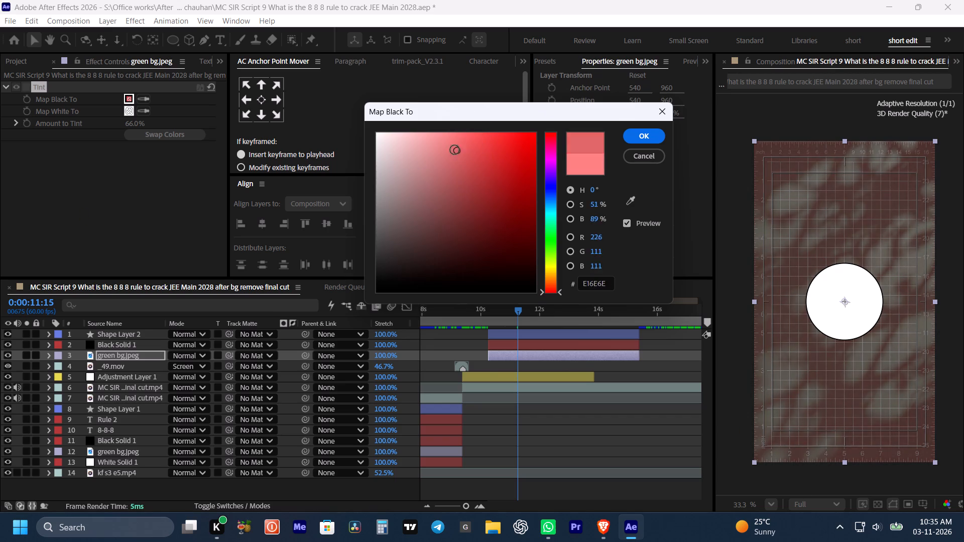
pyautogui.moveTo(455, 150); pyautogui.dragTo(446, 142)
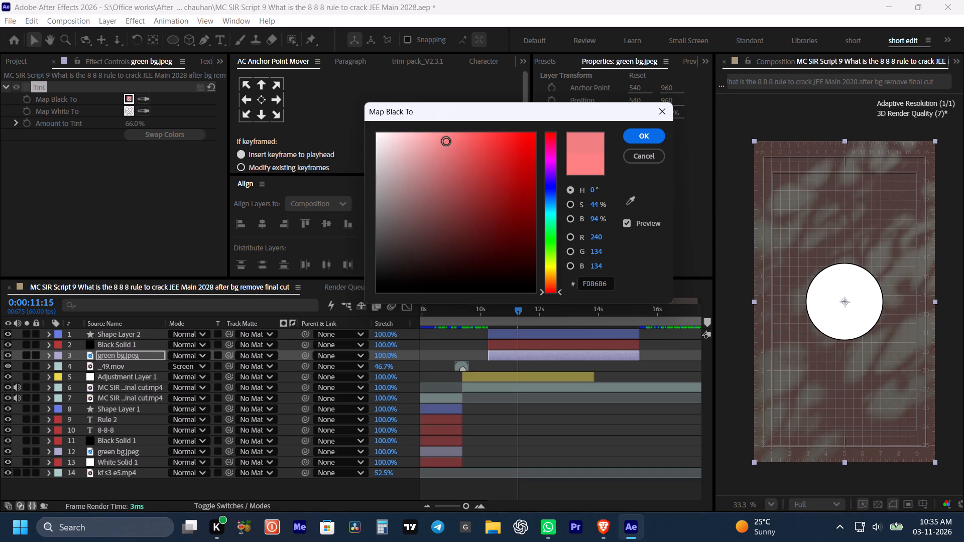
pyautogui.moveTo(446, 142); pyautogui.dragTo(462, 127)
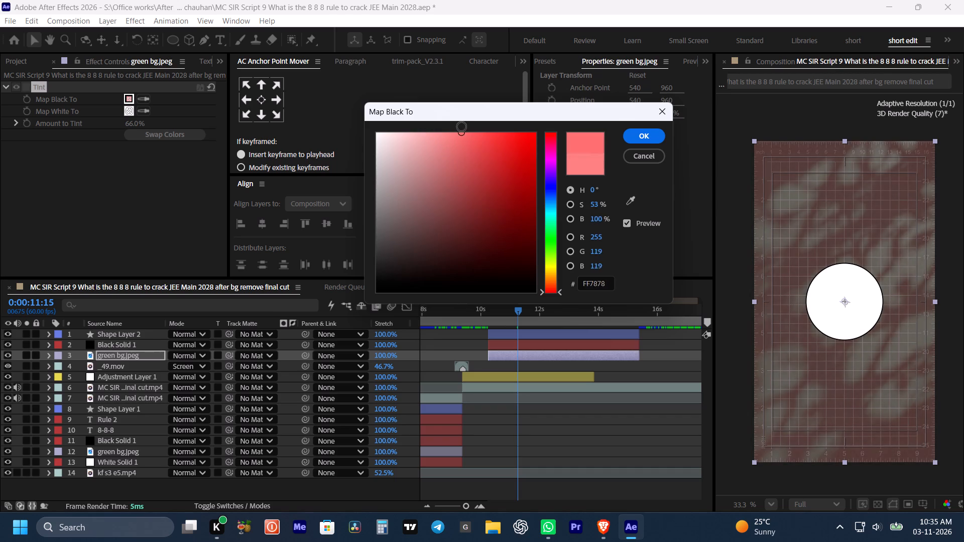
pyautogui.moveTo(462, 127); pyautogui.dragTo(483, 124)
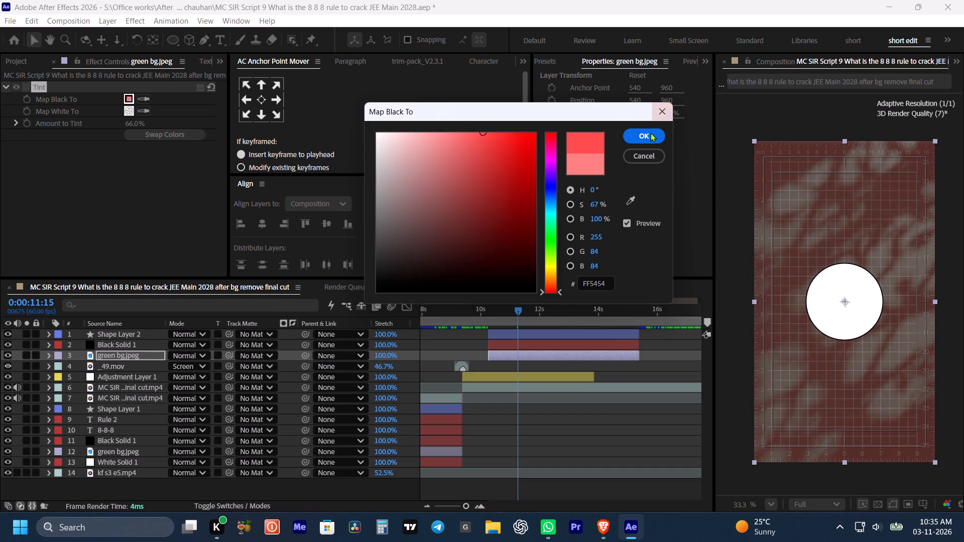
pyautogui.click(644, 135)
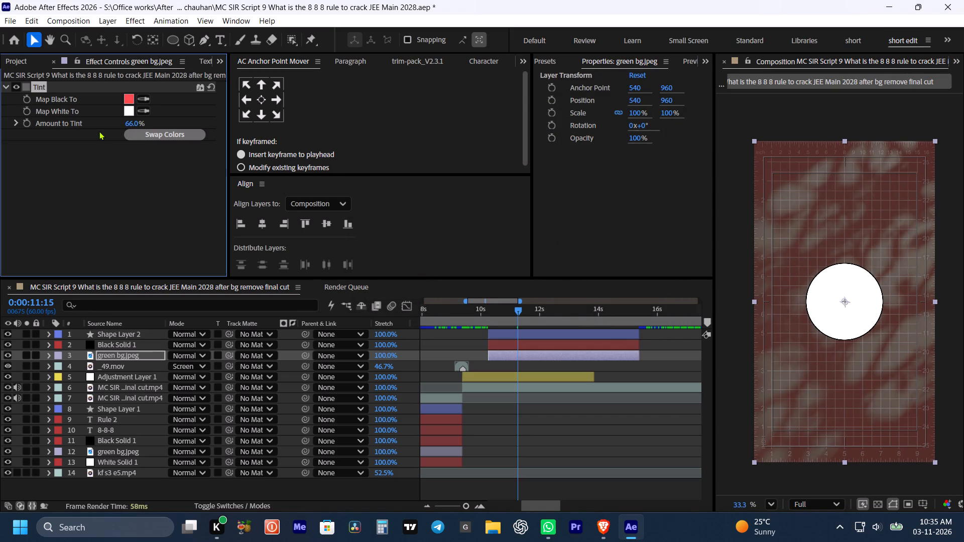
# Copy the Tint effect onto the lower green bg.jpeg layer behind the 8-8-8 title, with the playhead at 0:00:08:38.
pyautogui.hotkey('ctrl', 'c')
pyautogui.hotkey('ctrl', 'c')
pyautogui.click(440, 312)
pyautogui.press('space')
pyautogui.press('space')
pyautogui.press('space')
pyautogui.press('space')
pyautogui.press('space')
pyautogui.press('space')
pyautogui.press('space')
pyautogui.press('space')
pyautogui.press('space')
pyautogui.press('space')
pyautogui.press('space')
pyautogui.press('space')
pyautogui.press('space')
pyautogui.press('space')
pyautogui.moveTo(497, 439); pyautogui.dragTo(545, 406)
pyautogui.click(117, 450)
pyautogui.hotkey('ctrl', 'v')
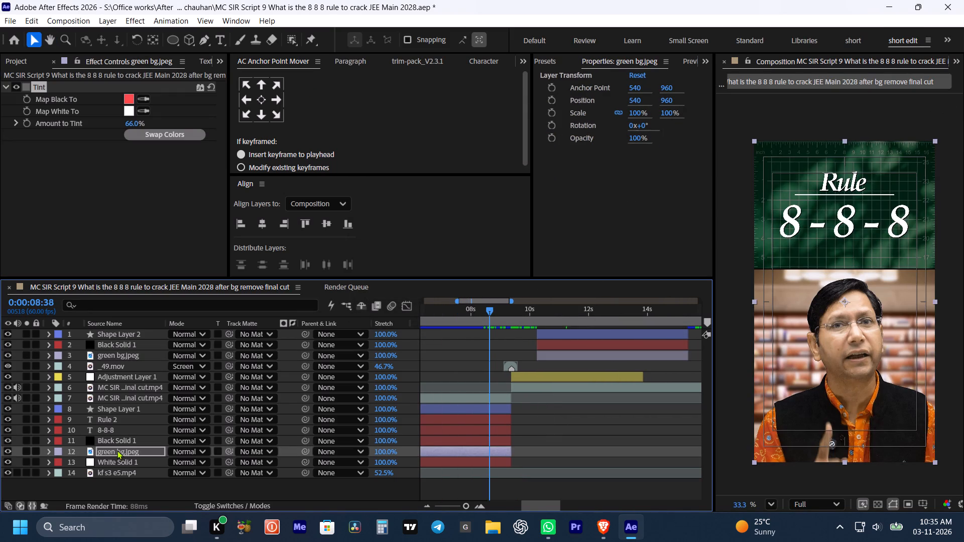
# Preview the tinted backgrounds from the 8-8-8 title into the circle section, stopping at 0:00:11:23.
pyautogui.click(554, 412)
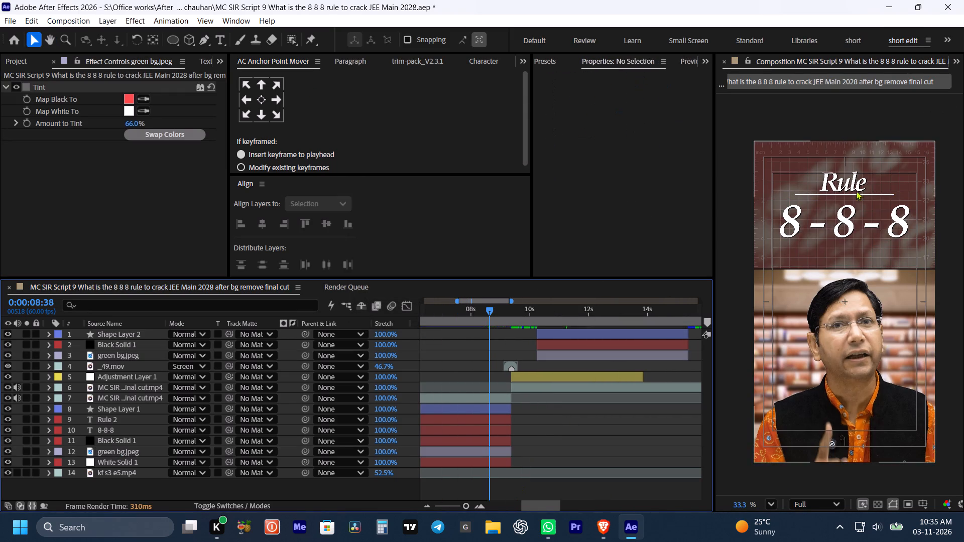
pyautogui.scroll(5, 813, 203)
pyautogui.scroll(-3, 787, 214)
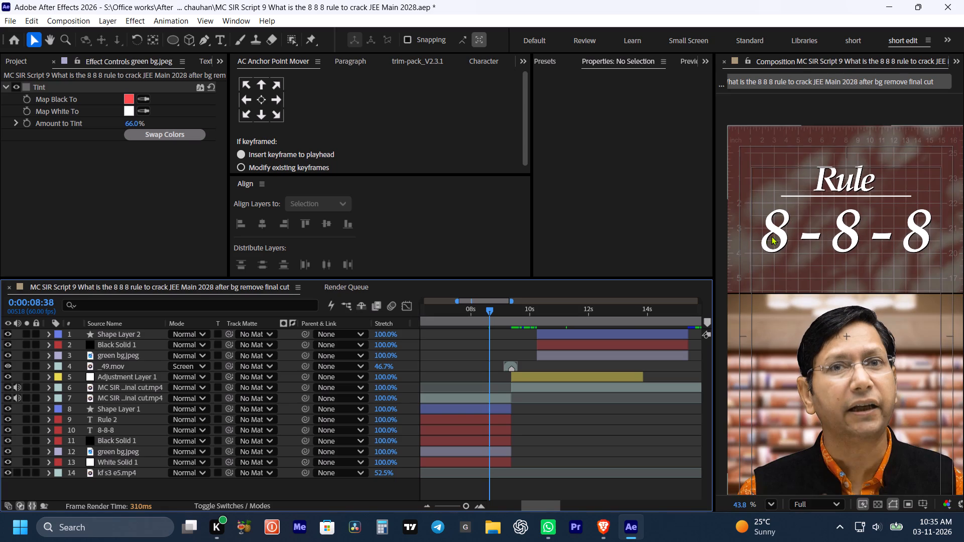
pyautogui.scroll(-2, 767, 233)
pyautogui.press('space')
pyautogui.press('space')
pyautogui.press('space')
pyautogui.press('space')
pyautogui.press('space')
pyautogui.press('space')
pyautogui.press('space')
pyautogui.moveTo(835, 243); pyautogui.dragTo(833, 225)
pyautogui.press('space')
pyautogui.scroll(2, 524, 413)
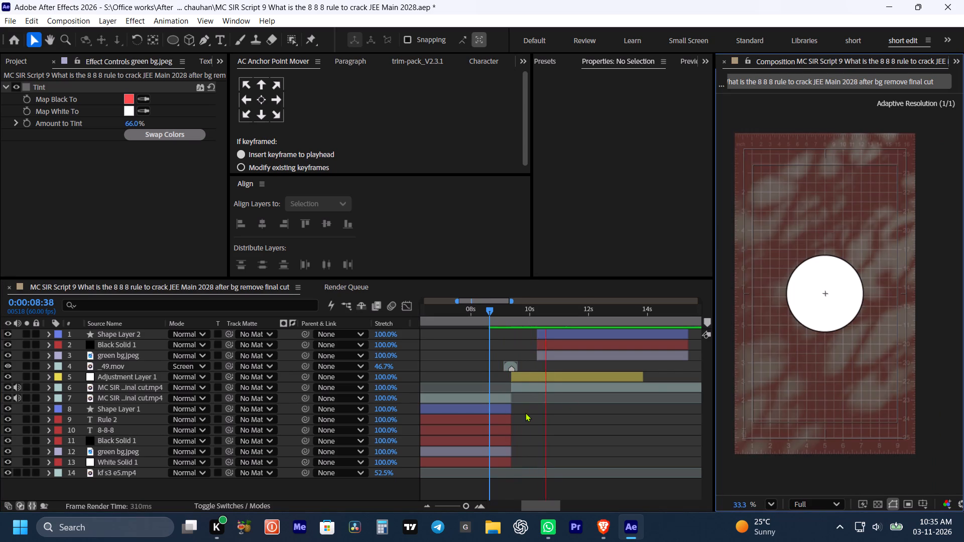
pyautogui.press('space')
pyautogui.press('space')
pyautogui.press('space')
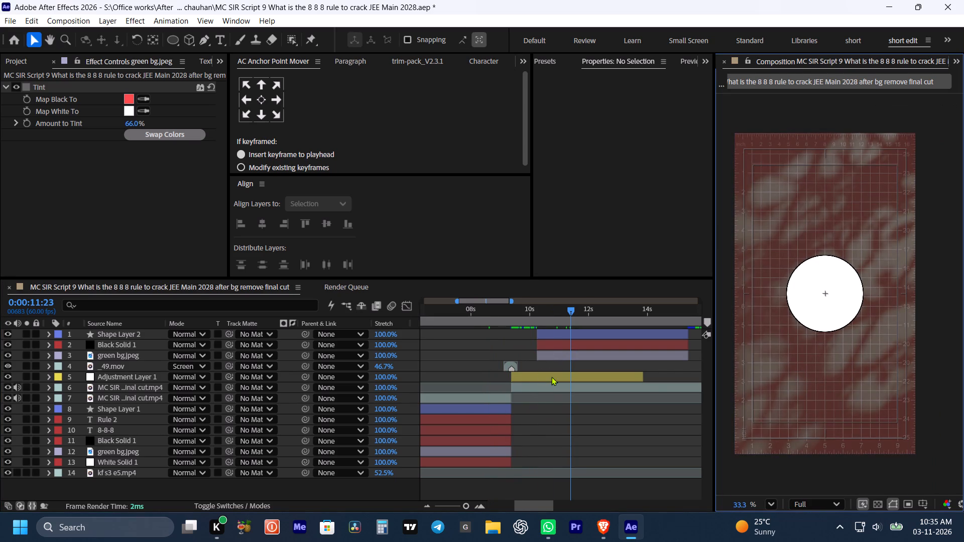
# Save the project.
pyautogui.click(564, 430)
pyautogui.hotkey('ctrl', 's')
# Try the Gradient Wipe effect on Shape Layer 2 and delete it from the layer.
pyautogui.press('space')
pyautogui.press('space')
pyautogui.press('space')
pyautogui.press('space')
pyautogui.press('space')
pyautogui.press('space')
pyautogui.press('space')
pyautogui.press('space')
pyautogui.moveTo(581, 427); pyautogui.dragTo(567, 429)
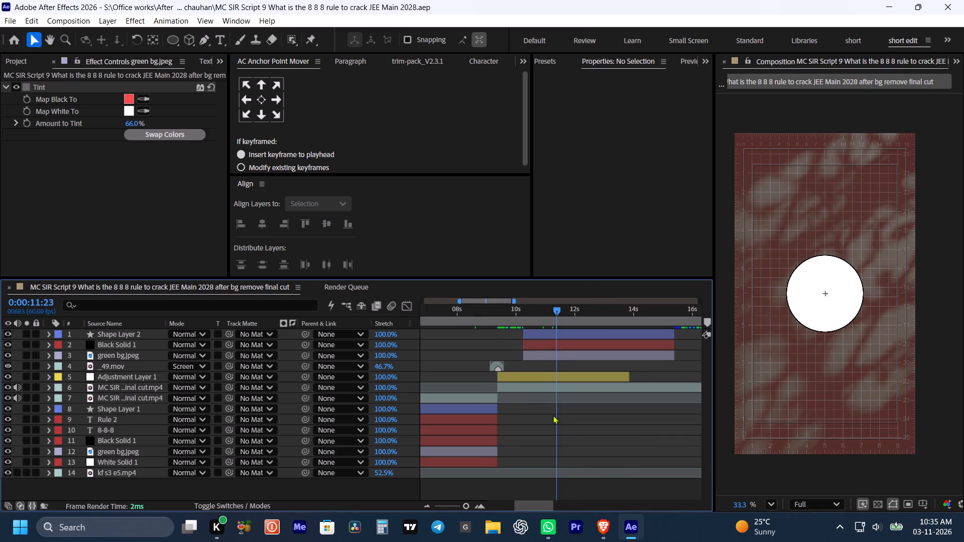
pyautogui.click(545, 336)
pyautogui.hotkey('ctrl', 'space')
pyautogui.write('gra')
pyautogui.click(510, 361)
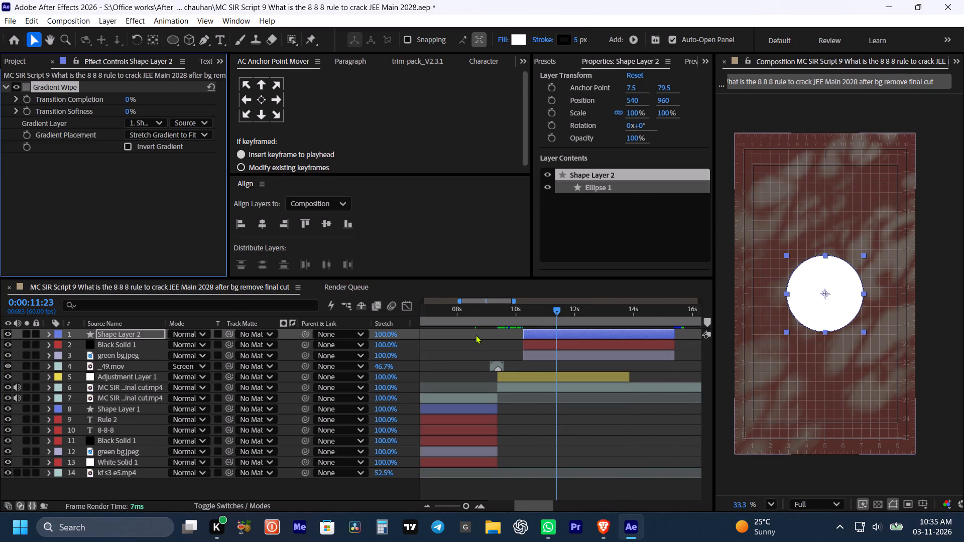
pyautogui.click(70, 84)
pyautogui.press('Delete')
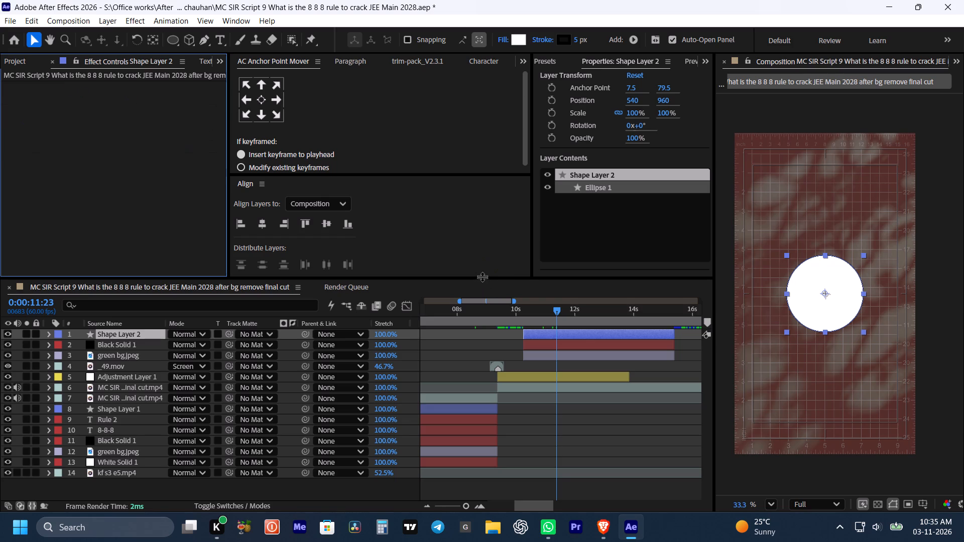
# Apply the Gradient Ramp effect to Shape Layer 2 and set its start colour to bright red.
pyautogui.hotkey('ctrl', 'space')
pyautogui.write('gra')
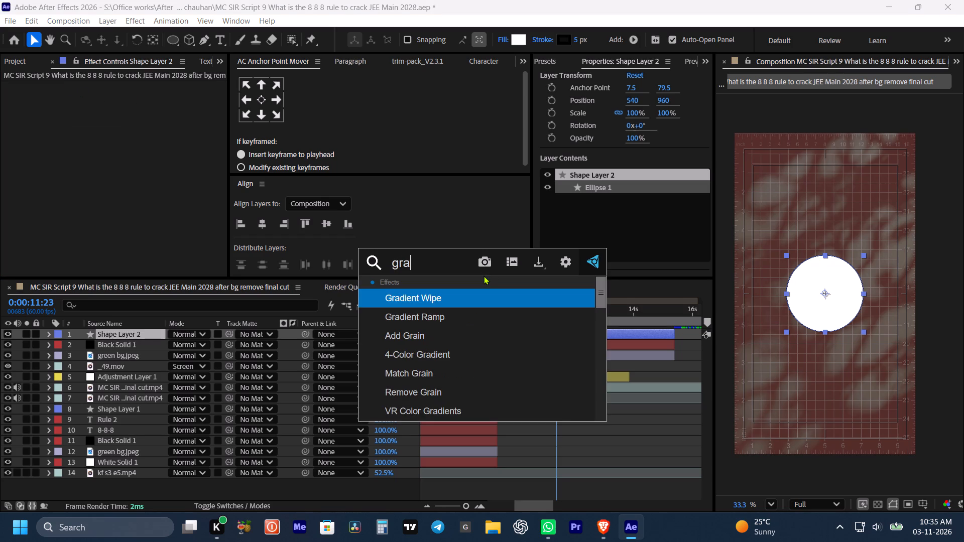
pyautogui.click(471, 319)
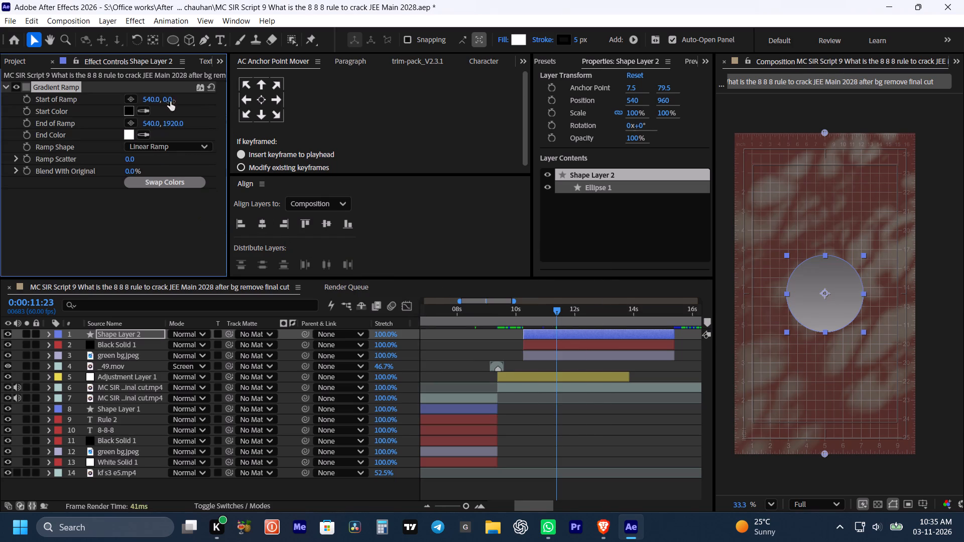
pyautogui.click(130, 109)
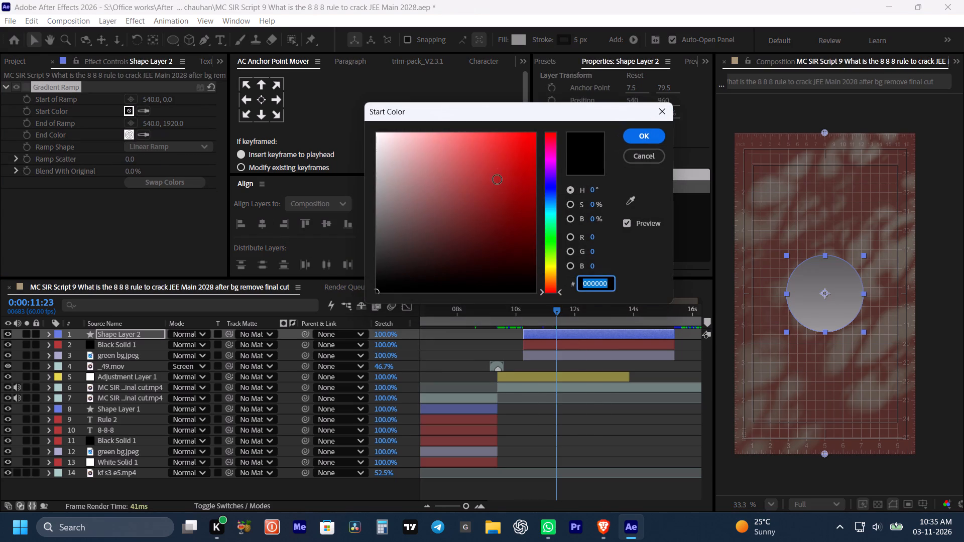
pyautogui.moveTo(499, 171); pyautogui.dragTo(549, 134)
pyautogui.click(641, 140)
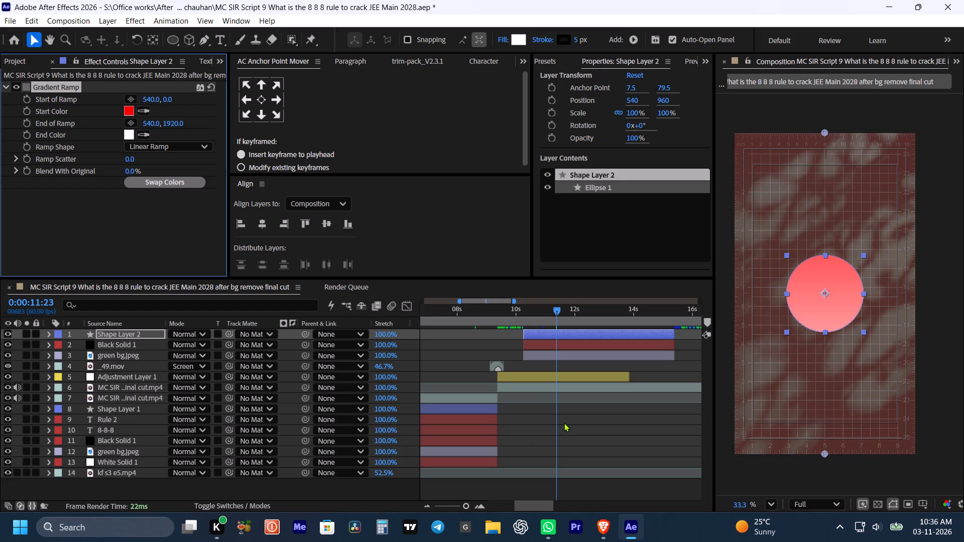
# Save the project.
pyautogui.click(564, 423)
pyautogui.hotkey('ctrl', 's')
pyautogui.hotkey('ctrl', 's')
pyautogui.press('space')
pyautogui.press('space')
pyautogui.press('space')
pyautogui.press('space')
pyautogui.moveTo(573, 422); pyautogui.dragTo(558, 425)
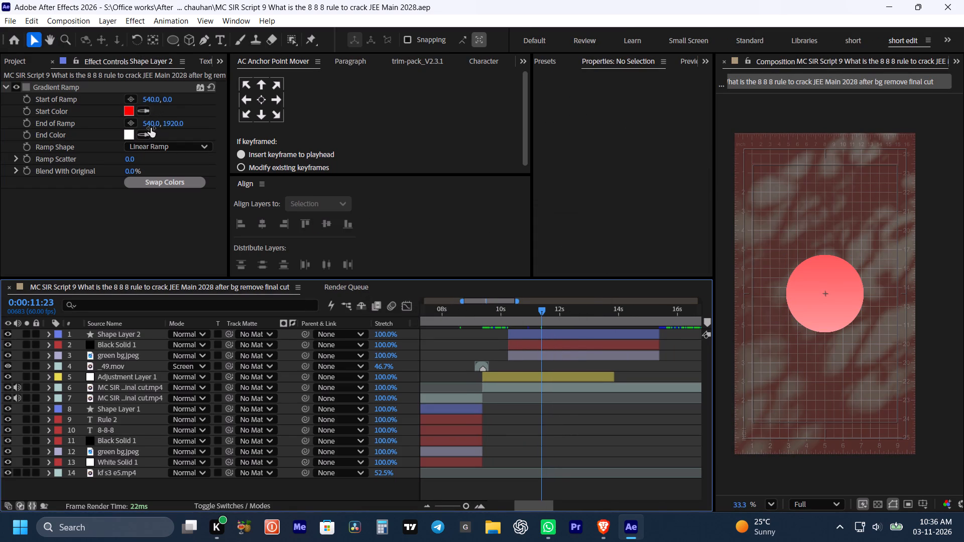
# Place the Gradient Ramp's start near the circle's centre at about 555, 954 and its end at about 480, 1107 inside the circle.
pyautogui.click(126, 97)
pyautogui.click(130, 98)
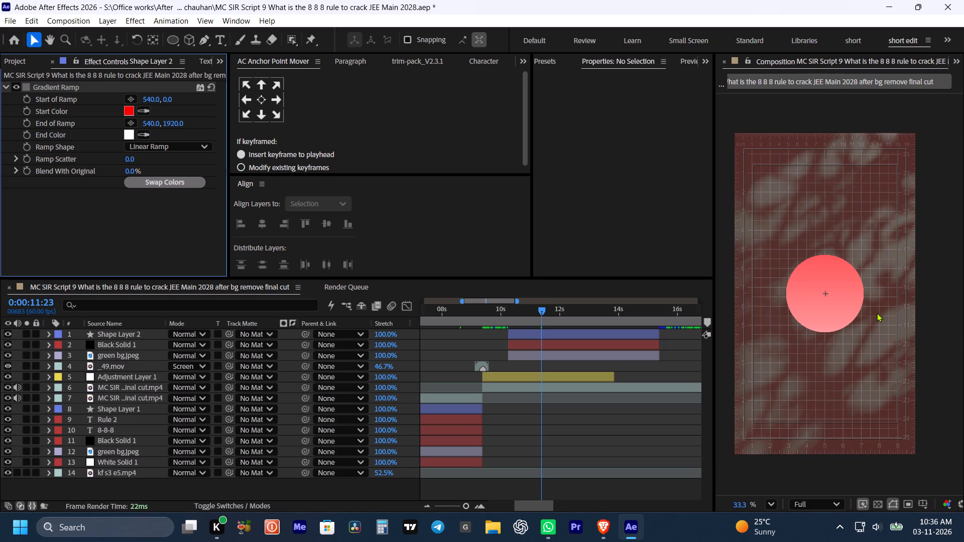
pyautogui.click(131, 101)
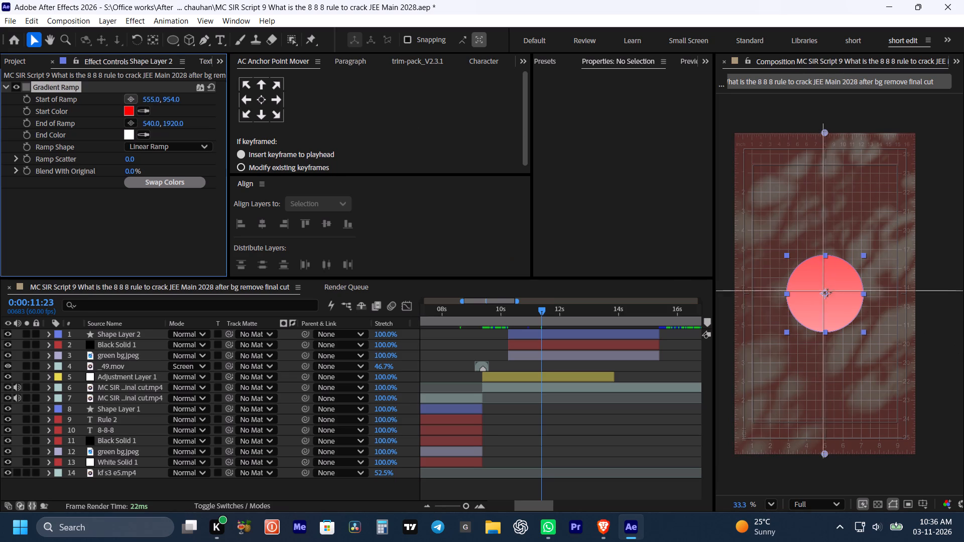
pyautogui.click(827, 293)
pyautogui.click(130, 121)
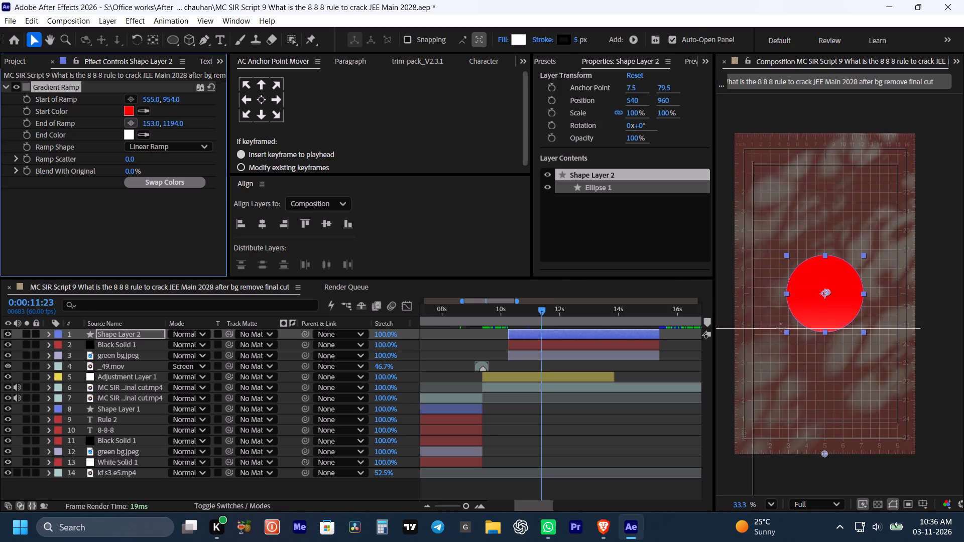
pyautogui.click(809, 308)
pyautogui.moveTo(810, 310); pyautogui.dragTo(816, 320)
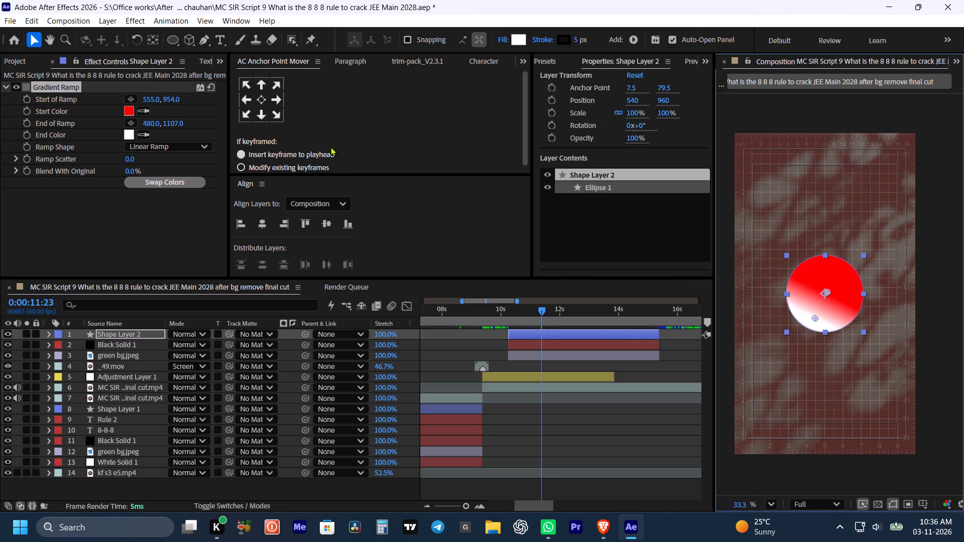
# Change the Gradient Ramp on Shape Layer 2 to Radial Ramp and swap its start and end colours.
pyautogui.click(208, 148)
pyautogui.click(177, 174)
pyautogui.click(130, 181)
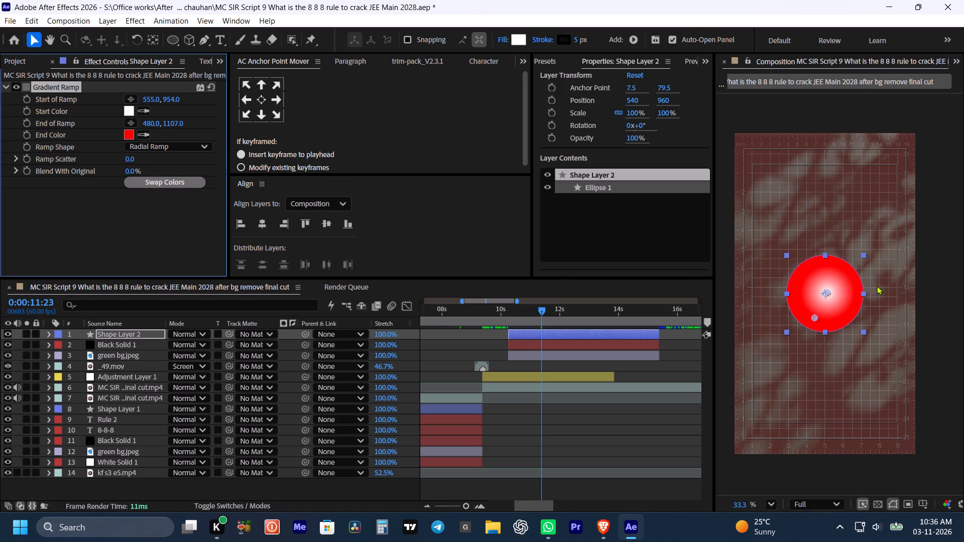
# Move the end of the radial ramp outside the circle to about 357, 1395 to soften the red edge.
pyautogui.moveTo(813, 317); pyautogui.dragTo(781, 381)
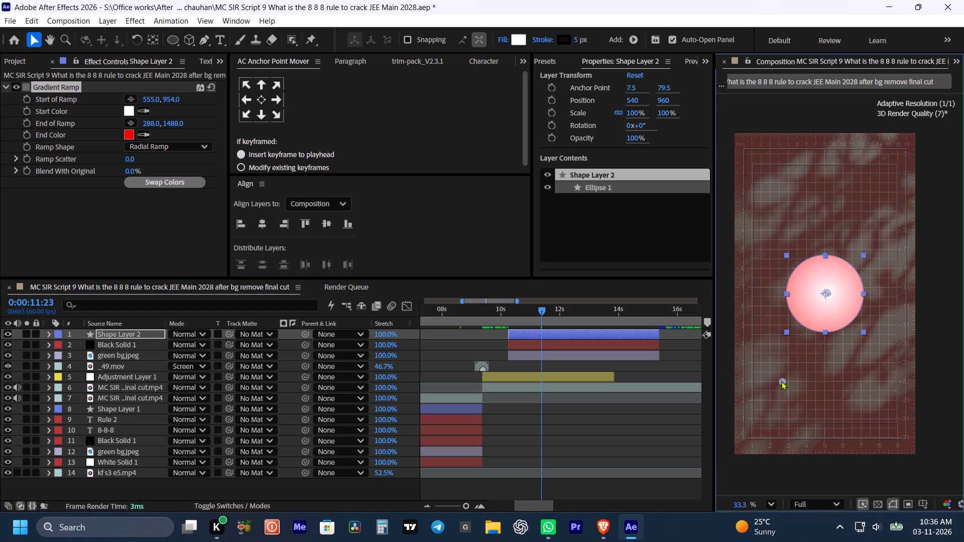
pyautogui.moveTo(781, 381); pyautogui.dragTo(793, 365)
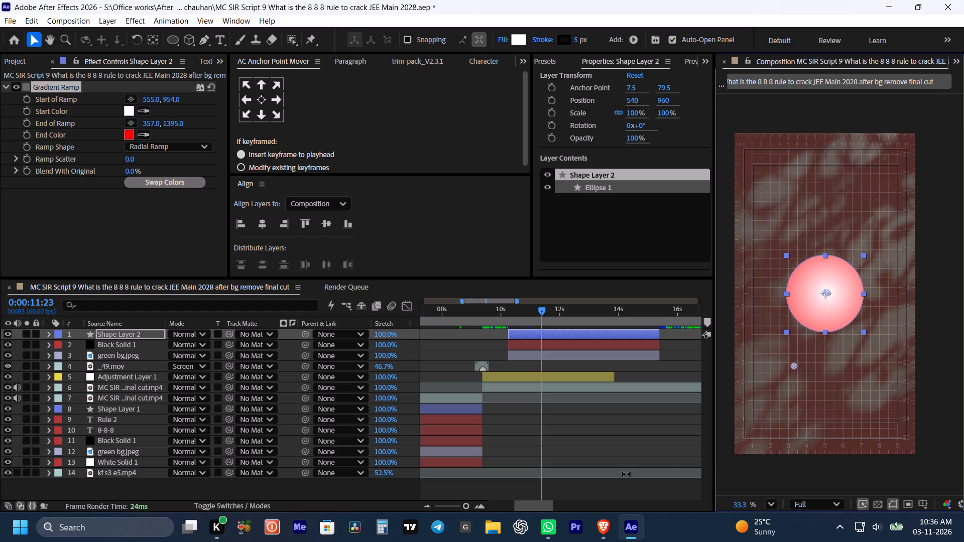
# Save the project with the radial gradient on the circle.
pyautogui.click(608, 438)
pyautogui.hotkey('ctrl', 's')
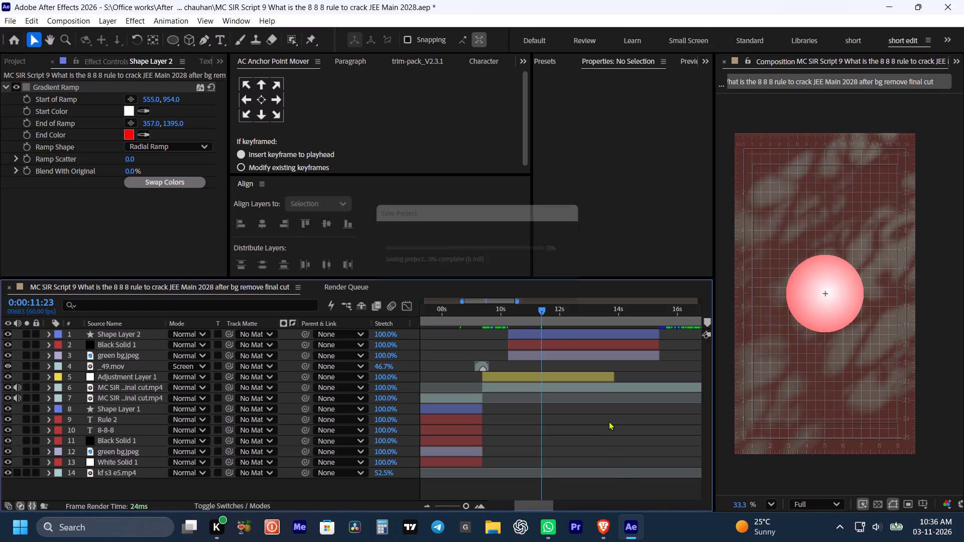
pyautogui.hotkey('ctrl', 's')
pyautogui.hotkey('ctrl', 's')
pyautogui.hotkey('ctrl', 's')
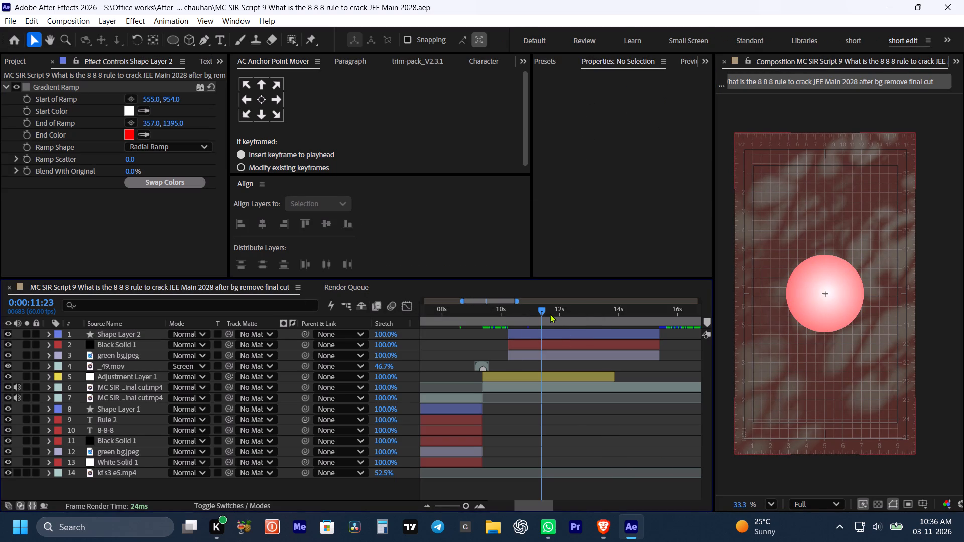
pyautogui.hotkey('ctrl', 's')
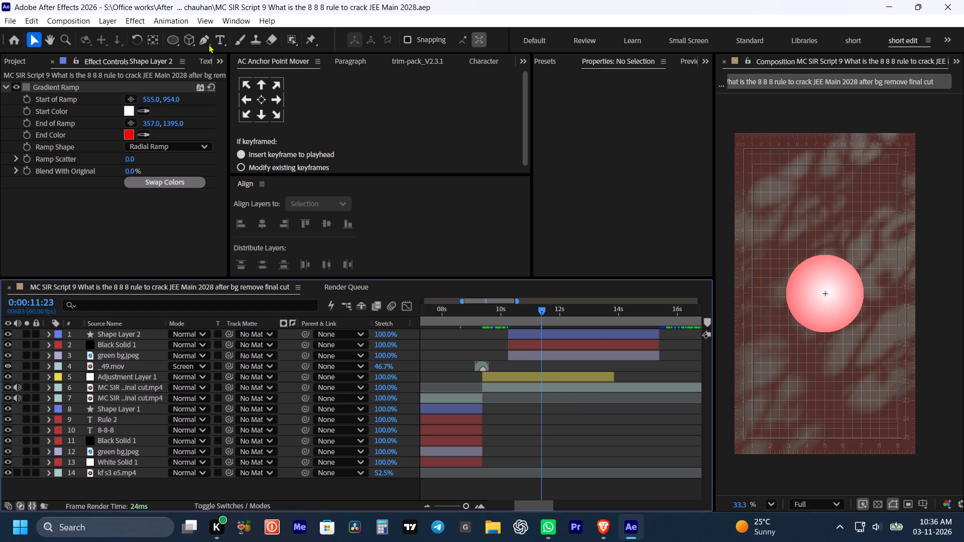
# Add a new text layer reading 8-8-8 over the circle.
pyautogui.click(220, 39)
pyautogui.click(802, 295)
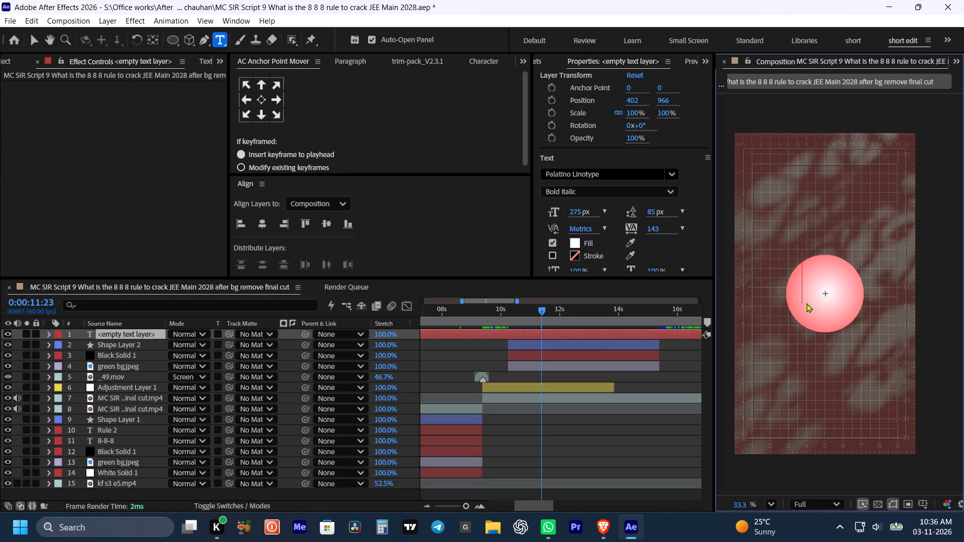
pyautogui.write('8-')
pyautogui.write('8-8')
pyautogui.click(676, 447)
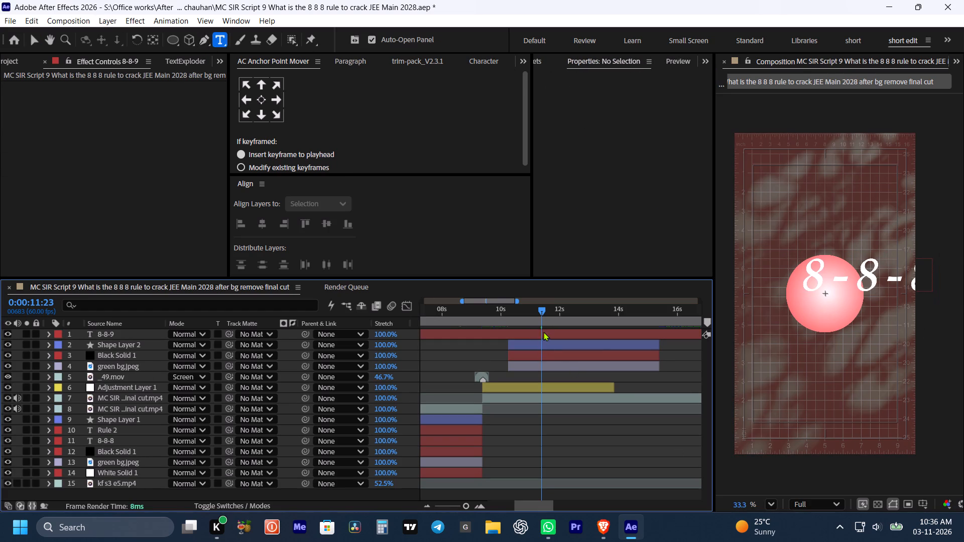
# Centre the new 8-8-8 text horizontally in the composition and set its font size to 115 px.
pyautogui.click(543, 333)
pyautogui.doubleClick(265, 218)
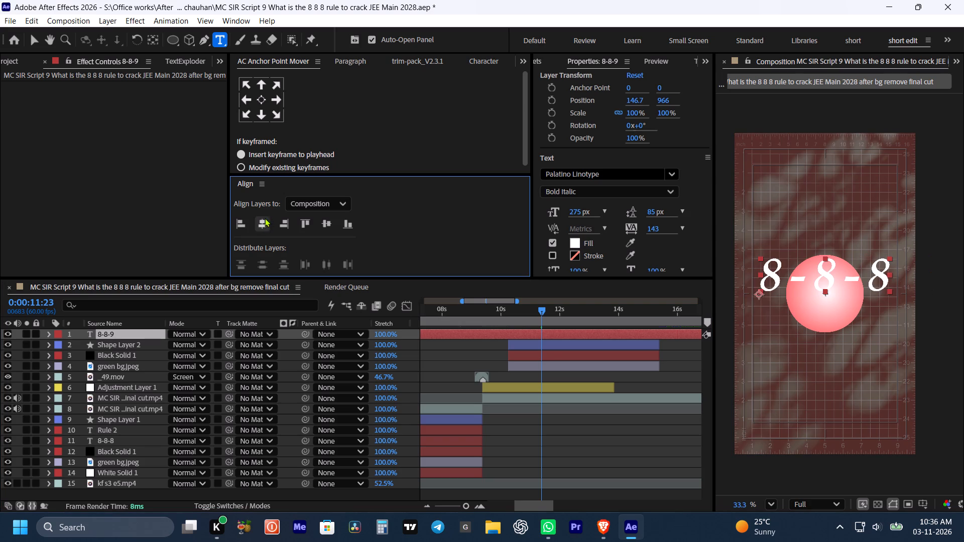
pyautogui.moveTo(580, 210); pyautogui.dragTo(560, 213)
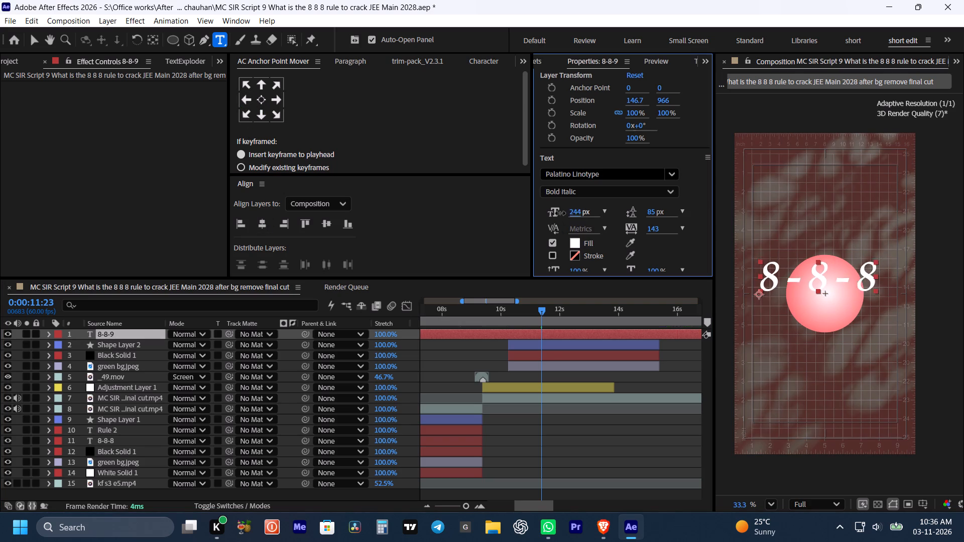
pyautogui.moveTo(560, 213); pyautogui.dragTo(493, 224)
# Centre the 8-8-8 text's anchor point and align the layer to the composition's centre horizontally and vertically.
pyautogui.click(259, 94)
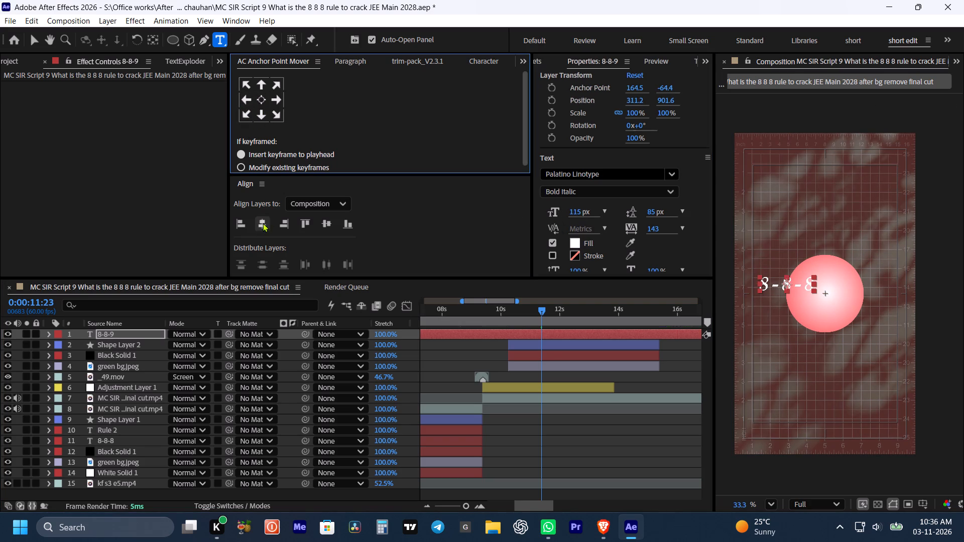
pyautogui.moveTo(263, 223); pyautogui.dragTo(263, 218)
pyautogui.click(260, 100)
pyautogui.click(329, 226)
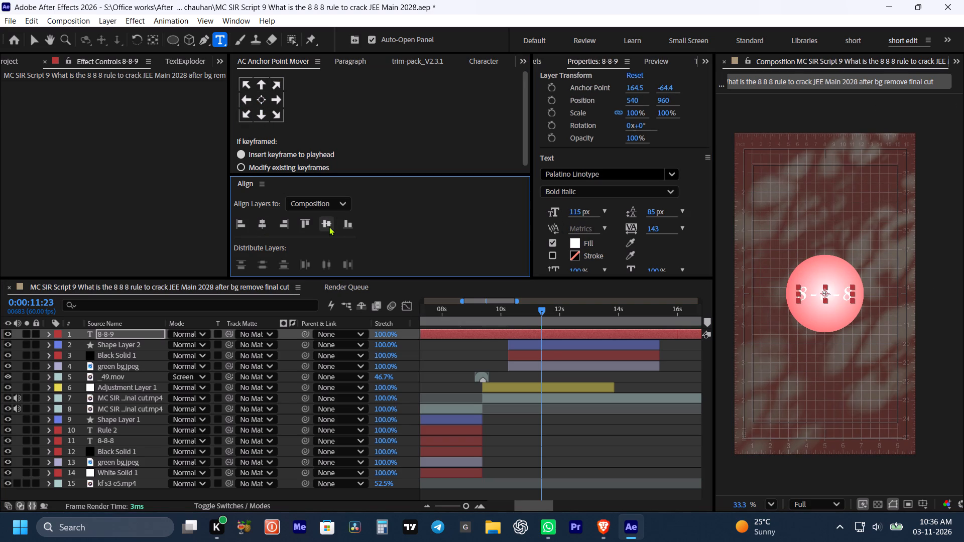
# Set the fill colour of the 8-8-8 text in the circle to black.
pyautogui.click(578, 239)
pyautogui.moveTo(443, 189); pyautogui.dragTo(315, 349)
pyautogui.click(651, 134)
pyautogui.moveTo(620, 436); pyautogui.dragTo(619, 432)
# Match the new text layer's duration to Shape Layer 2, moving its start to the circle layer's start and trimming its end at 0:00:15:23.
pyautogui.click(571, 336)
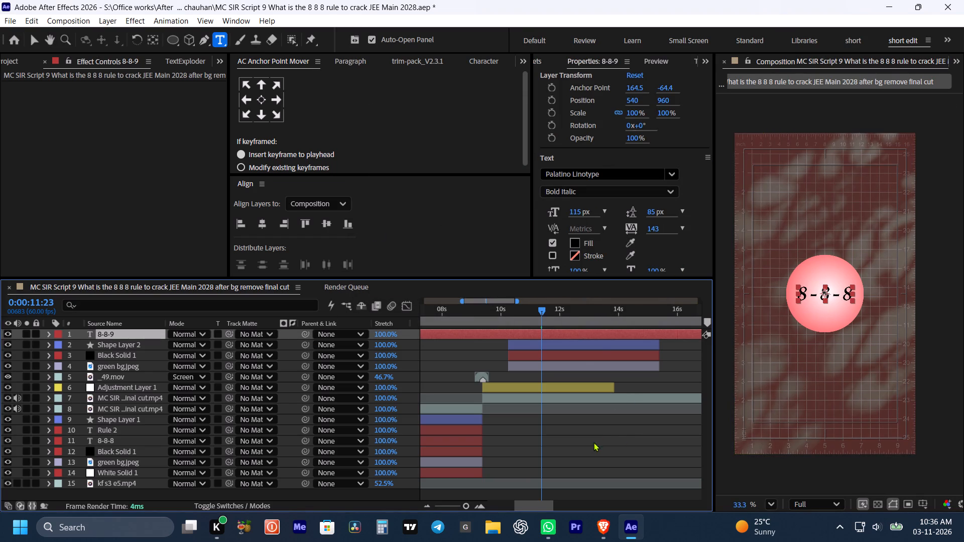
pyautogui.click(536, 333)
pyautogui.press('[')
pyautogui.moveTo(562, 333); pyautogui.dragTo(525, 334)
pyautogui.keyDown('shift'); pyautogui.click(657, 310); pyautogui.keyUp('shift')
pyautogui.hotkey('alt', ']')
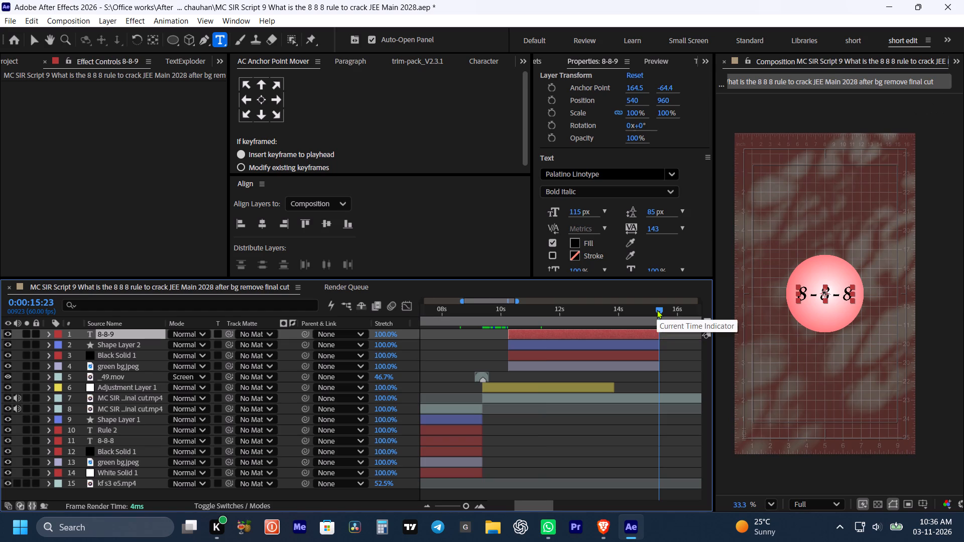
# Save the project.
pyautogui.hotkey('ctrl', 's')
pyautogui.click(589, 435)
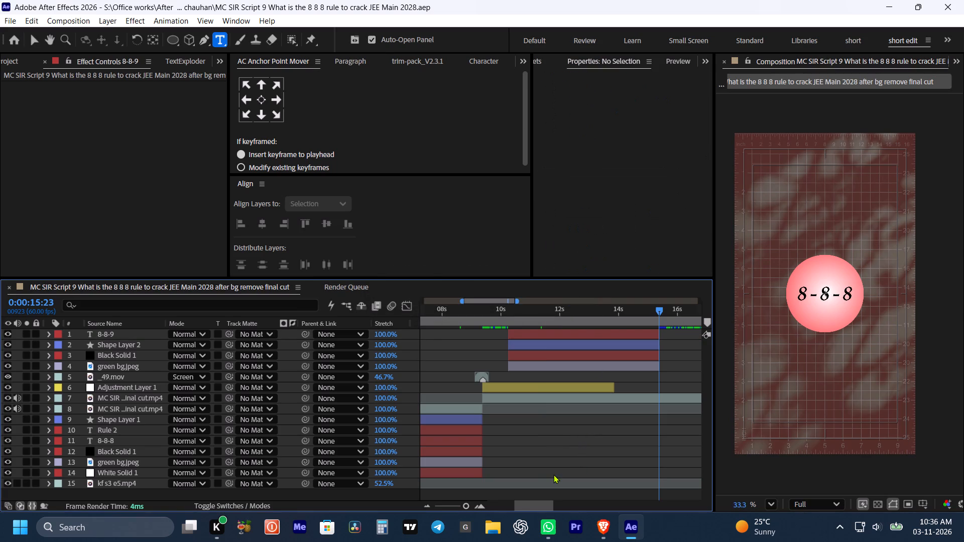
# Set Shape Layer 2 as the track matte of the new 8-8-8 text layer and turn the circle's visibility back on.
pyautogui.moveTo(230, 329); pyautogui.dragTo(98, 334)
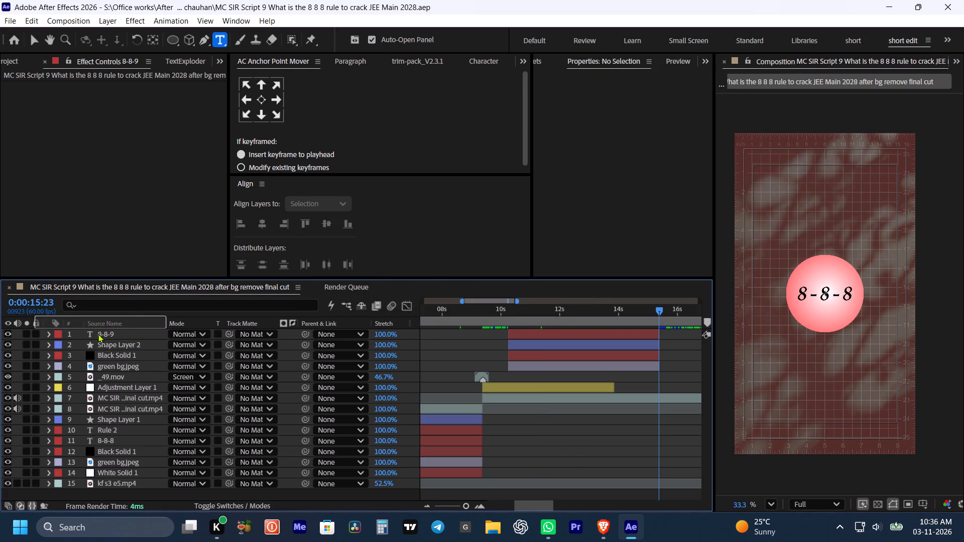
pyautogui.moveTo(98, 334); pyautogui.dragTo(206, 336)
pyautogui.moveTo(228, 332); pyautogui.dragTo(155, 342)
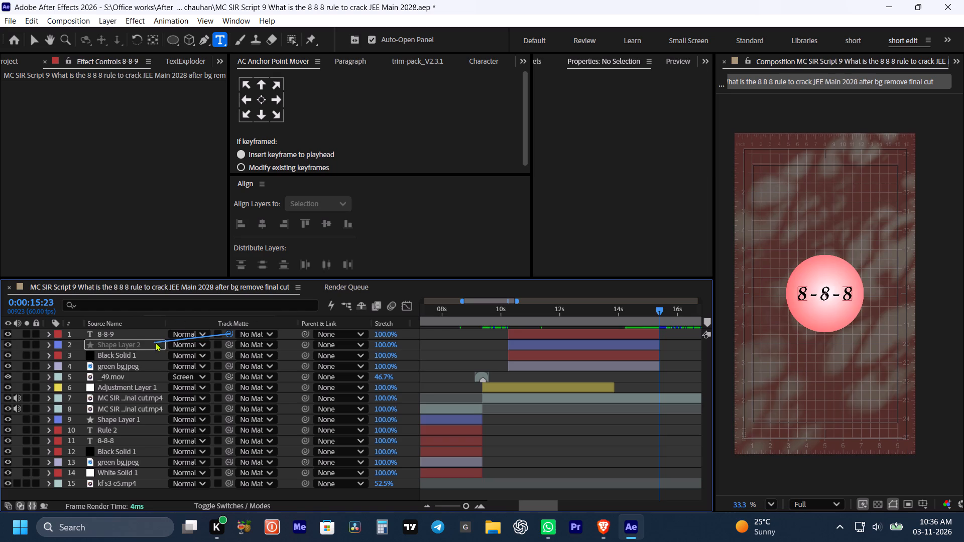
pyautogui.click(140, 331)
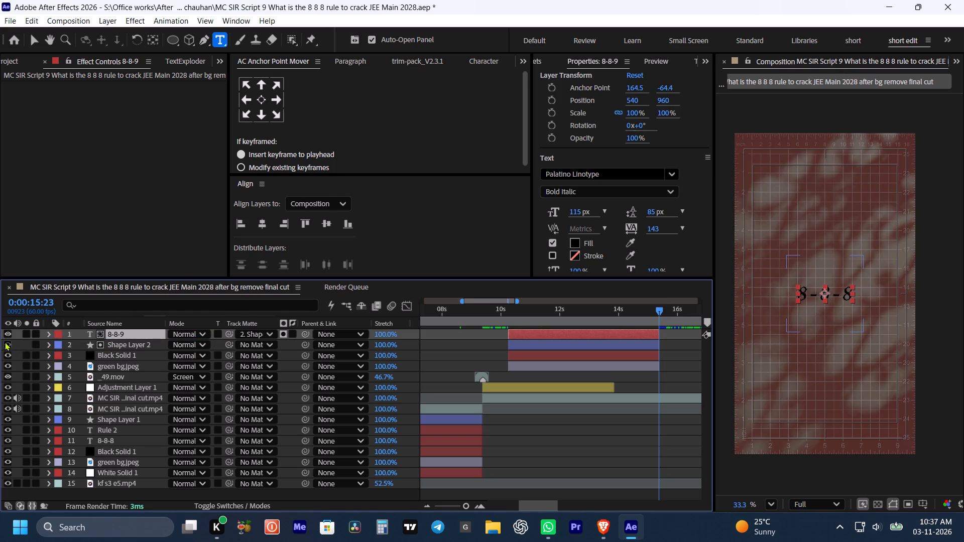
pyautogui.click(5, 342)
pyautogui.click(125, 347)
pyautogui.click(558, 439)
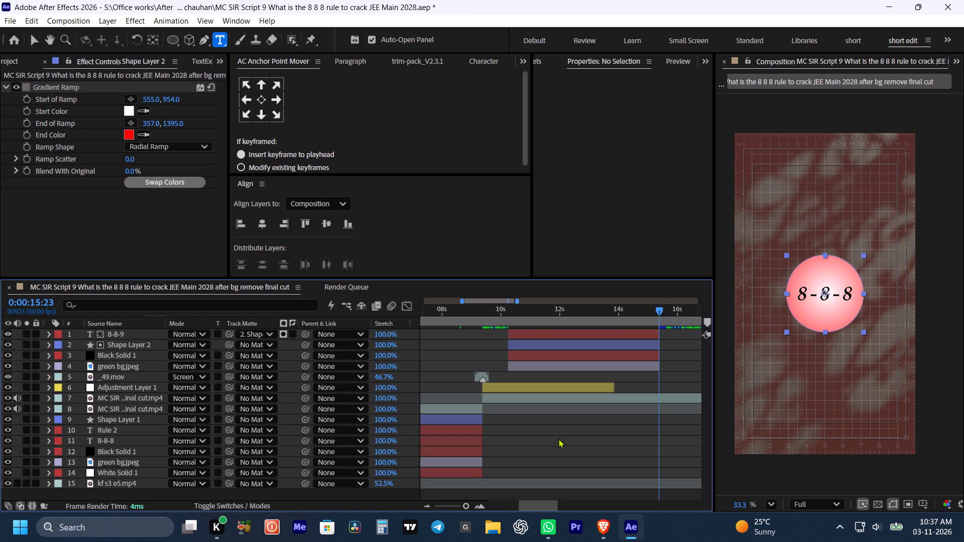
# Save the project.
pyautogui.hotkey('ctrl', 's')
pyautogui.hotkey('ctrl', 's')
# Preview the cut into the circle section from 0:00:09:59.
pyautogui.moveTo(505, 315); pyautogui.dragTo(500, 313)
pyautogui.press('space')
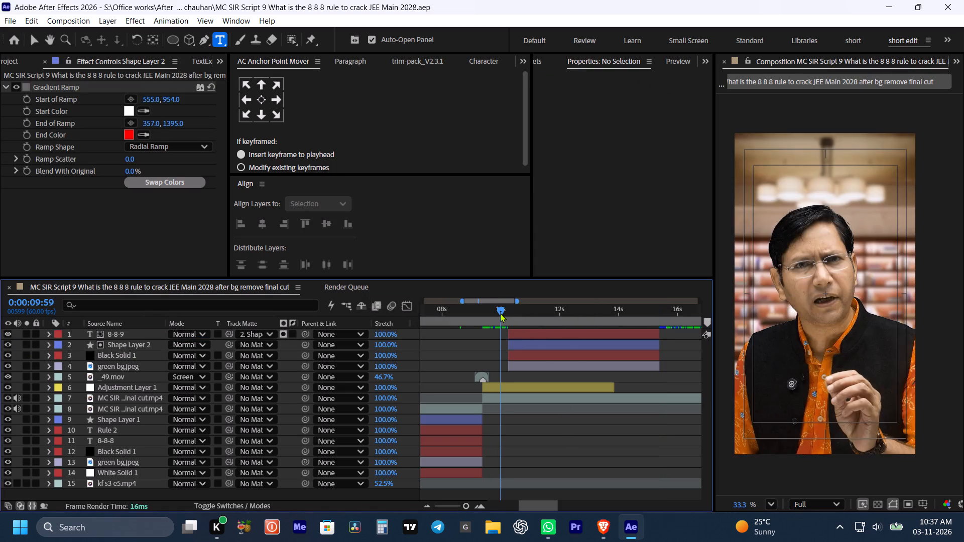
pyautogui.press('space')
pyautogui.click(584, 427)
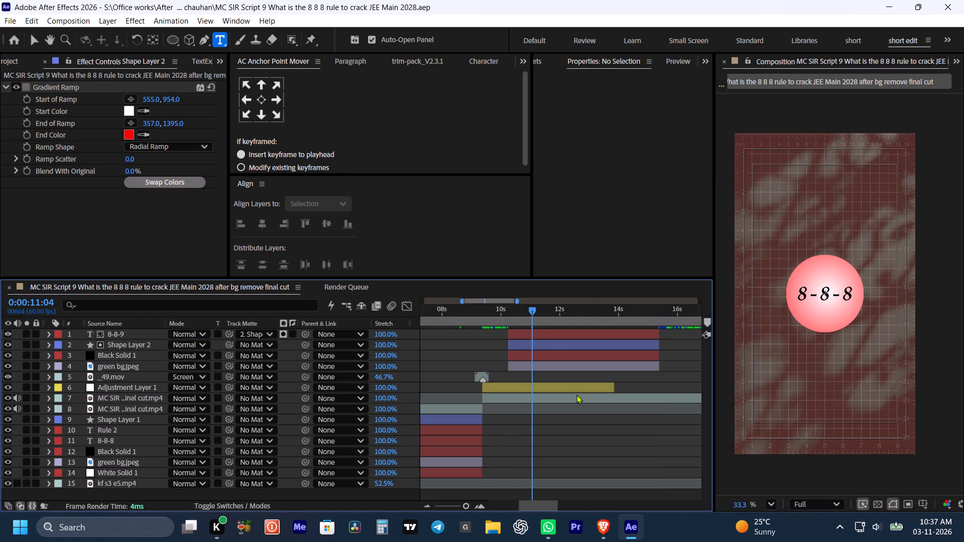
# Keyframe Shape Layer 2's Scale from 0% at 0:00:10:15 up to 100% about one second after it.
pyautogui.keyDown('shift'); pyautogui.moveTo(524, 316); pyautogui.dragTo(514, 317); pyautogui.keyUp('shift')
pyautogui.click(523, 341)
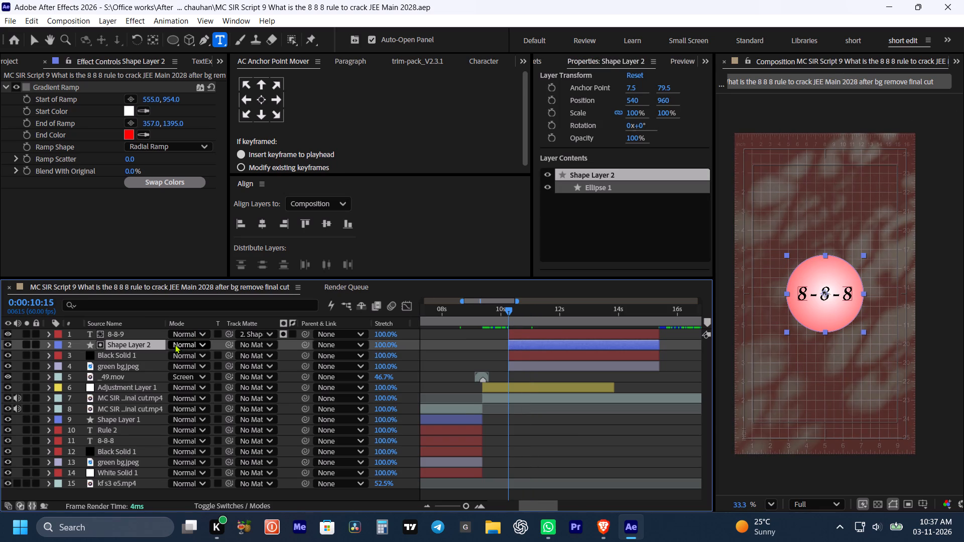
pyautogui.write('aa')
pyautogui.press('s')
pyautogui.click(78, 355)
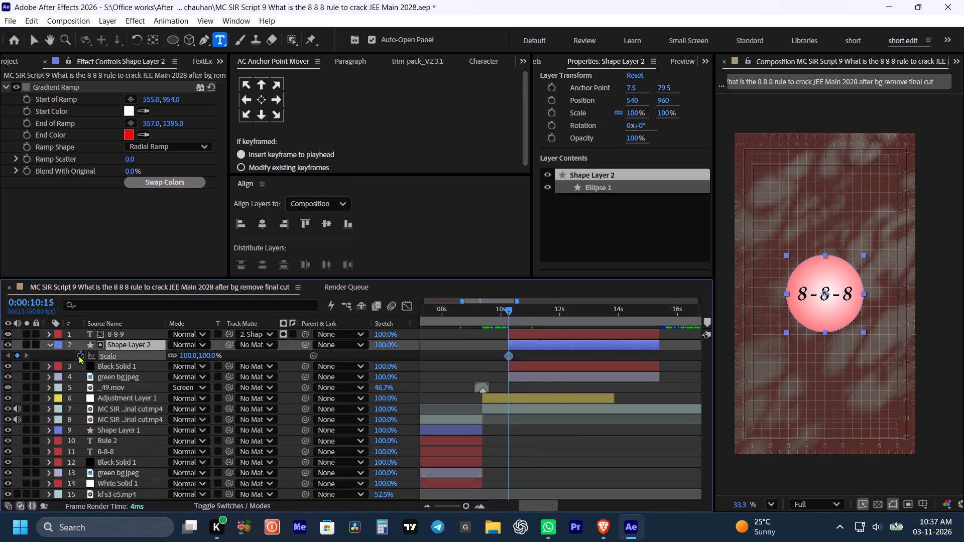
pyautogui.moveTo(509, 354); pyautogui.dragTo(537, 361)
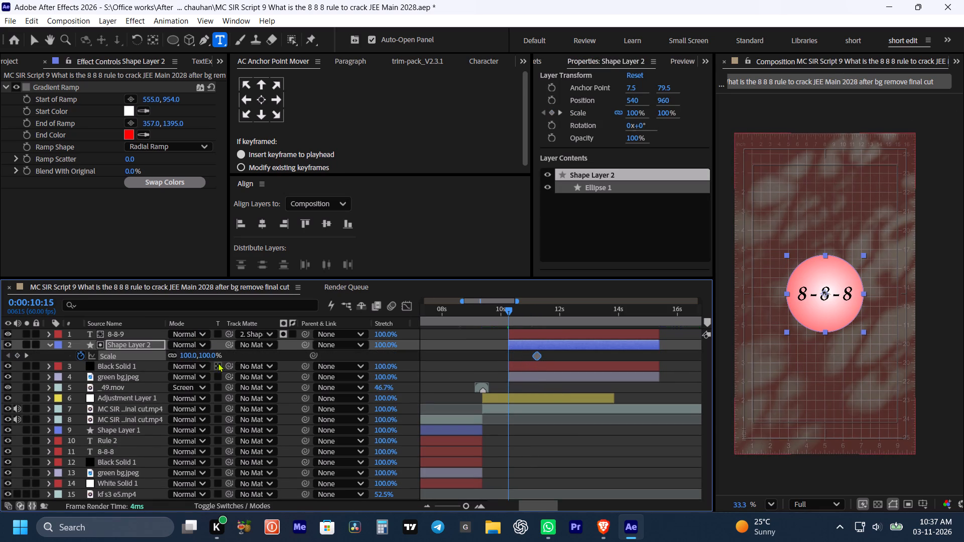
pyautogui.click(185, 355)
pyautogui.press('0')
pyautogui.click(262, 356)
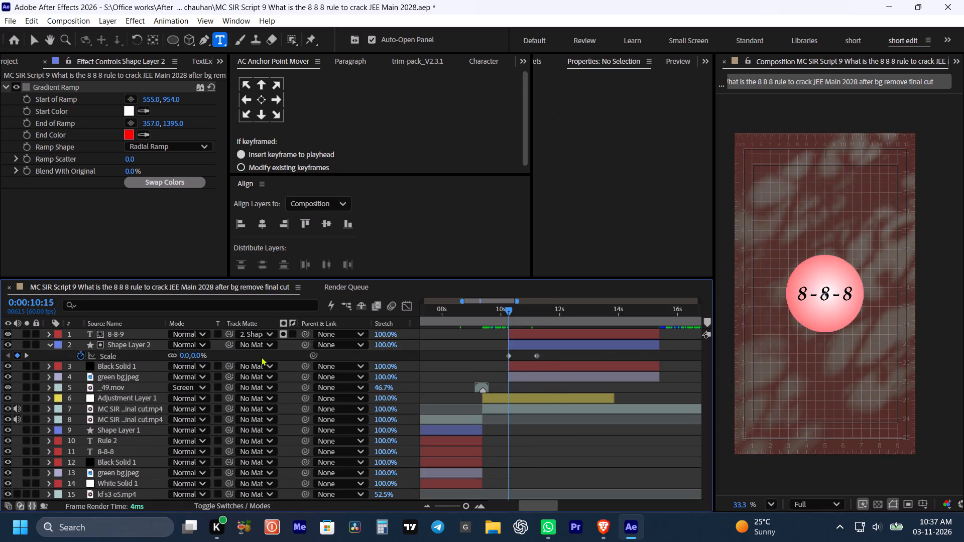
# Apply Easy Ease to both of Shape Layer 2's Scale keyframes.
pyautogui.moveTo(547, 355); pyautogui.dragTo(479, 367)
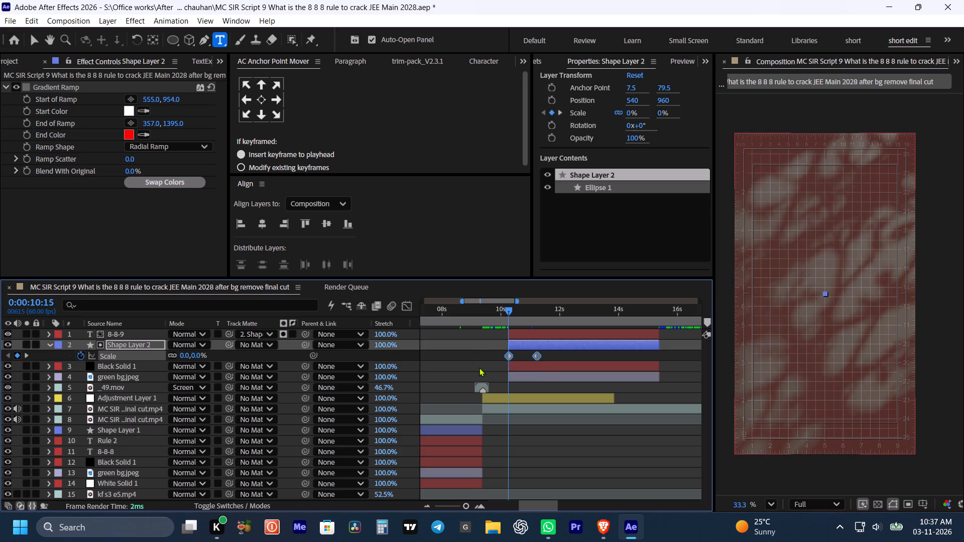
pyautogui.press('F9')
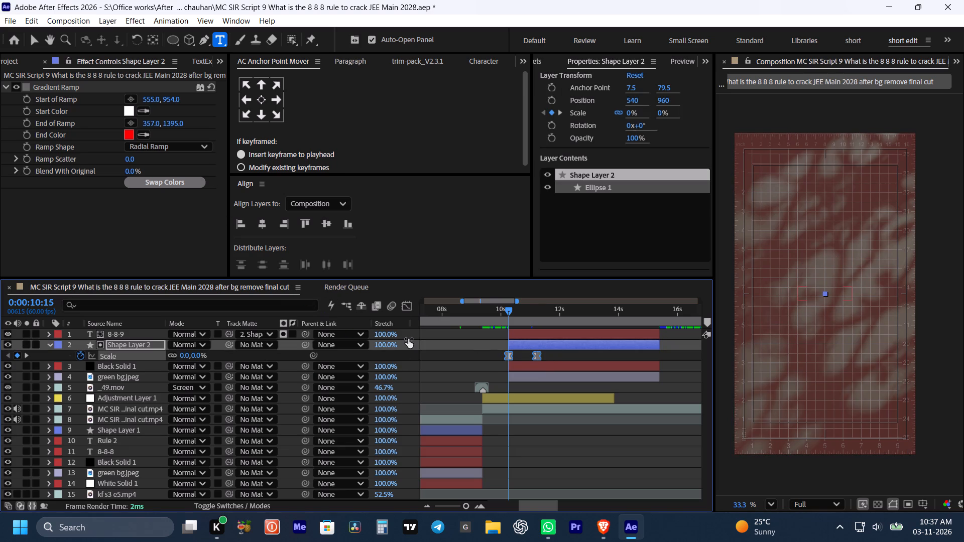
# Increase the incoming ease of Shape Layer 2's ending Scale keyframe in the speed graph so the circle grows fast and settles slowly.
pyautogui.click(405, 307)
pyautogui.keyDown('alt'); pyautogui.scroll(2, 470, 345); pyautogui.keyUp('alt')
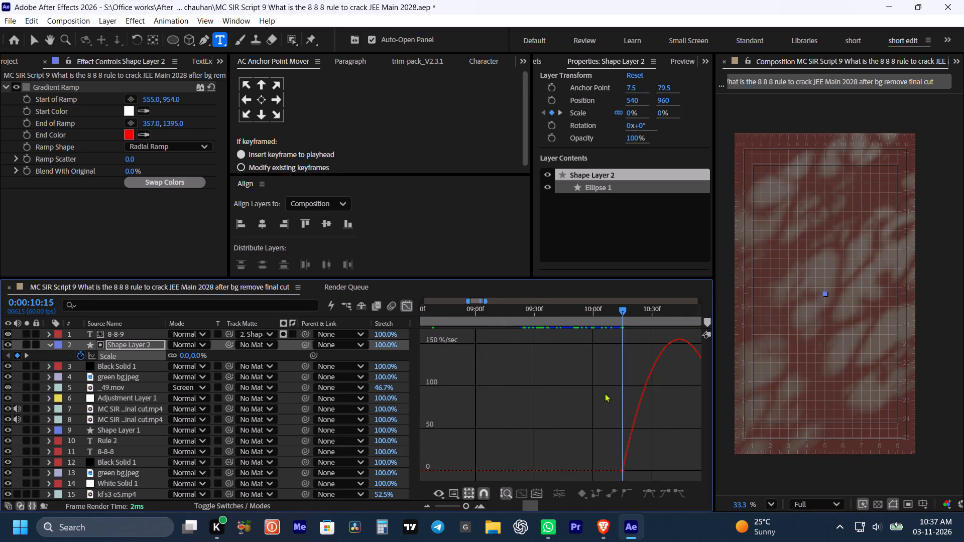
pyautogui.press('space')
pyautogui.press('space')
pyautogui.press('space')
pyautogui.press('space')
pyautogui.press('space')
pyautogui.press('space')
pyautogui.press('space')
pyautogui.press('space')
pyautogui.press('space')
pyautogui.press('space')
pyautogui.press('space')
pyautogui.press('space')
pyautogui.press('space')
pyautogui.press('space')
pyautogui.press('space')
pyautogui.press('space')
pyautogui.press('space')
pyautogui.press('space')
pyautogui.press('space')
pyautogui.press('space')
pyautogui.moveTo(590, 390); pyautogui.dragTo(376, 407)
pyautogui.moveTo(488, 436); pyautogui.dragTo(545, 438)
pyautogui.moveTo(603, 450); pyautogui.dragTo(494, 520)
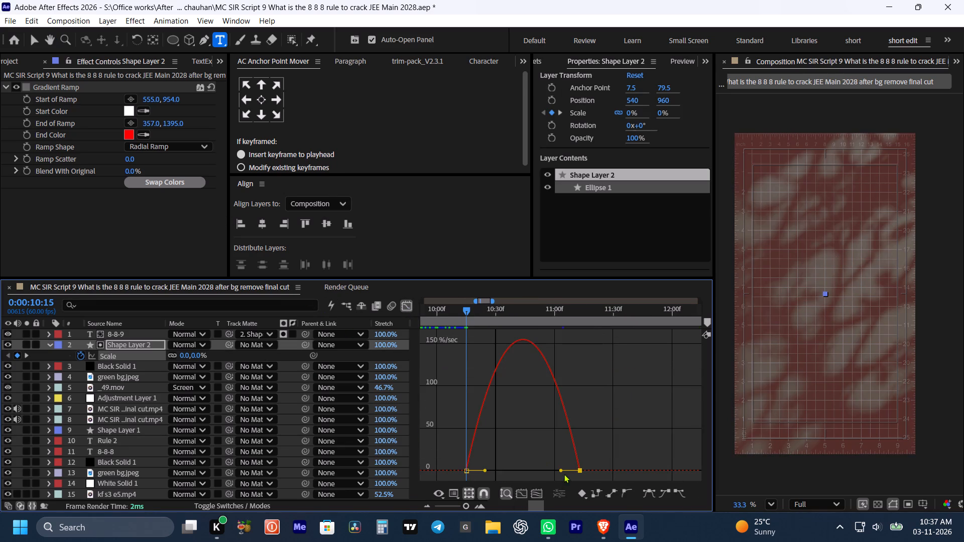
pyautogui.moveTo(560, 471); pyautogui.dragTo(519, 472)
pyautogui.click(404, 300)
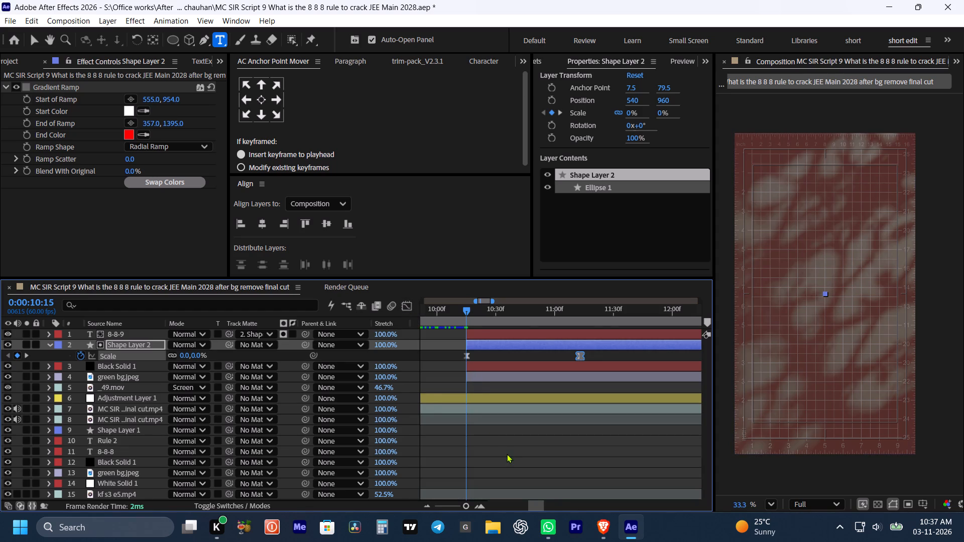
# Move Shape Layer 2's ending Scale keyframe slightly later, to about 11.4 seconds.
pyautogui.keyDown('alt'); pyautogui.scroll(-1, 502, 445); pyautogui.keyUp('alt')
pyautogui.press('space')
pyautogui.press('space')
pyautogui.press('space')
pyautogui.press('space')
pyautogui.press('space')
pyautogui.press('space')
pyautogui.press('space')
pyautogui.press('space')
pyautogui.press('space')
pyautogui.press('space')
pyautogui.press('space')
pyautogui.moveTo(518, 399); pyautogui.dragTo(497, 401)
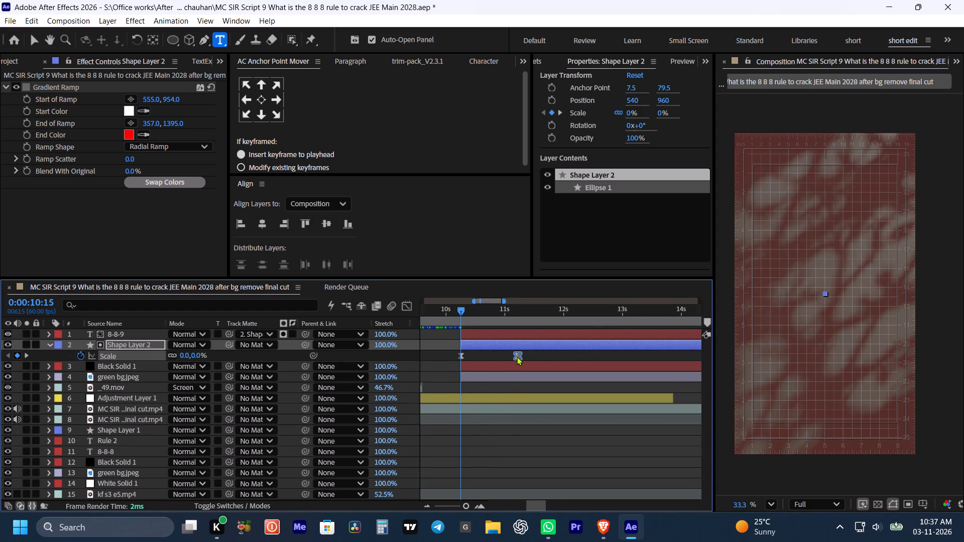
pyautogui.moveTo(518, 356); pyautogui.dragTo(531, 360)
pyautogui.click(526, 433)
# Save the project.
pyautogui.hotkey('ctrl', 's')
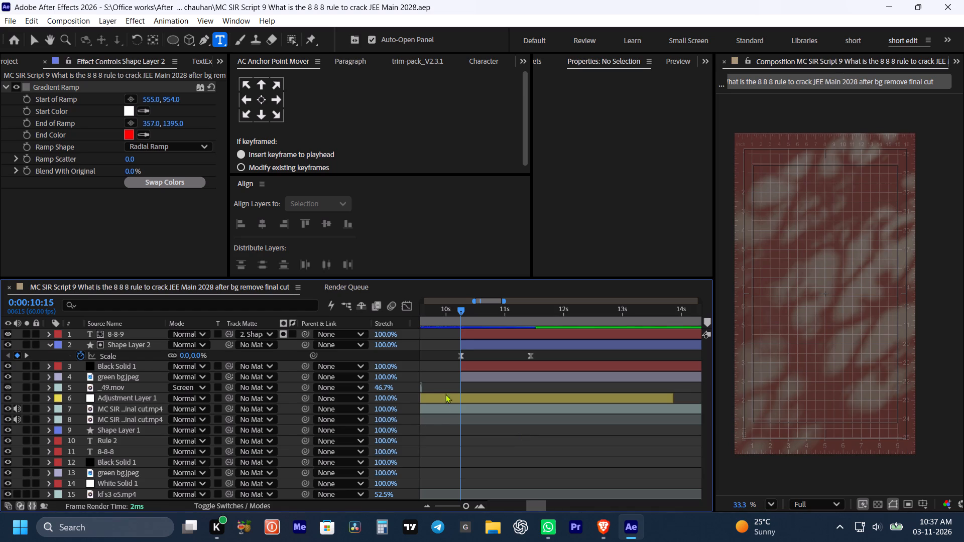
# Preview the transition into the circle reveal from 0:00:09:05.
pyautogui.moveTo(448, 306); pyautogui.dragTo(503, 317)
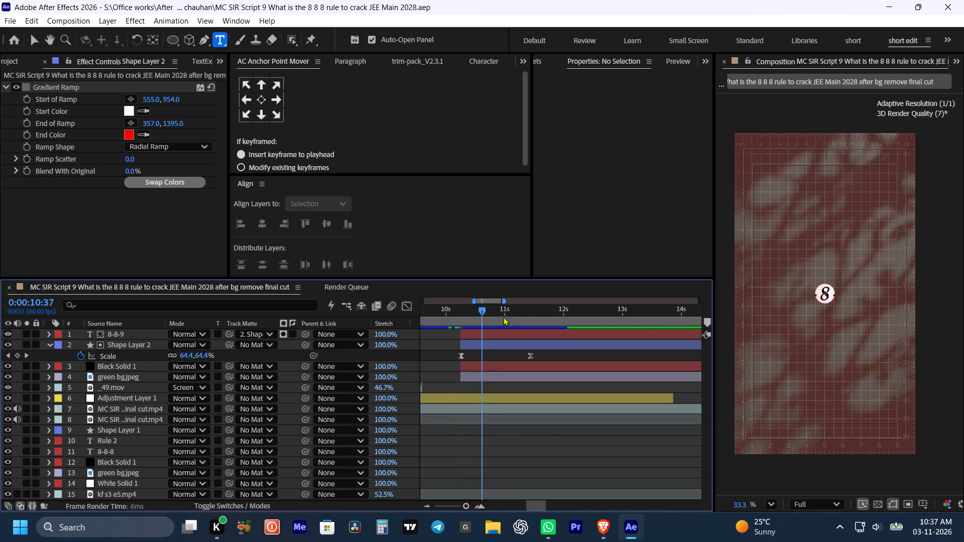
pyautogui.moveTo(503, 317); pyautogui.dragTo(559, 380)
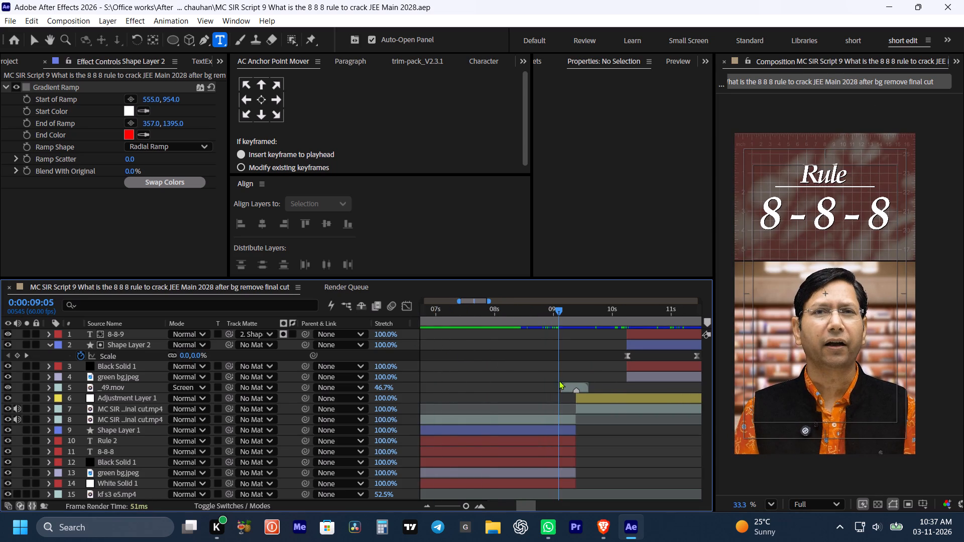
pyautogui.press('space')
pyautogui.press('space')
pyautogui.press('space')
pyautogui.press('space')
pyautogui.press('space')
pyautogui.press('space')
pyautogui.press('space')
pyautogui.moveTo(629, 446); pyautogui.dragTo(581, 450)
pyautogui.hotkey('ctrl', 's')
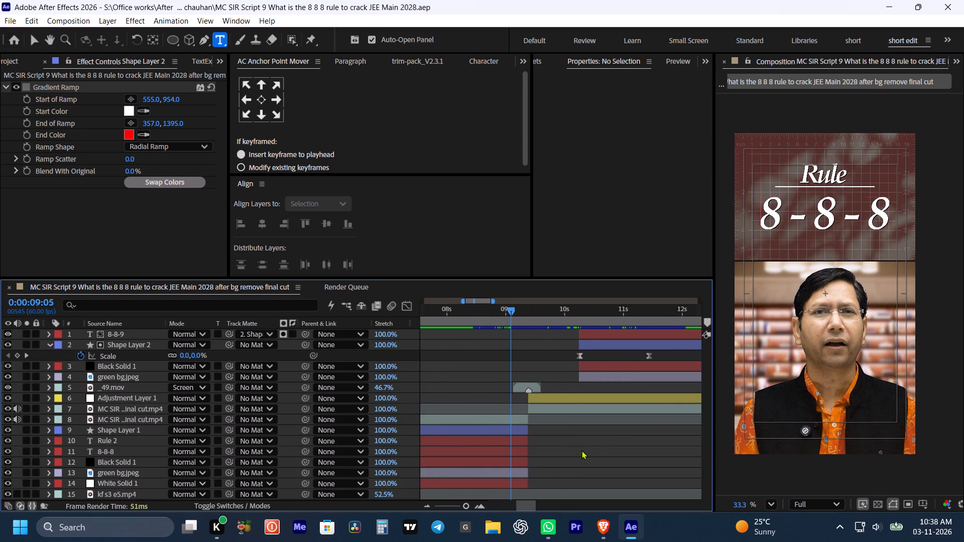
pyautogui.press('space')
pyautogui.press('space')
pyautogui.press('space')
pyautogui.press('space')
pyautogui.press('space')
pyautogui.press('space')
pyautogui.press('space')
pyautogui.press('space')
pyautogui.press('space')
pyautogui.press('space')
pyautogui.moveTo(581, 450); pyautogui.dragTo(574, 451)
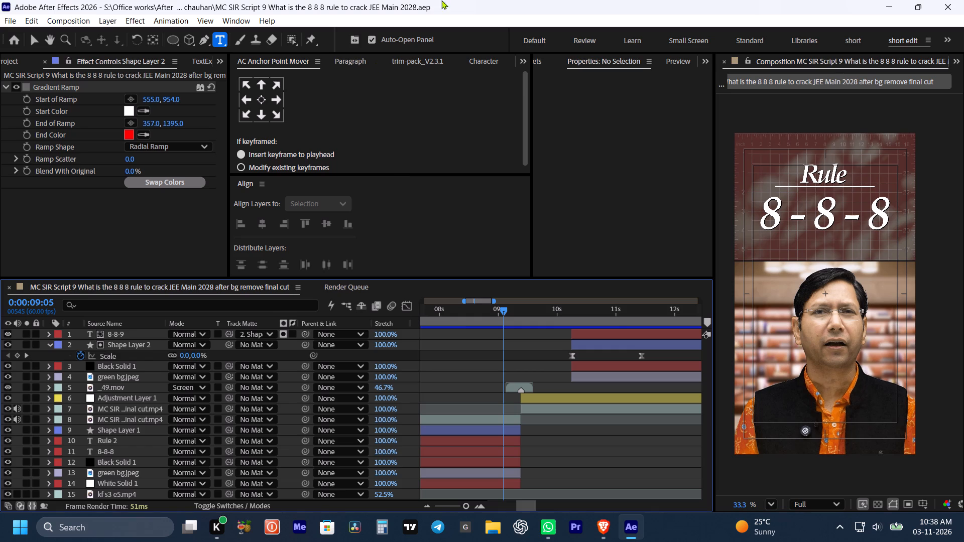
pyautogui.press('space')
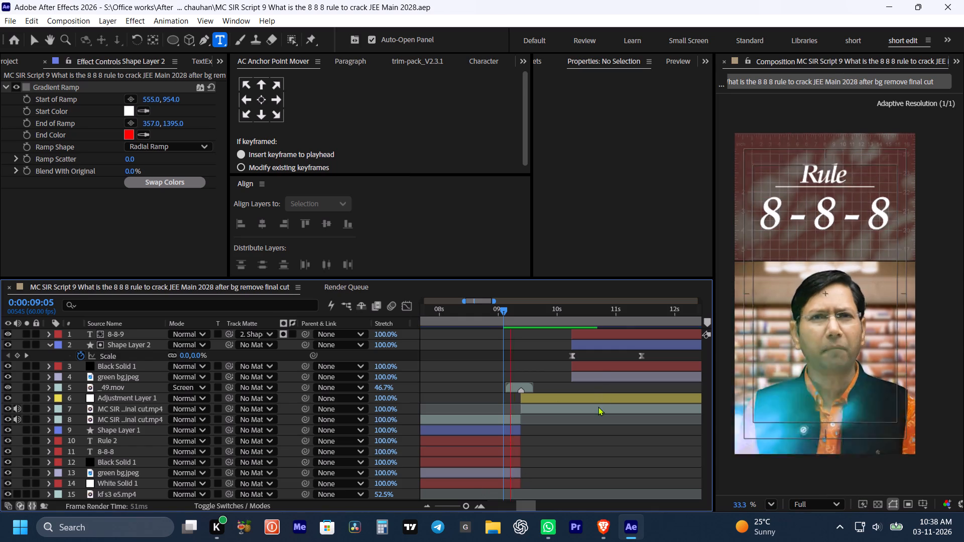
pyautogui.press('space')
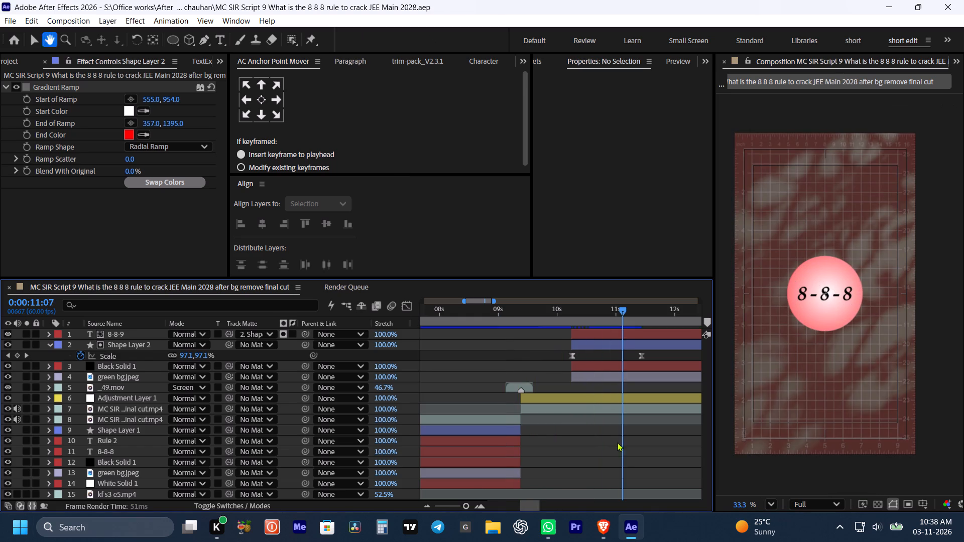
# Save the project.
pyautogui.keyDown('alt'); pyautogui.scroll(-1, 601, 438); pyautogui.keyUp('alt')
pyautogui.press('space')
pyautogui.press('space')
pyautogui.press('space')
pyautogui.moveTo(630, 444); pyautogui.dragTo(596, 452)
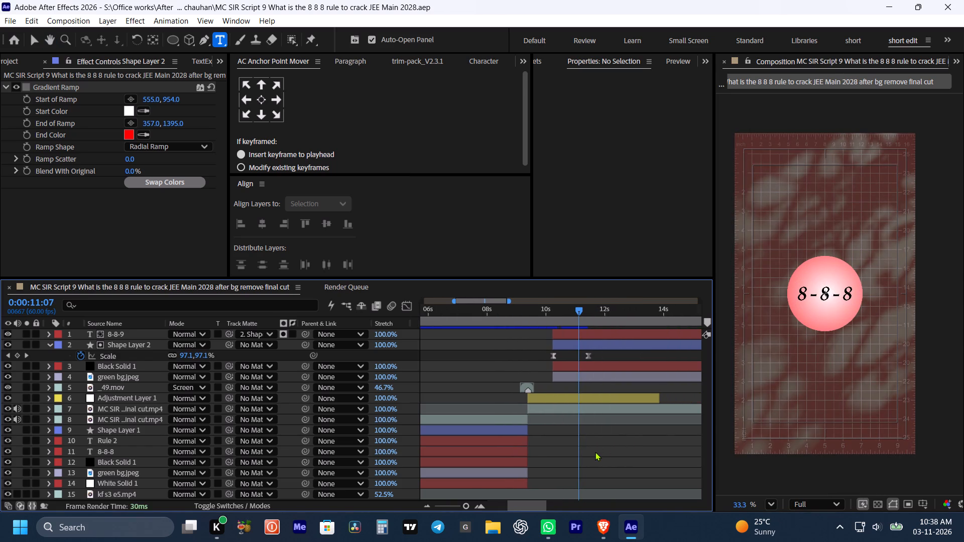
pyautogui.hotkey('ctrl', 's')
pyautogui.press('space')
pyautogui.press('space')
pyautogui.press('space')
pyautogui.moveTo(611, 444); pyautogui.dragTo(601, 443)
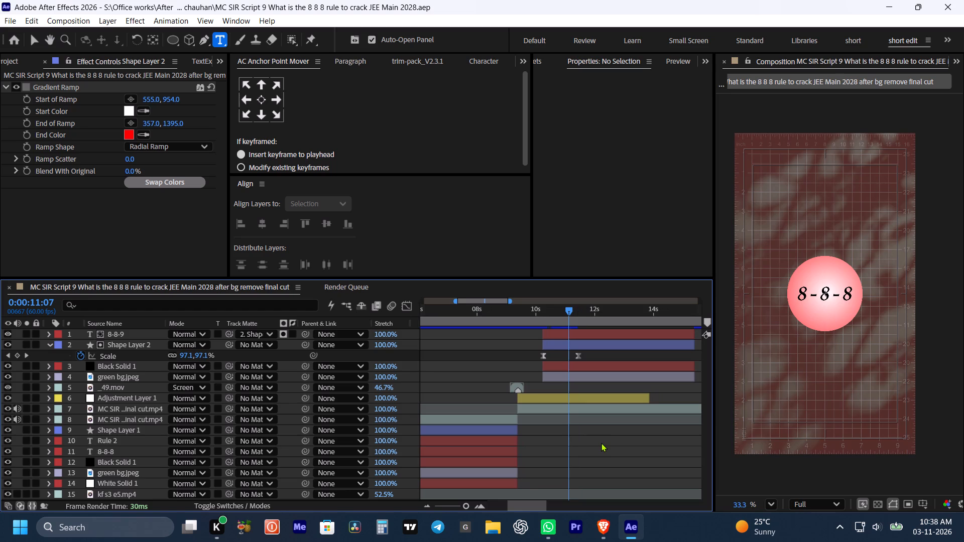
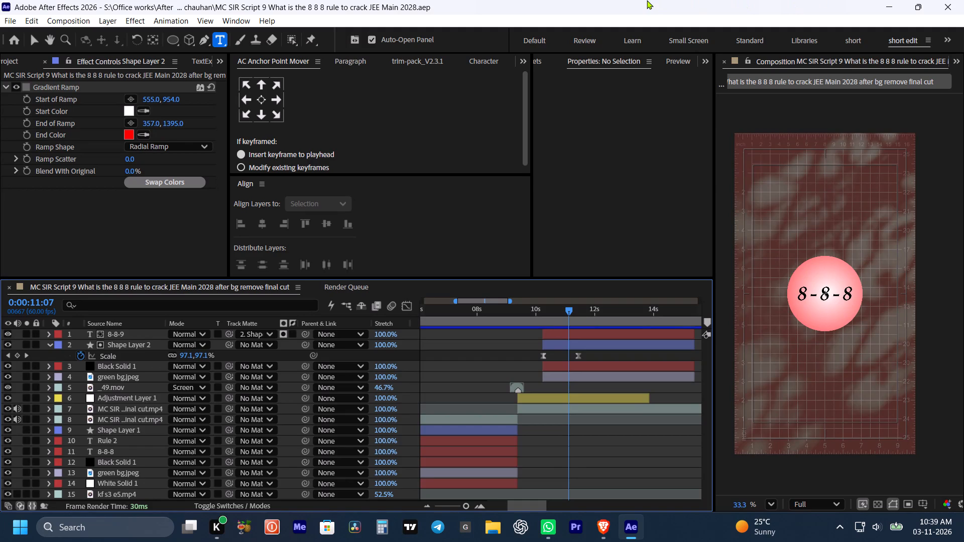
# Preview the circle reveal of the 8-8-8 text from 0:00:09:54, stopping at 0:00:11:14.
pyautogui.press('space')
pyautogui.press('space')
pyautogui.press('space')
pyautogui.press('space')
pyautogui.press('space')
pyautogui.press('space')
pyautogui.press('space')
pyautogui.press('space')
pyautogui.moveTo(637, 427); pyautogui.dragTo(613, 431)
pyautogui.click(509, 309)
pyautogui.press('space')
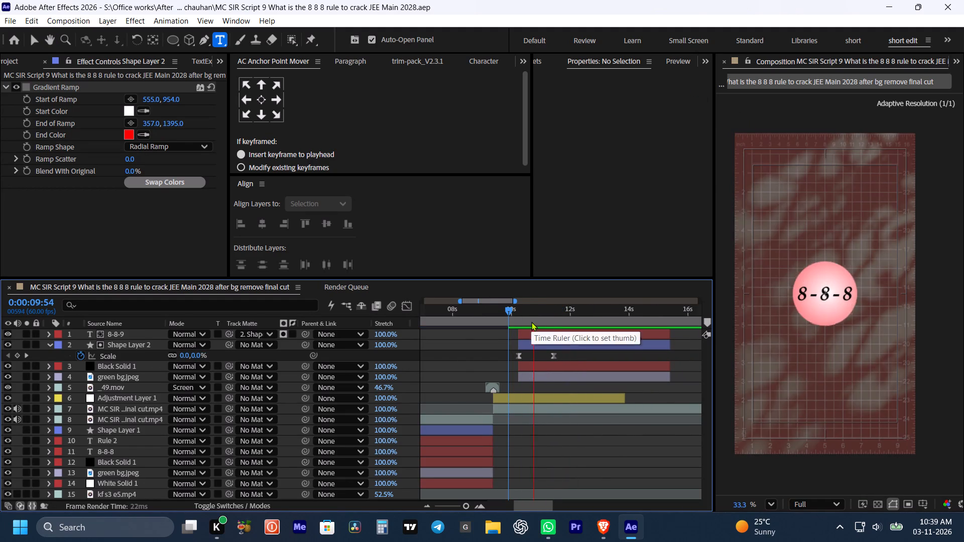
pyautogui.press('space')
pyautogui.click(591, 461)
# Save the project.
pyautogui.hotkey('ctrl', 's')
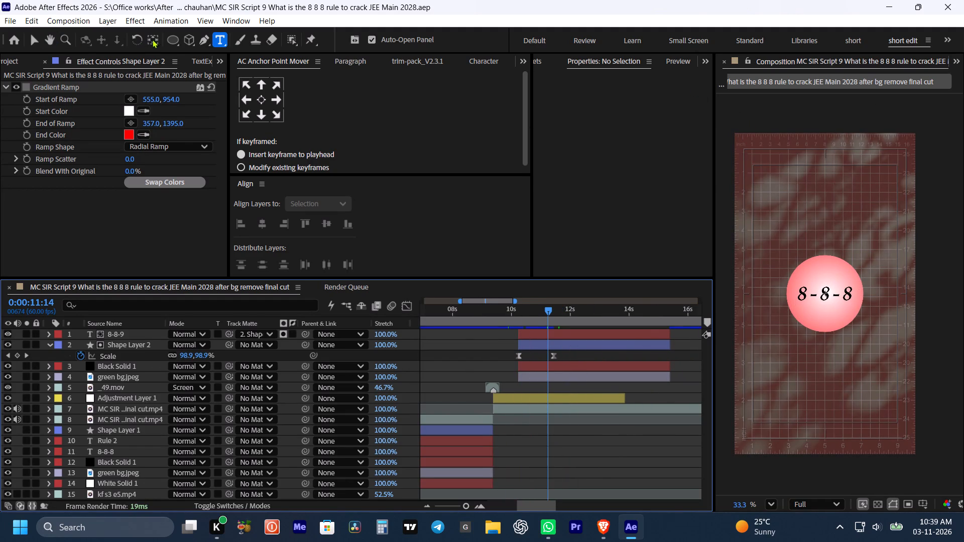
# Draw a small white circle with the Ellipse Tool just above the 8-8-8 gradient circle, as a new shape layer.
pyautogui.click(174, 39)
pyautogui.moveTo(172, 38); pyautogui.dragTo(215, 61)
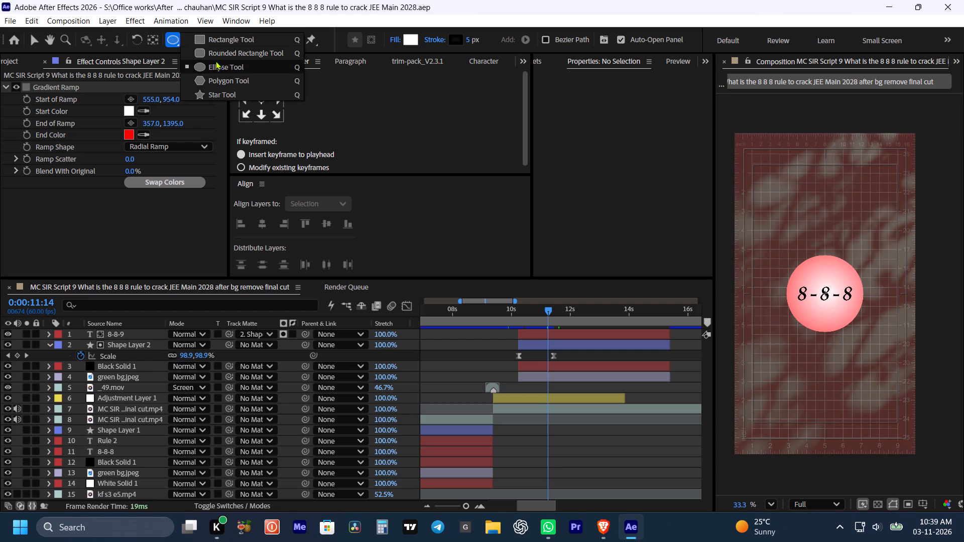
pyautogui.moveTo(215, 61); pyautogui.dragTo(217, 65)
pyautogui.click(653, 445)
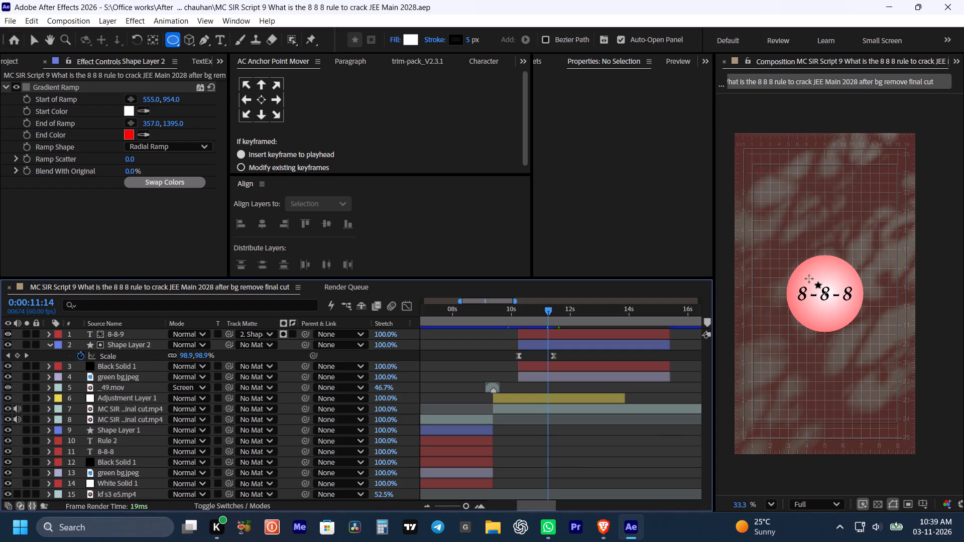
pyautogui.moveTo(808, 208); pyautogui.dragTo(845, 241)
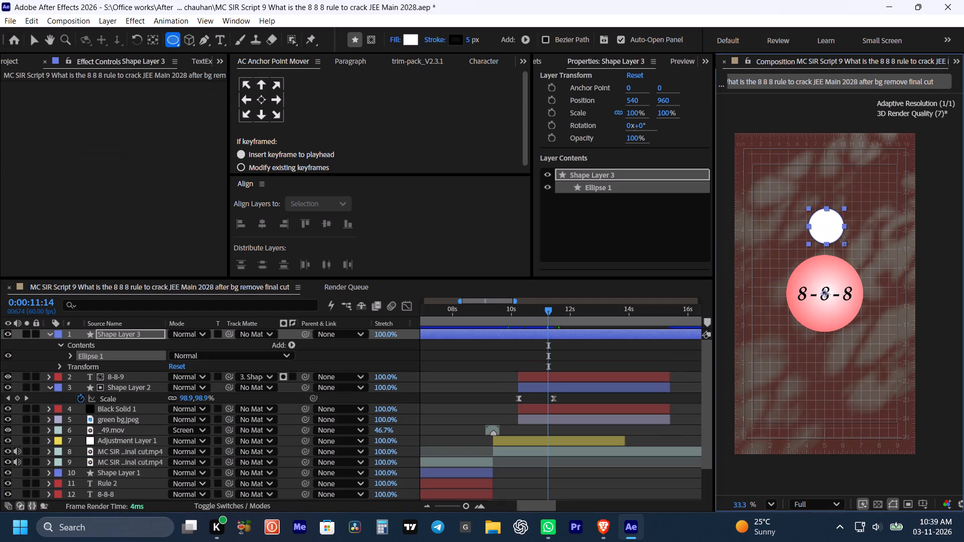
pyautogui.moveTo(845, 241); pyautogui.dragTo(852, 241)
# Centre the small circle horizontally in the composition and move its anchor point to its own centre.
pyautogui.click(261, 222)
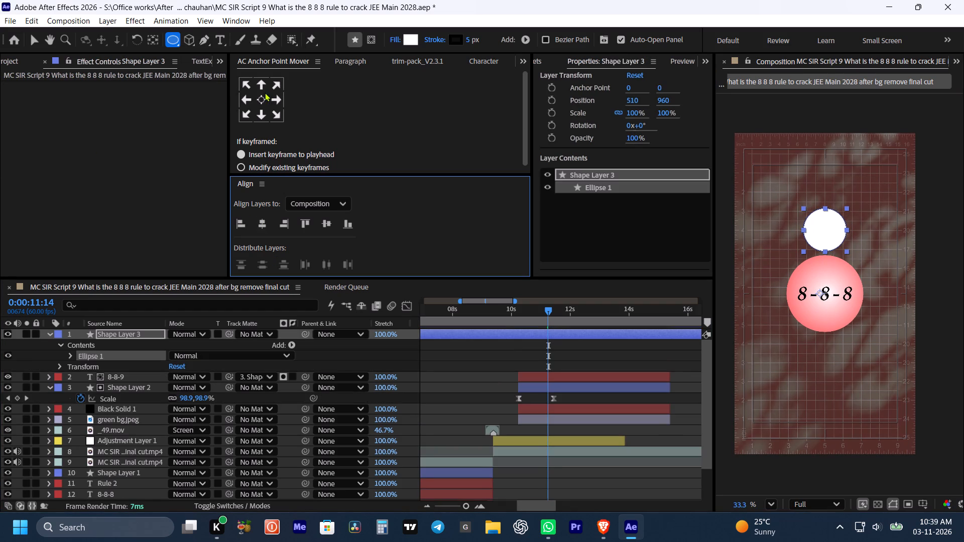
pyautogui.click(262, 96)
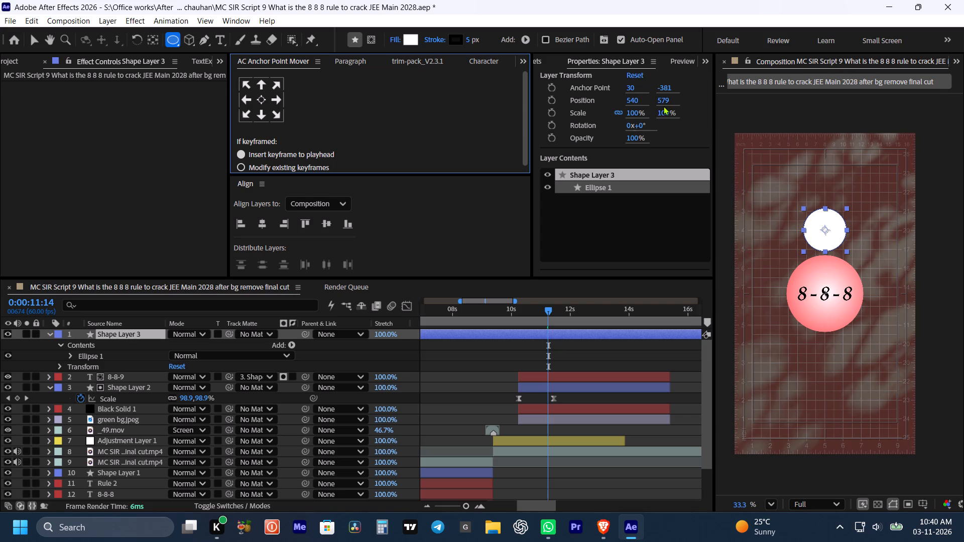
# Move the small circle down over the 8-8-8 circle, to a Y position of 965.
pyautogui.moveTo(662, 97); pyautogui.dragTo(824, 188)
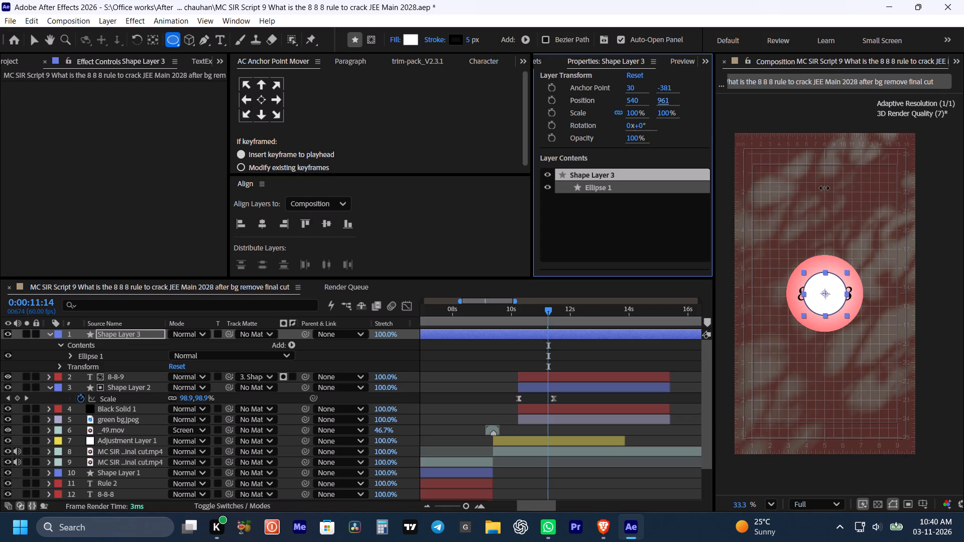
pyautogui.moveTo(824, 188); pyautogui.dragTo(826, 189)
# Move Shape Layer 3 in time so that it starts at 0:00:11:14.
pyautogui.click(559, 331)
pyautogui.press('[')
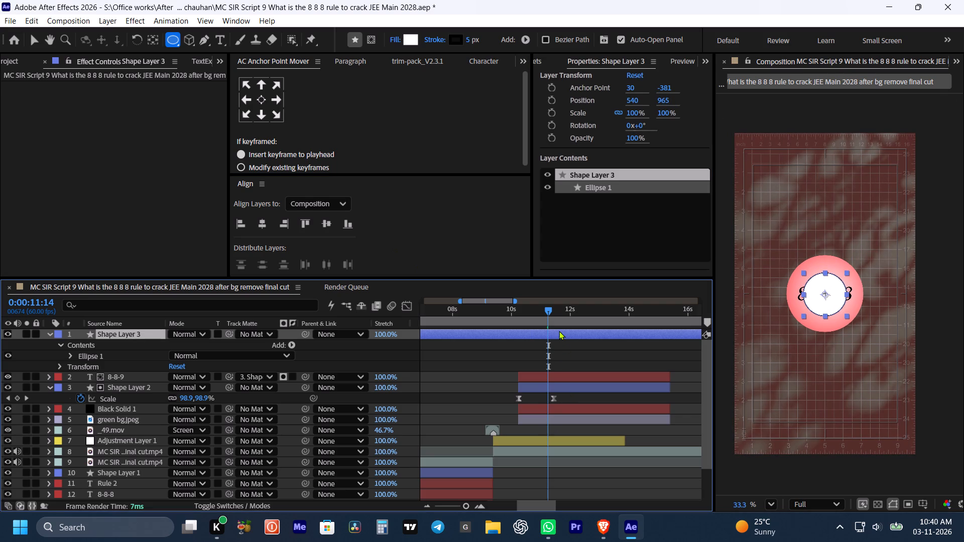
pyautogui.click(559, 331)
pyautogui.press('m')
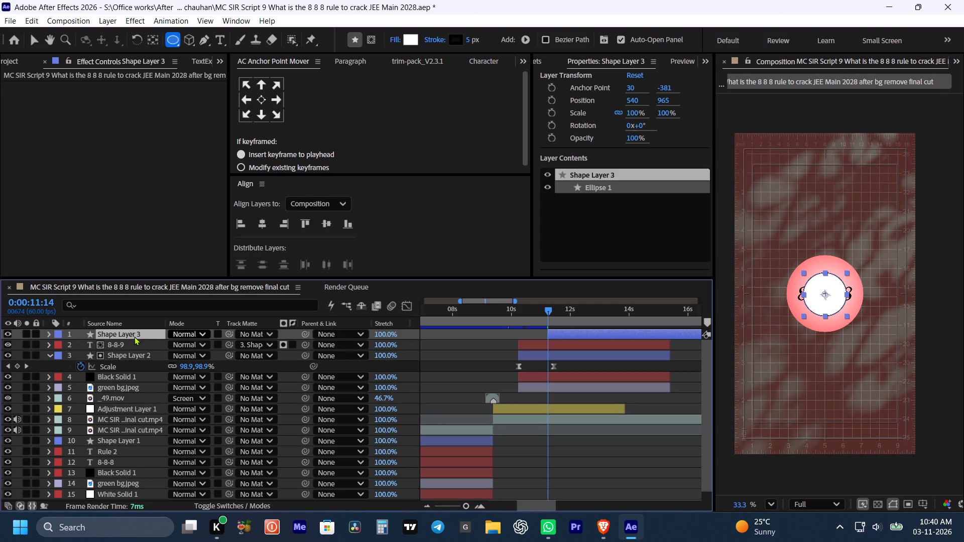
# Reorder Shape Layer 3 directly below Shape Layer 2 so the small circle sits behind the gradient circle.
pyautogui.moveTo(134, 336); pyautogui.dragTo(139, 362)
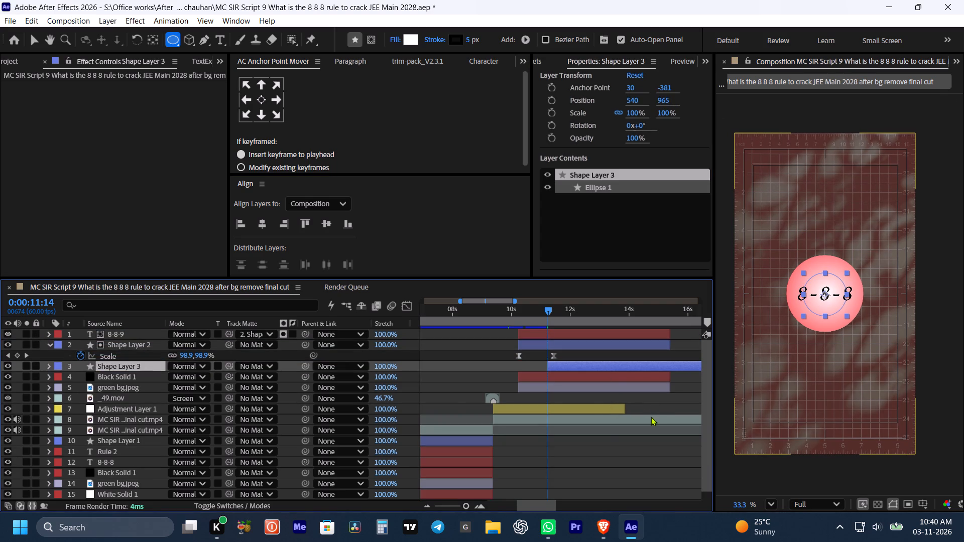
pyautogui.click(652, 402)
pyautogui.press('m')
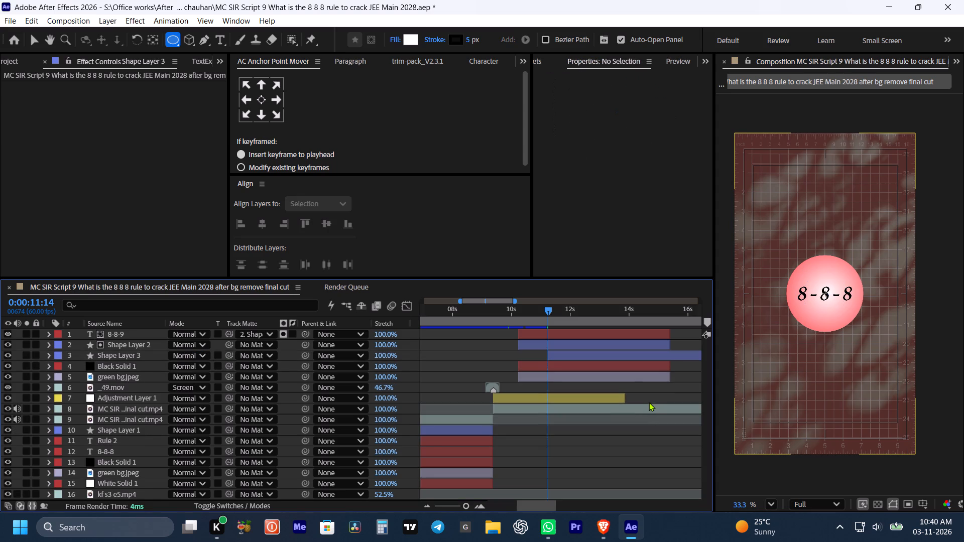
# Play back the section after 0:00:11:14 and continue from about 0:00:12:07 to check the timing.
pyautogui.click(557, 357)
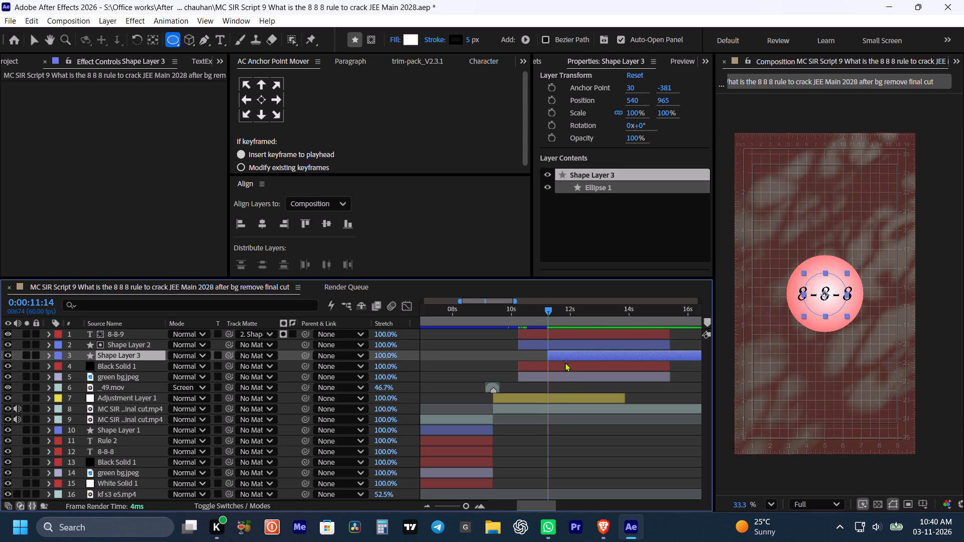
pyautogui.press('space')
pyautogui.press('space')
pyautogui.press('space')
pyautogui.press('space')
pyautogui.moveTo(566, 354); pyautogui.dragTo(557, 356)
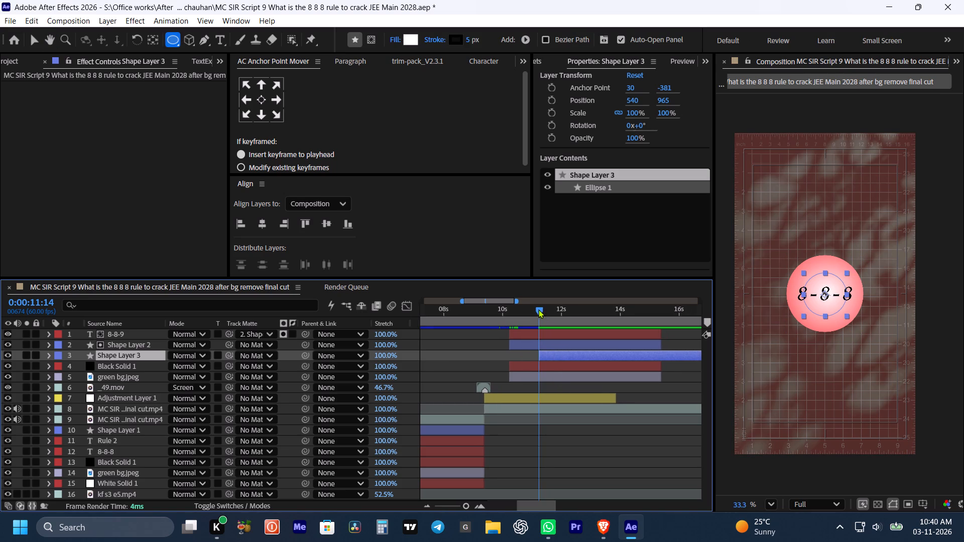
pyautogui.moveTo(538, 309); pyautogui.dragTo(564, 314)
pyautogui.press('space')
pyautogui.moveTo(589, 366); pyautogui.dragTo(573, 369)
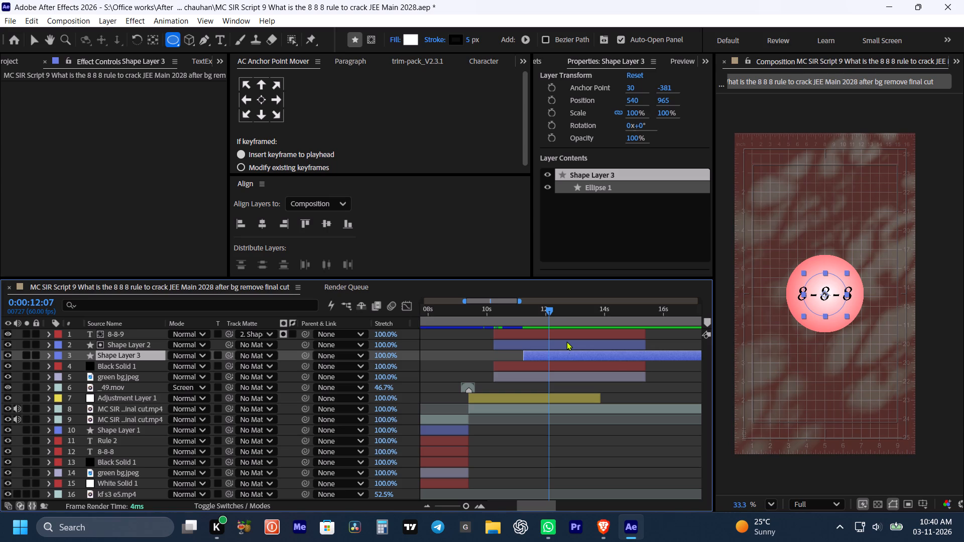
# Move the small circle of Shape Layer 3 up above the gradient circle, to a Y position of 533.
pyautogui.click(555, 359)
pyautogui.moveTo(663, 101); pyautogui.dragTo(332, 105)
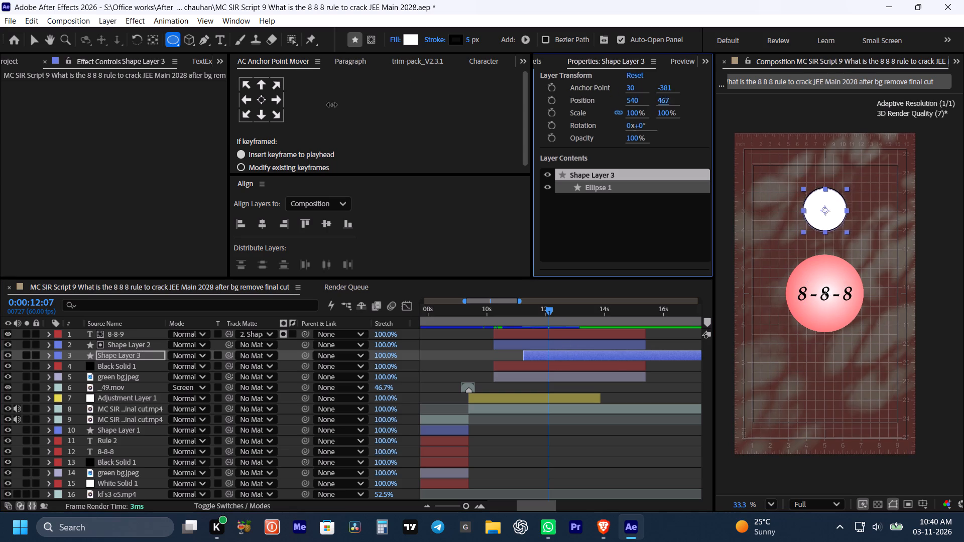
pyautogui.moveTo(332, 105); pyautogui.dragTo(351, 125)
pyautogui.click(579, 441)
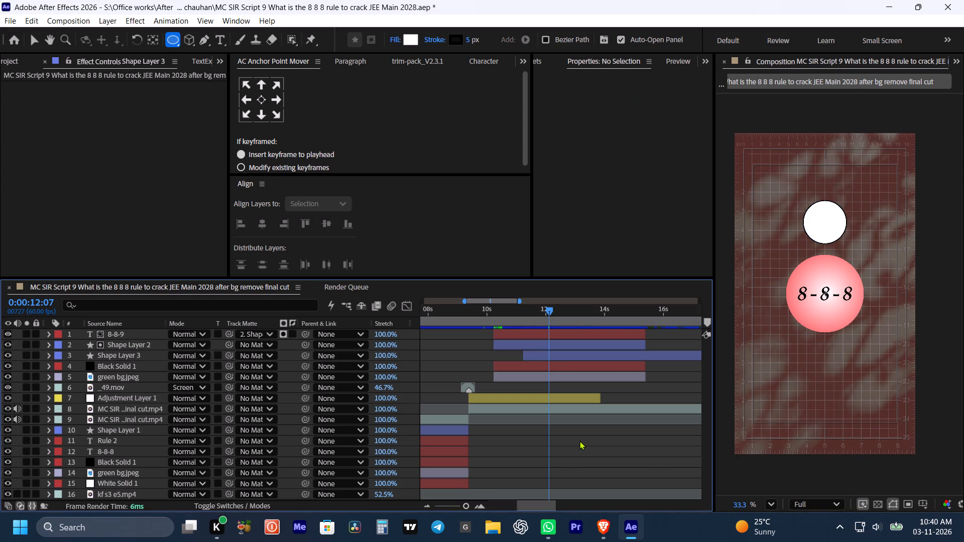
# Save the project.
pyautogui.hotkey('ctrl', 's')
pyautogui.click(579, 441)
# Add a new text layer reading "8" over the small white circle.
pyautogui.click(552, 356)
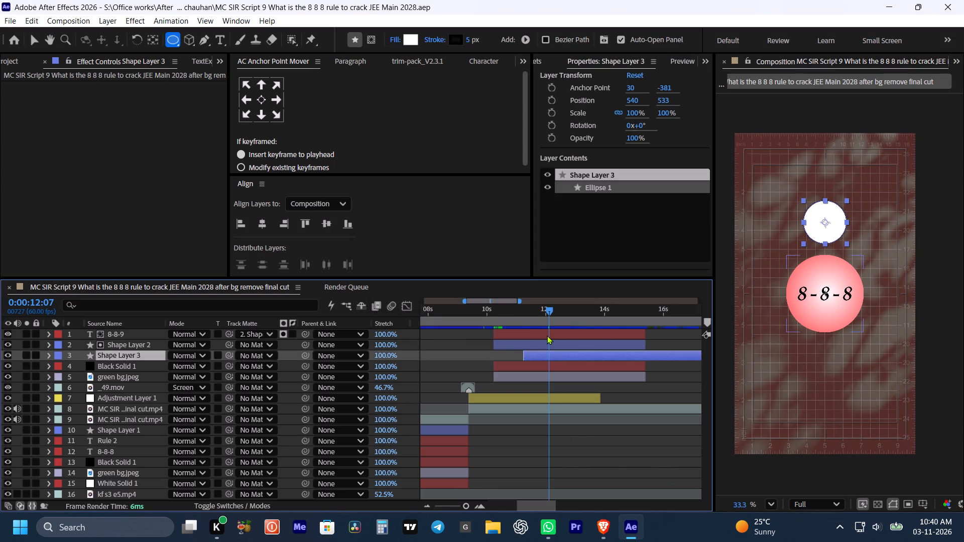
pyautogui.click(547, 335)
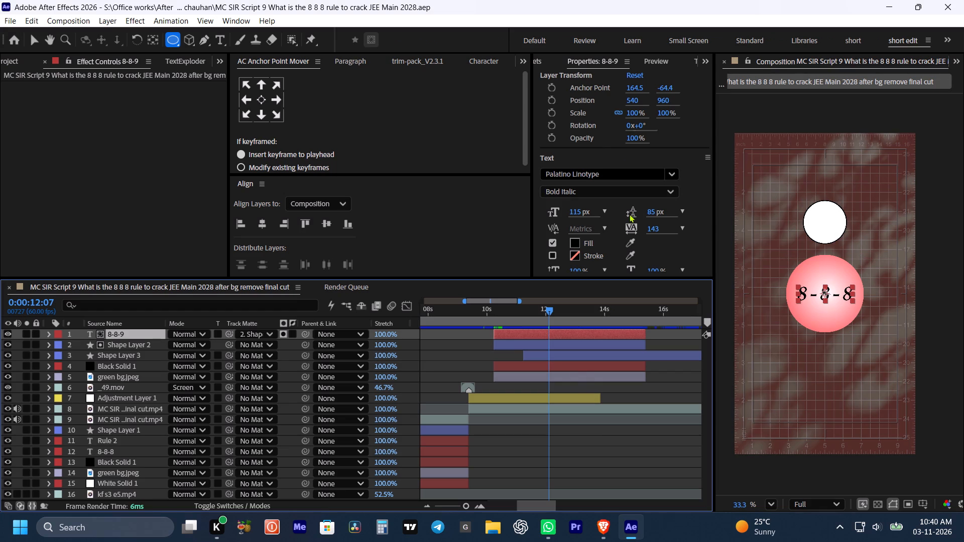
pyautogui.moveTo(608, 445); pyautogui.dragTo(608, 439)
pyautogui.click(218, 41)
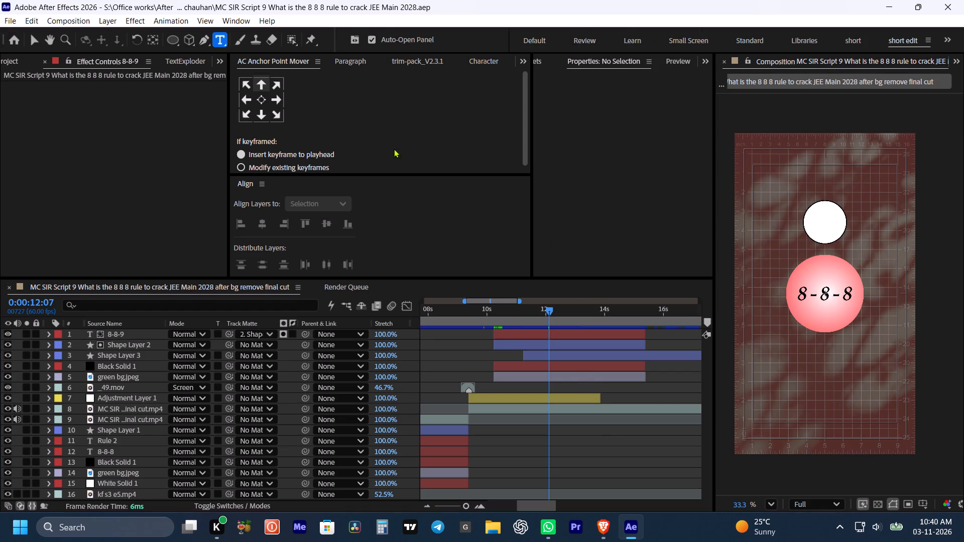
pyautogui.click(821, 221)
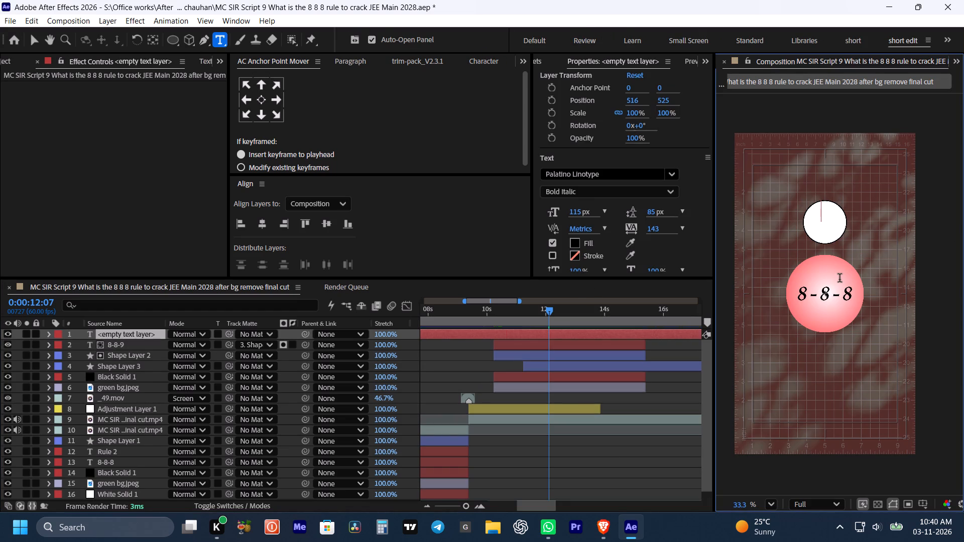
pyautogui.press('8')
pyautogui.click(646, 443)
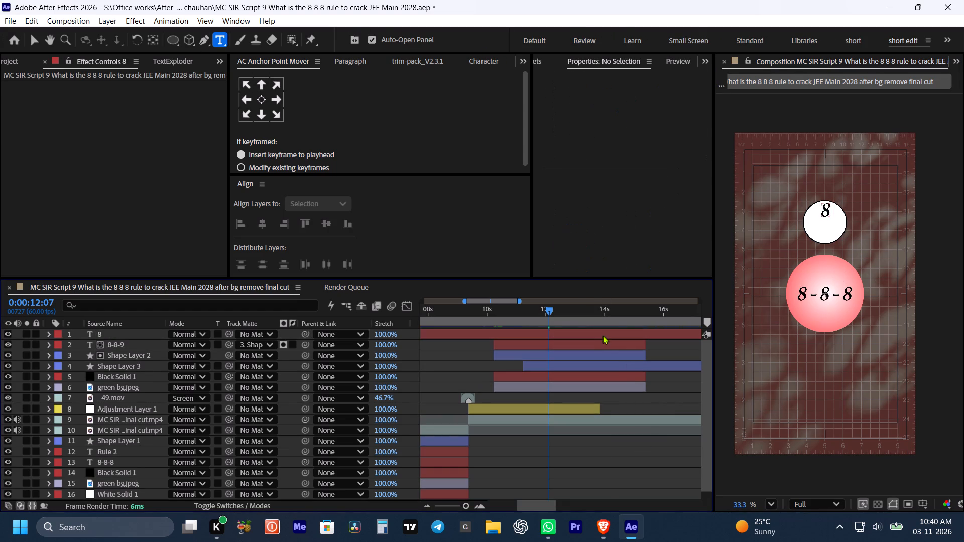
# Centre the "8" text's anchor point and position the text inside the small circle at about 533.4, 543.6.
pyautogui.click(602, 335)
pyautogui.moveTo(667, 98); pyautogui.dragTo(697, 111)
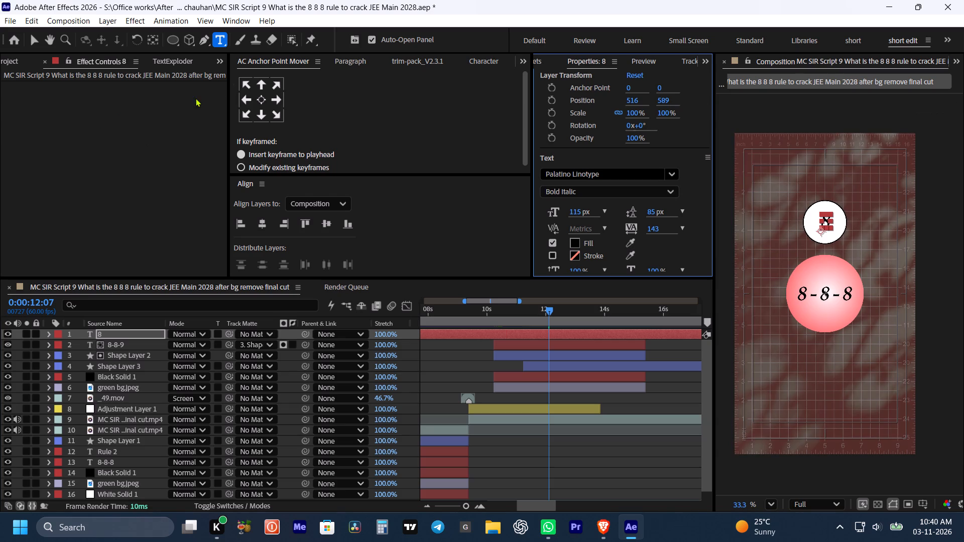
pyautogui.click(261, 97)
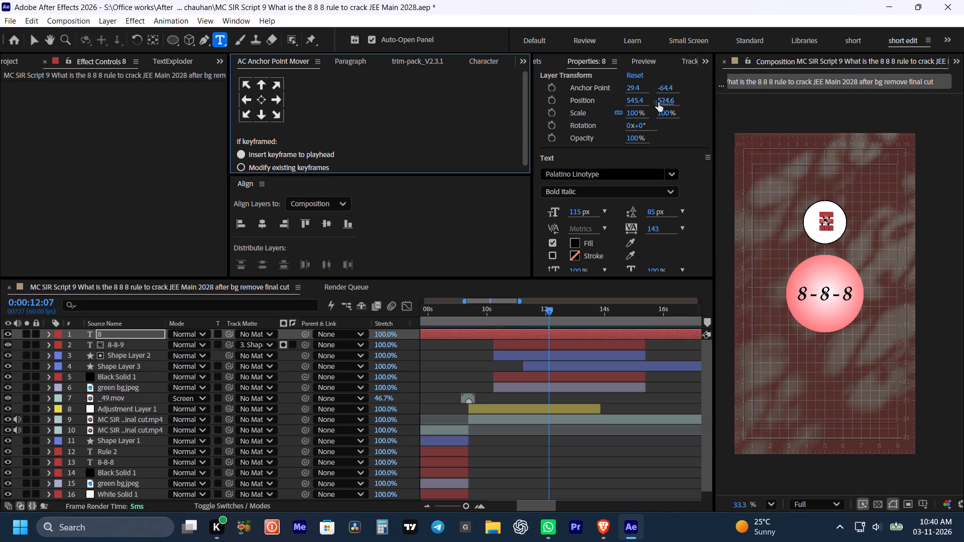
pyautogui.moveTo(662, 99); pyautogui.dragTo(675, 99)
pyautogui.moveTo(636, 98); pyautogui.dragTo(629, 99)
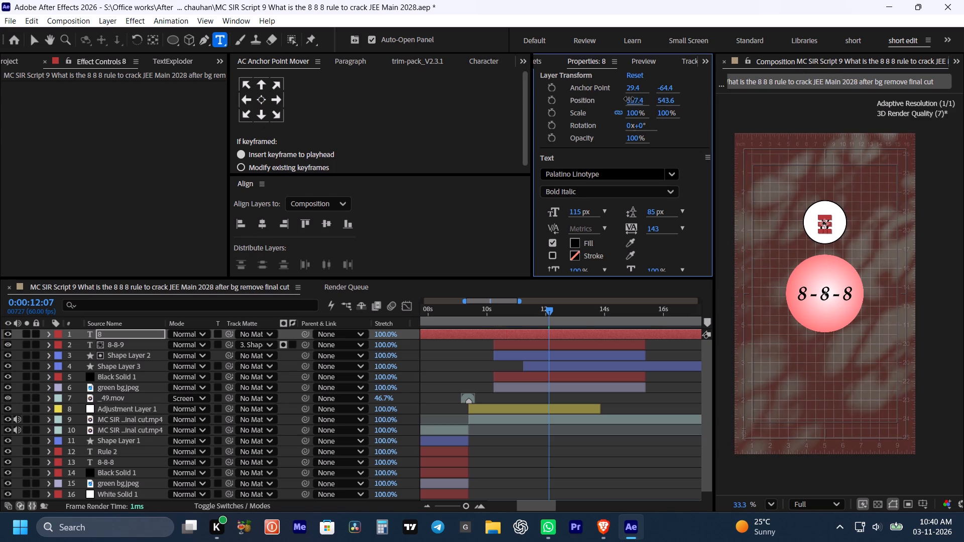
pyautogui.moveTo(629, 99); pyautogui.dragTo(627, 99)
pyautogui.click(619, 466)
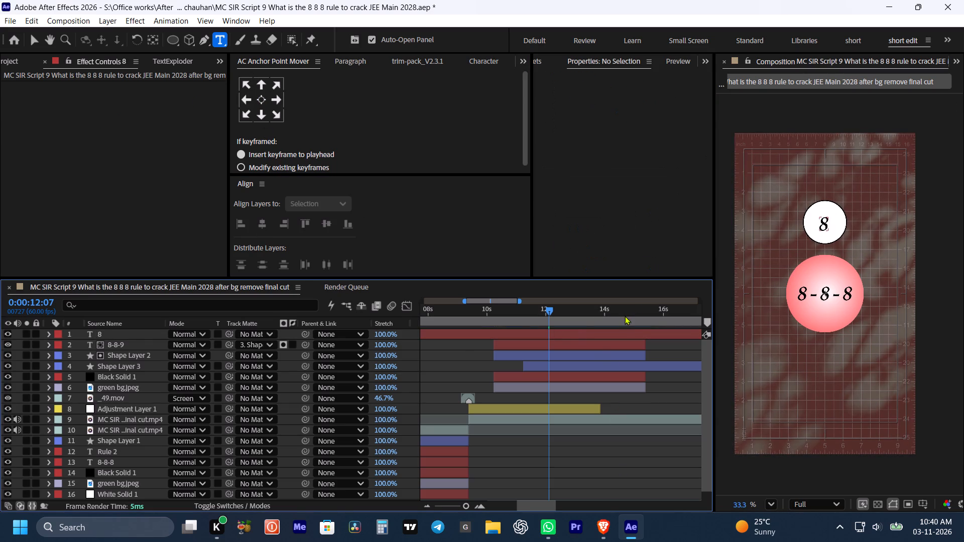
# Align the "8" text and Shape Layer 3 to each other's vertical and horizontal centres.
pyautogui.click(545, 332)
pyautogui.click(552, 356)
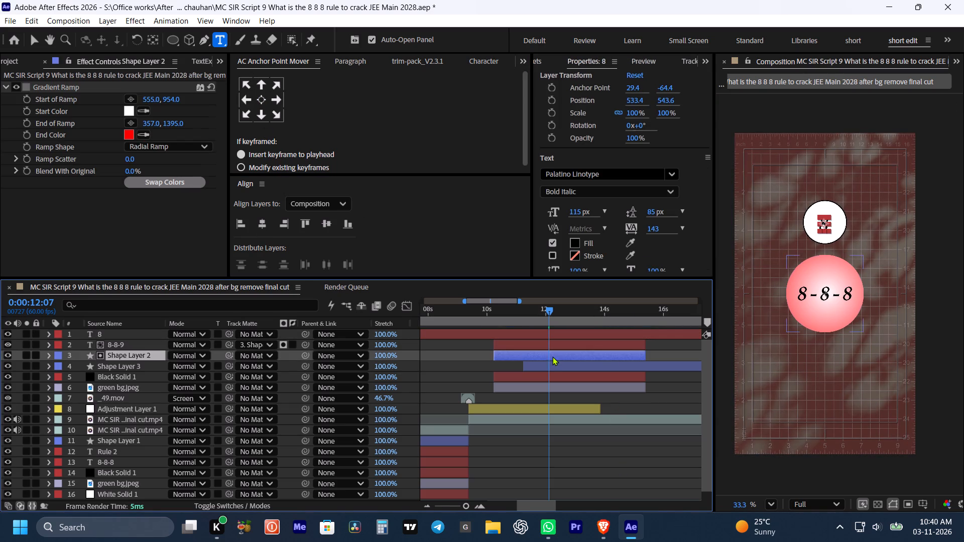
pyautogui.click(554, 364)
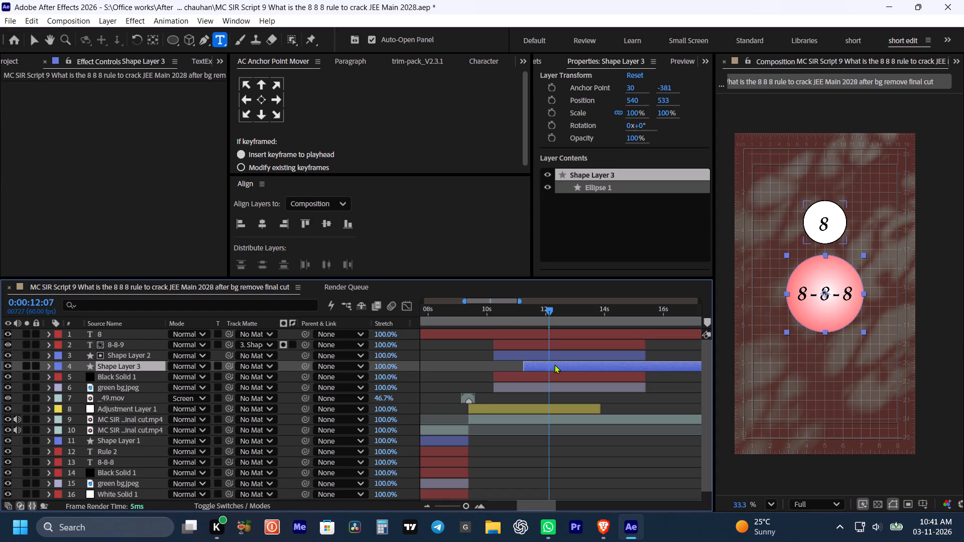
pyautogui.keyDown('ctrl'); pyautogui.click(549, 334); pyautogui.keyUp('ctrl')
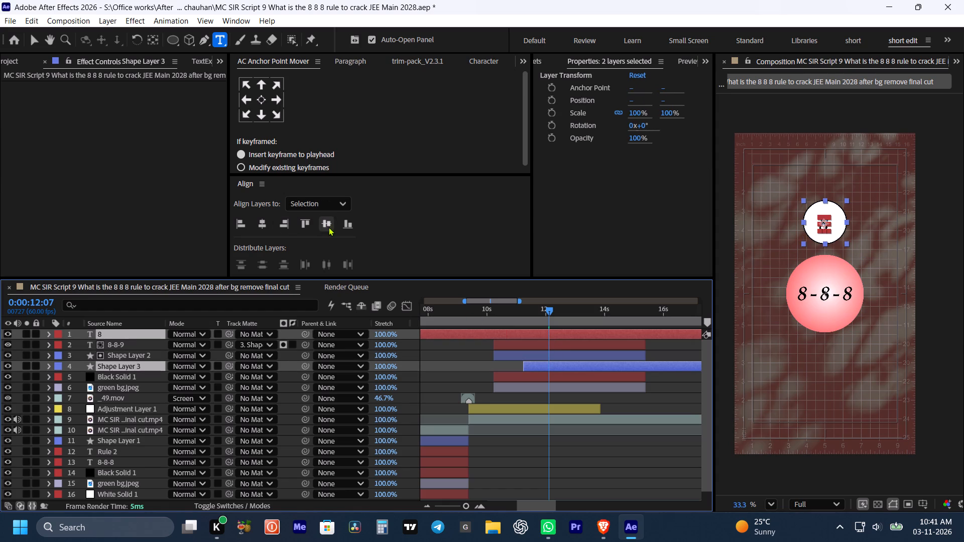
pyautogui.click(326, 225)
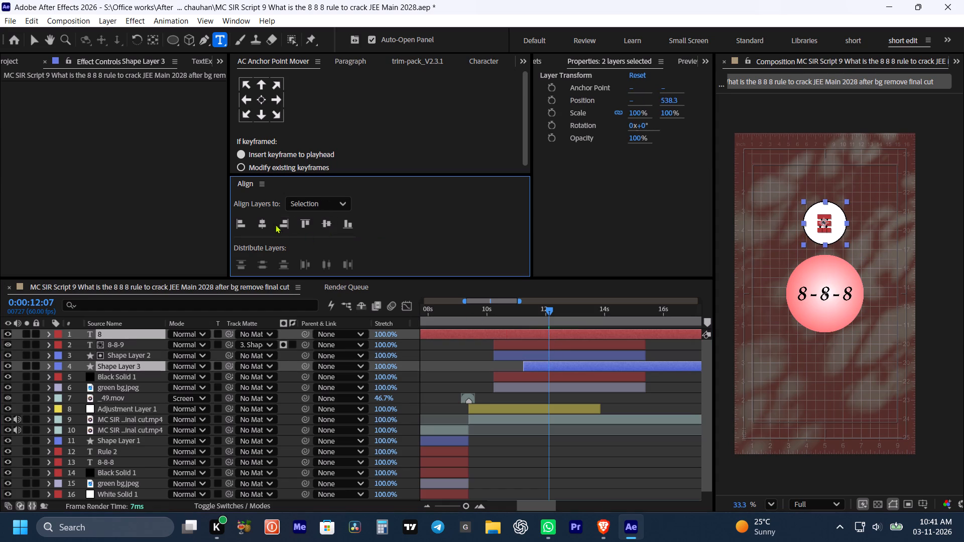
pyautogui.click(261, 220)
pyautogui.click(649, 458)
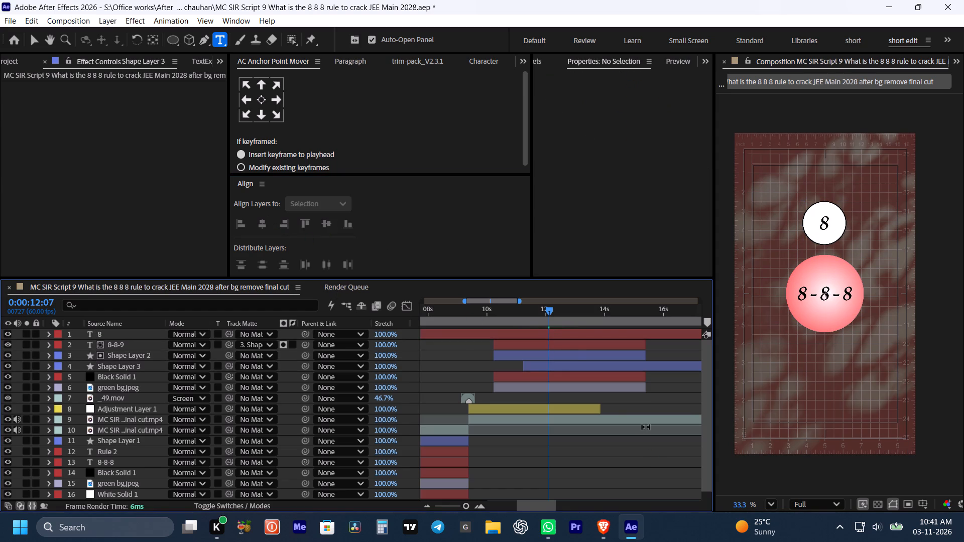
# Reorder the "8" text layer to sit between Shape Layer 2 and Shape Layer 3.
pyautogui.click(564, 328)
pyautogui.click(560, 364)
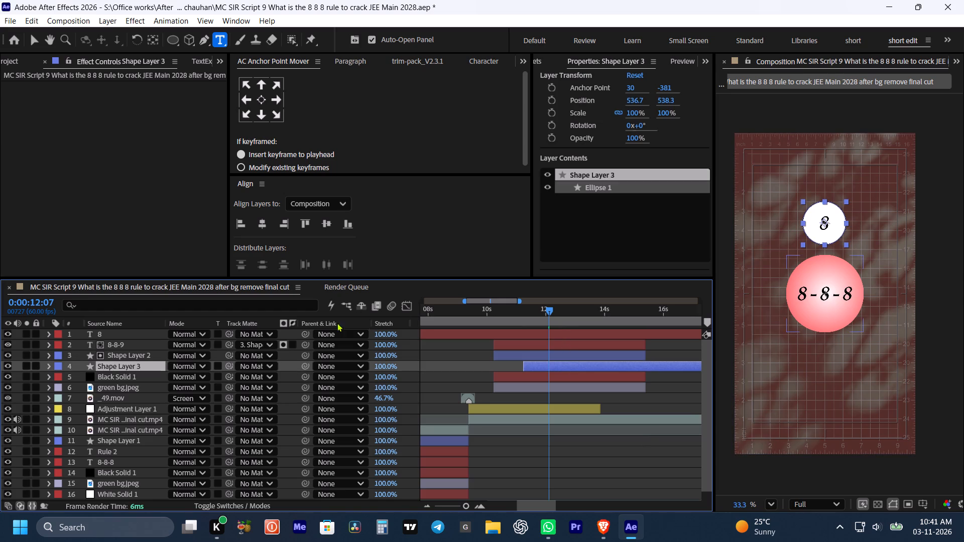
pyautogui.click(95, 337)
pyautogui.moveTo(111, 334); pyautogui.dragTo(120, 367)
pyautogui.click(120, 366)
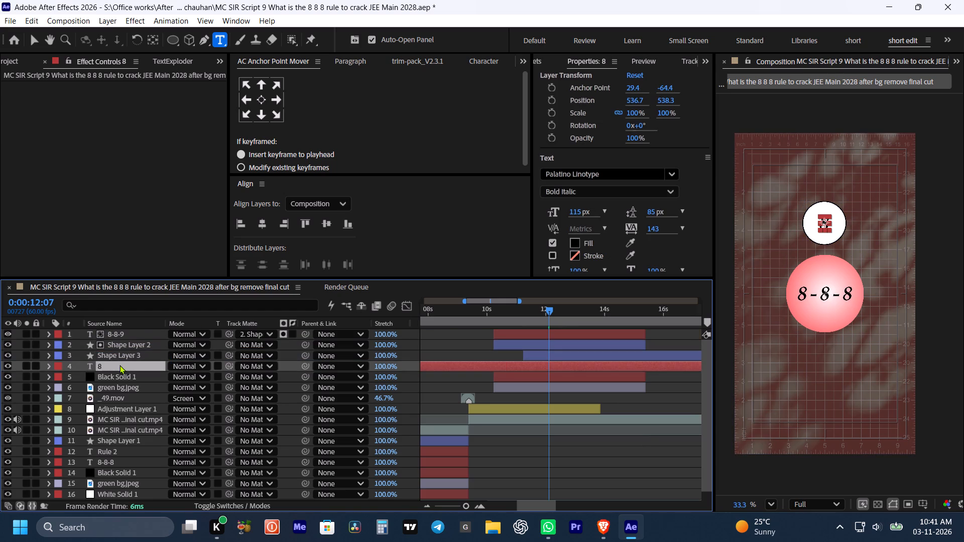
pyautogui.moveTo(108, 368); pyautogui.dragTo(108, 355)
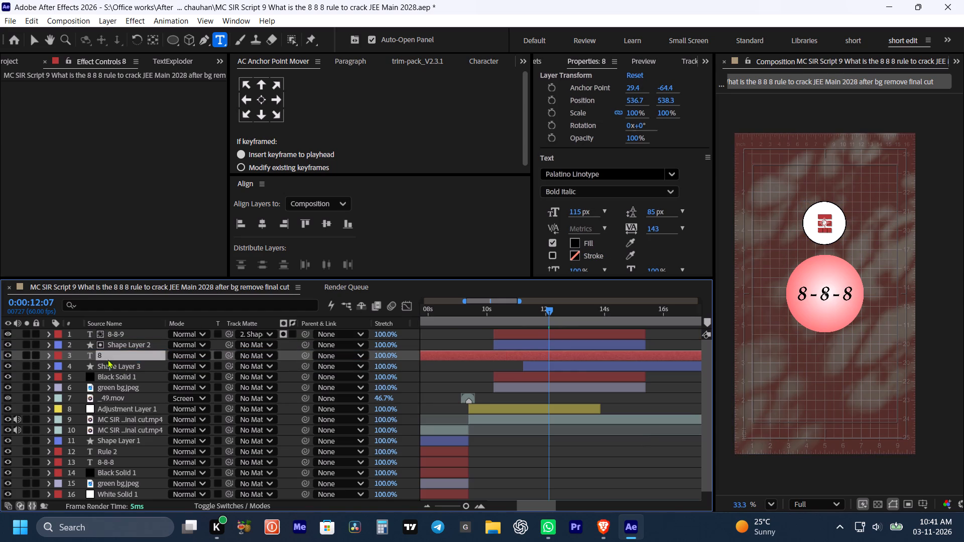
# Shift the "8" text layer in time so that it starts together with Shape Layer 3.
pyautogui.press('[')
pyautogui.moveTo(573, 355); pyautogui.dragTo(570, 355)
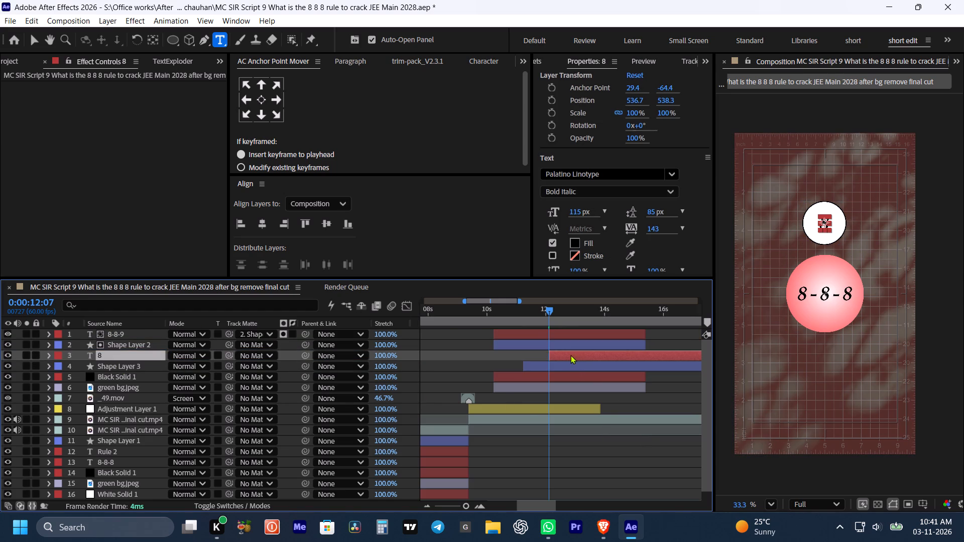
pyautogui.moveTo(570, 355); pyautogui.dragTo(550, 359)
# Trim the ends of the "8" text layer and Shape Layer 3 to 0:00:15:23, matching the 8-8-8 layers.
pyautogui.keyDown('shift'); pyautogui.click(652, 315); pyautogui.keyUp('shift')
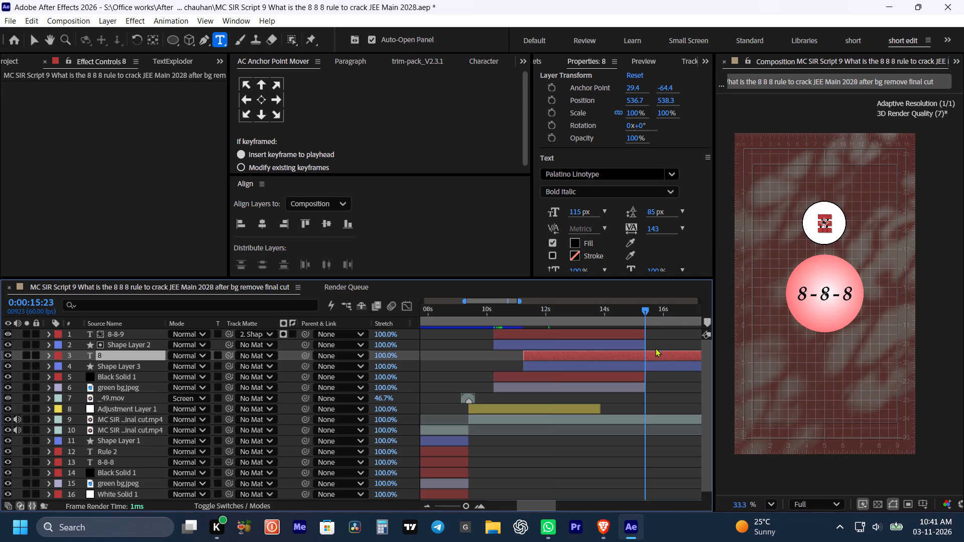
pyautogui.keyDown('shift'); pyautogui.click(655, 362); pyautogui.keyUp('shift')
pyautogui.hotkey('alt', ']')
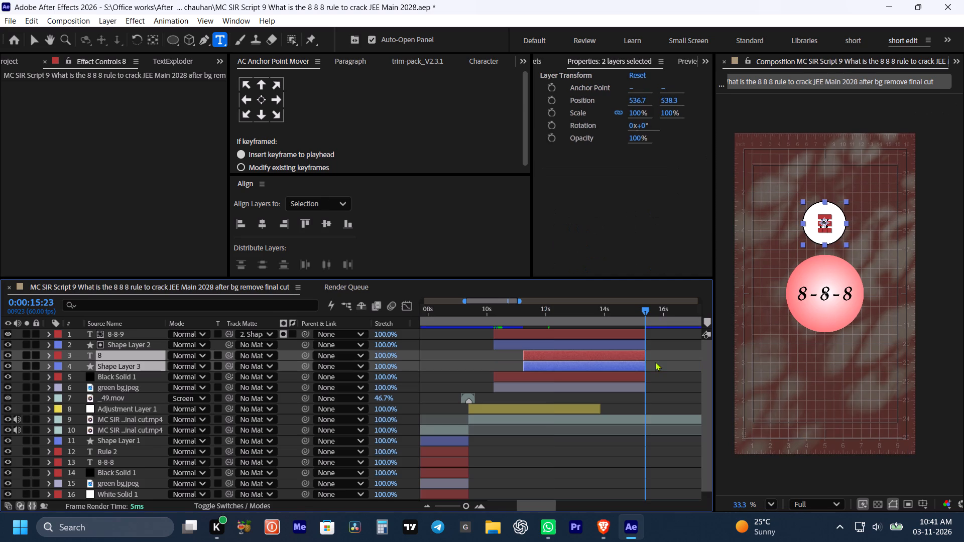
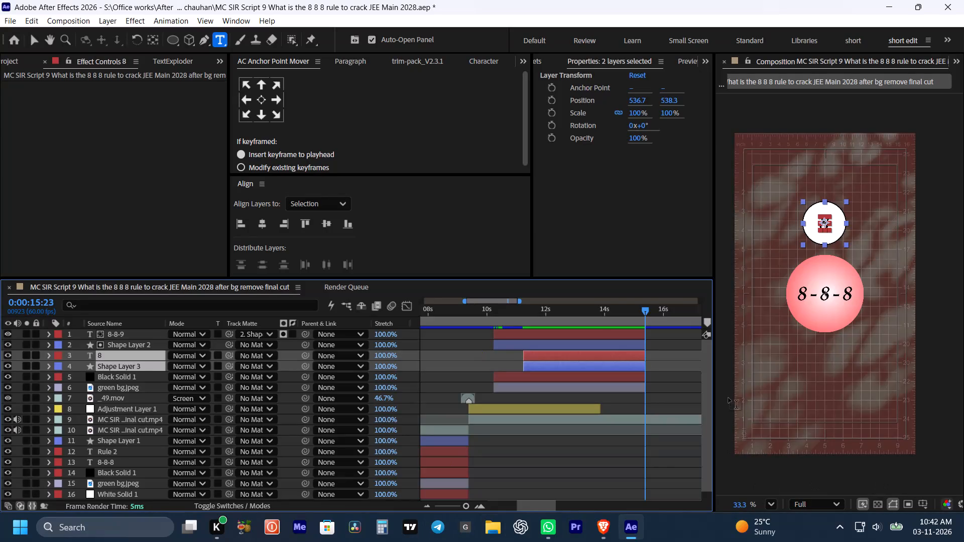
# Clear the layer selection and save the project.
pyautogui.click(651, 458)
pyautogui.hotkey('ctrl', 's')
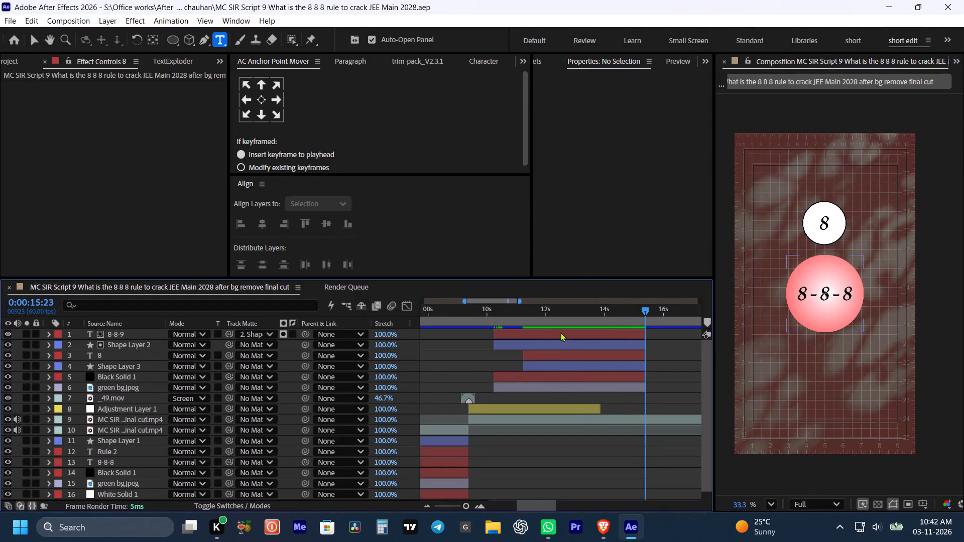
# Parent the "8" text layer to Shape Layer 3.
pyautogui.click(565, 357)
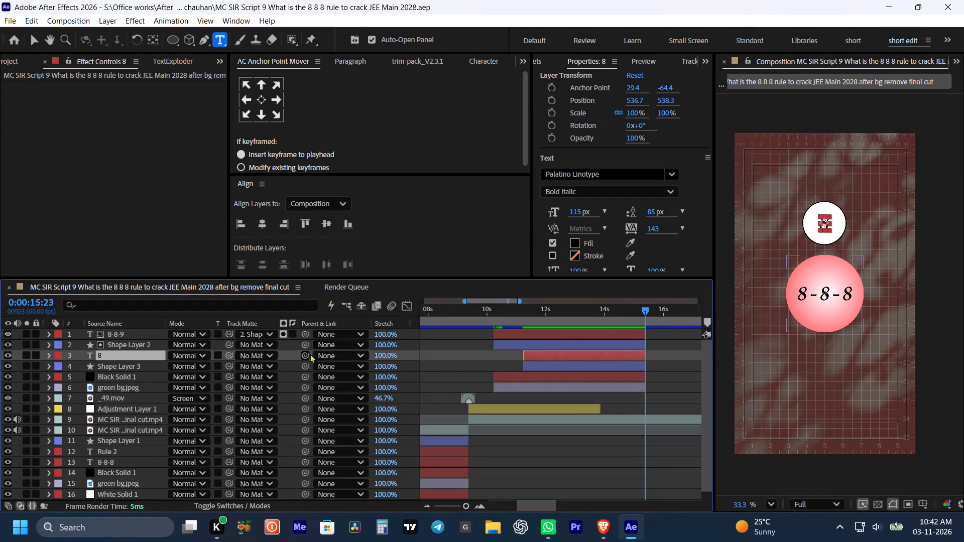
pyautogui.moveTo(305, 354); pyautogui.dragTo(110, 366)
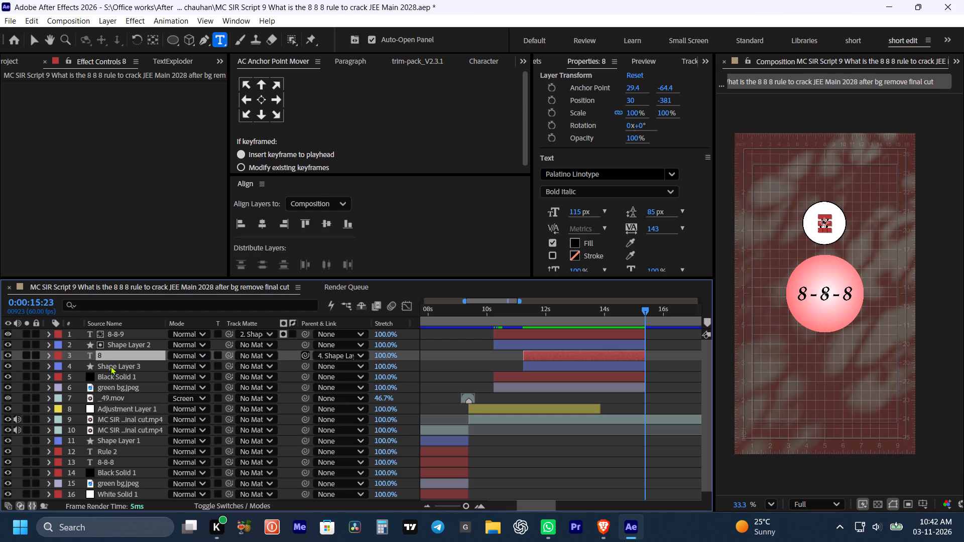
pyautogui.click(114, 351)
pyautogui.click(134, 362)
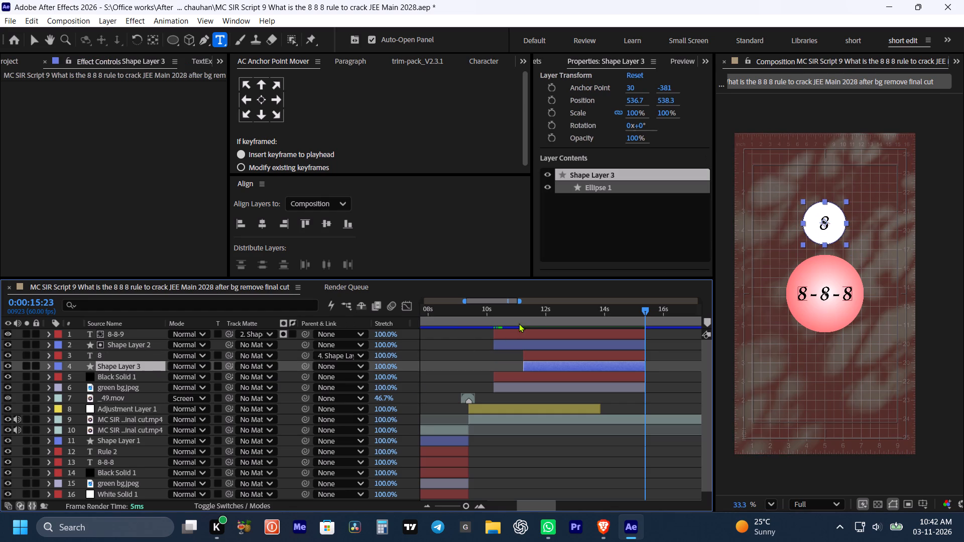
# Shift the "8" text layer and Shape Layer 3 to start at 0:00:10:49, and extend their ends to match the 8-8-8 layers.
pyautogui.moveTo(523, 313); pyautogui.dragTo(474, 322)
pyautogui.press('space')
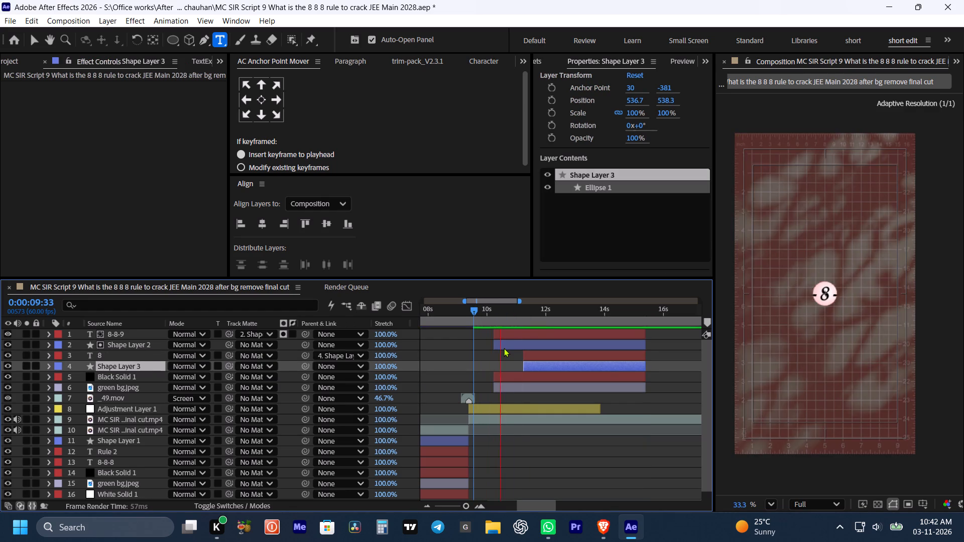
pyautogui.press('space')
pyautogui.press('space')
pyautogui.press('space')
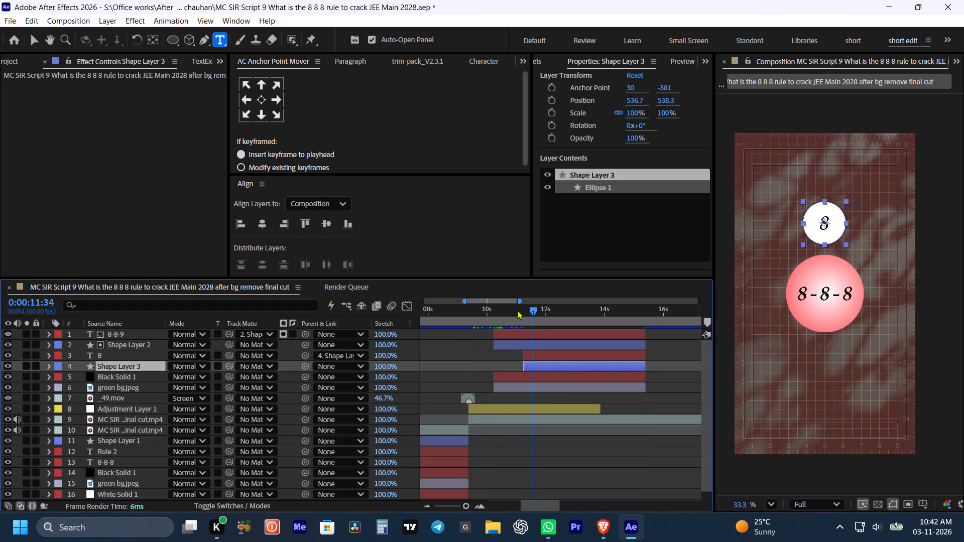
pyautogui.moveTo(517, 308); pyautogui.dragTo(511, 311)
pyautogui.keyDown('shift'); pyautogui.click(529, 355); pyautogui.keyUp('shift')
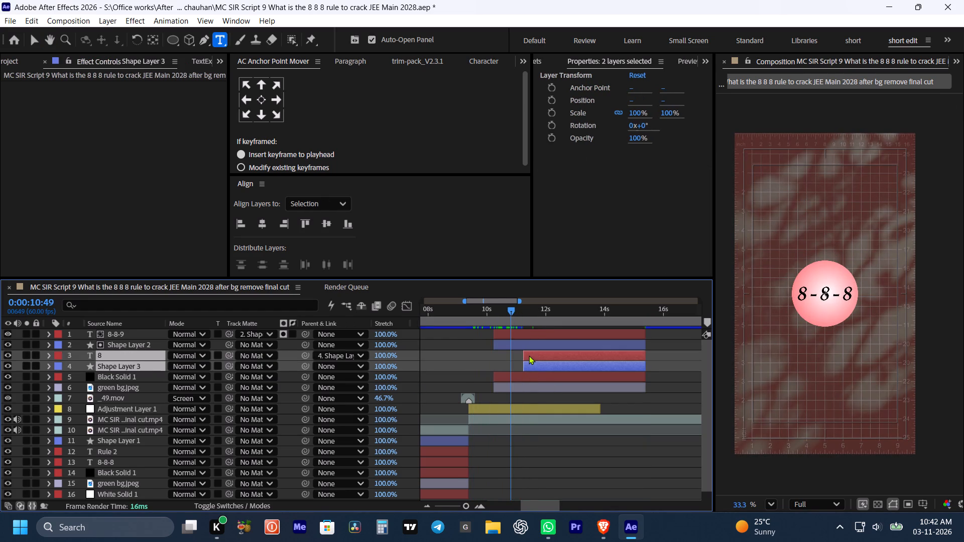
pyautogui.press('[')
pyautogui.keyDown('shift'); pyautogui.moveTo(634, 363); pyautogui.dragTo(643, 363); pyautogui.keyUp('shift')
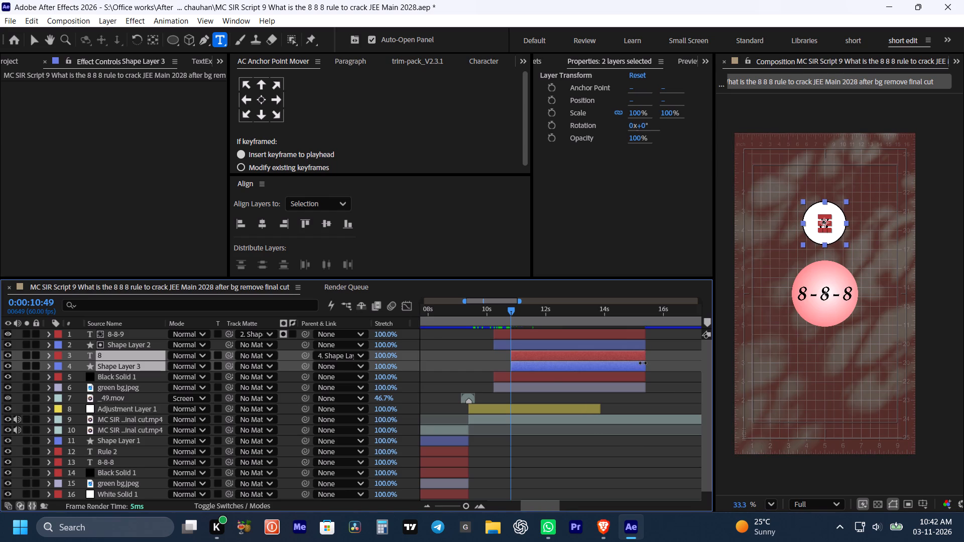
pyautogui.keyDown('shift'); pyautogui.moveTo(643, 363); pyautogui.dragTo(644, 363); pyautogui.keyUp('shift')
pyautogui.click(669, 379)
pyautogui.press('space')
pyautogui.press('space')
pyautogui.click(662, 382)
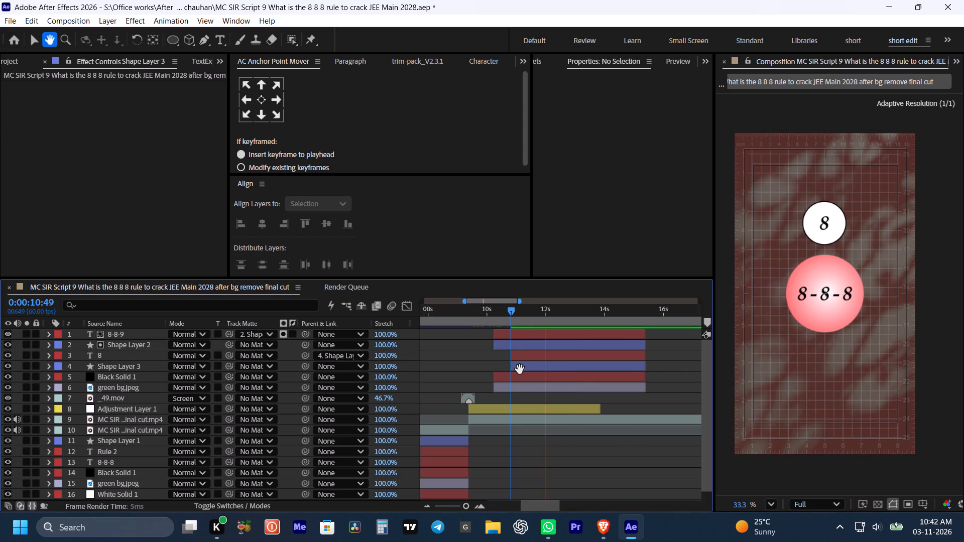
pyautogui.press('space')
# Move Shape Layer 3 down over the centre of the 8-8-8 circle, to a Y position of 970.3.
pyautogui.write('v')
pyautogui.moveTo(522, 310); pyautogui.dragTo(511, 312)
pyautogui.click(521, 364)
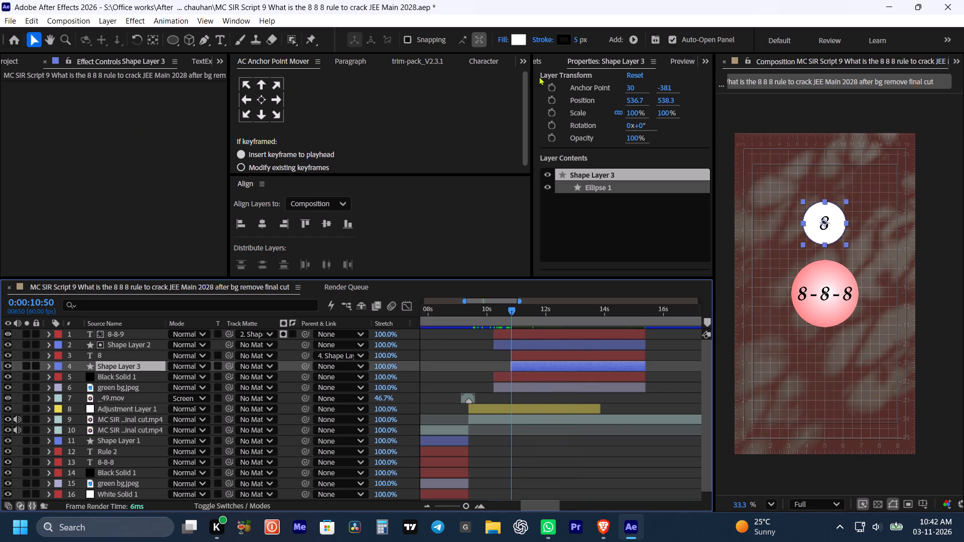
pyautogui.moveTo(668, 100); pyautogui.dragTo(830, 246)
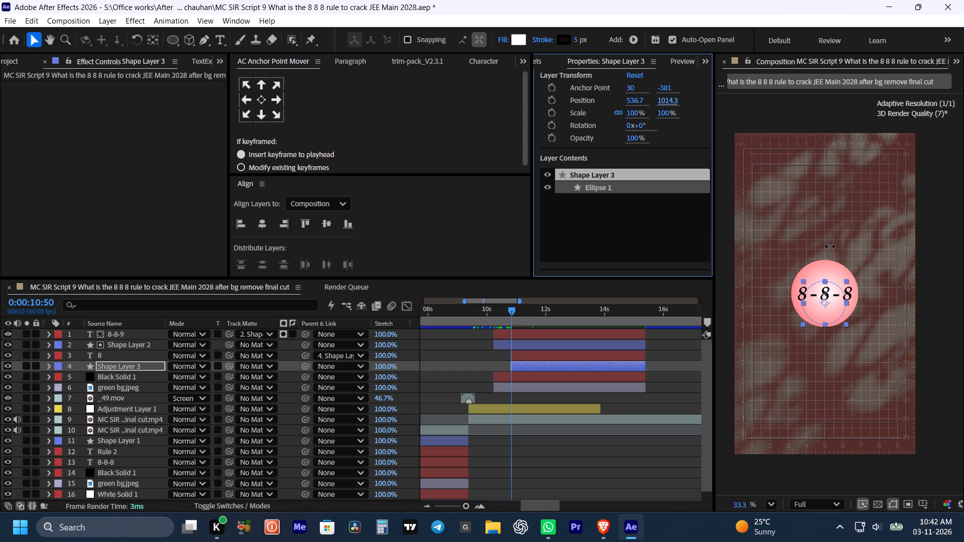
pyautogui.moveTo(830, 246); pyautogui.dragTo(807, 240)
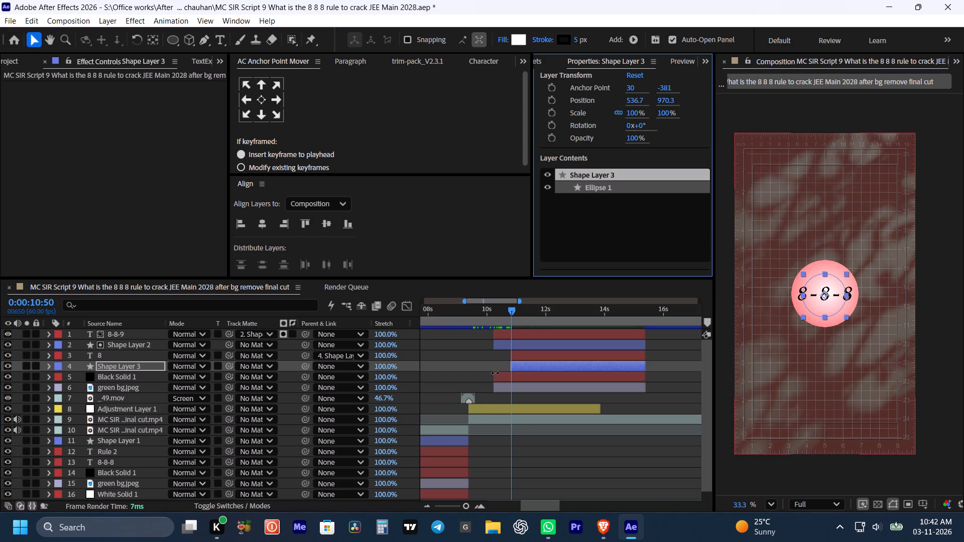
# Set the first Position keyframe on Shape Layer 3 at 0:00:10:49.
pyautogui.keyDown('alt'); pyautogui.scroll(2, 493, 371); pyautogui.keyUp('alt')
pyautogui.keyDown('shift'); pyautogui.click(566, 311); pyautogui.keyUp('shift')
pyautogui.press('p')
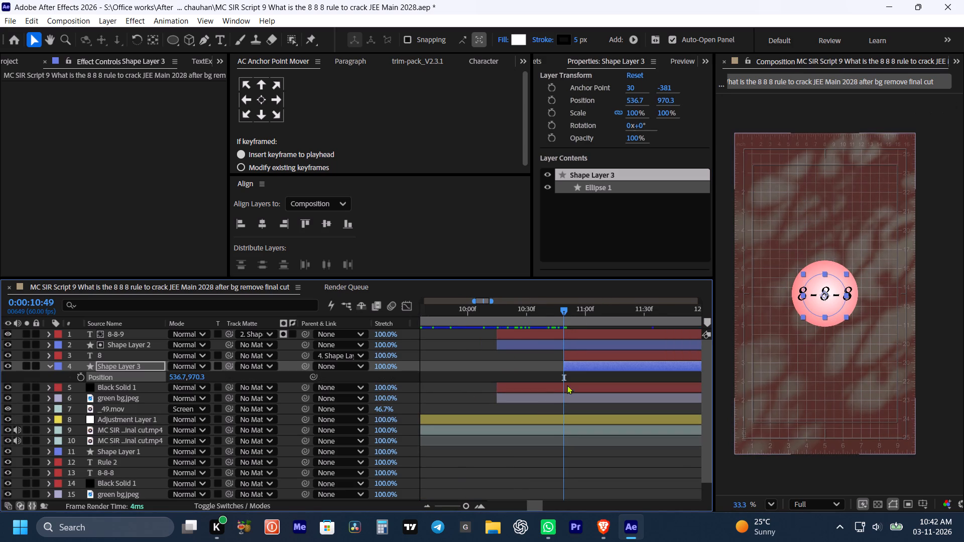
pyautogui.click(80, 378)
# Add a second Position keyframe at 0:00:11:31 that moves Shape Layer 3 to 281.7, 544.3, and preview the motion.
pyautogui.keyDown('alt'); pyautogui.scroll(-1, 574, 369); pyautogui.keyUp('alt')
pyautogui.press('space')
pyautogui.press('space')
pyautogui.moveTo(603, 359); pyautogui.dragTo(596, 360)
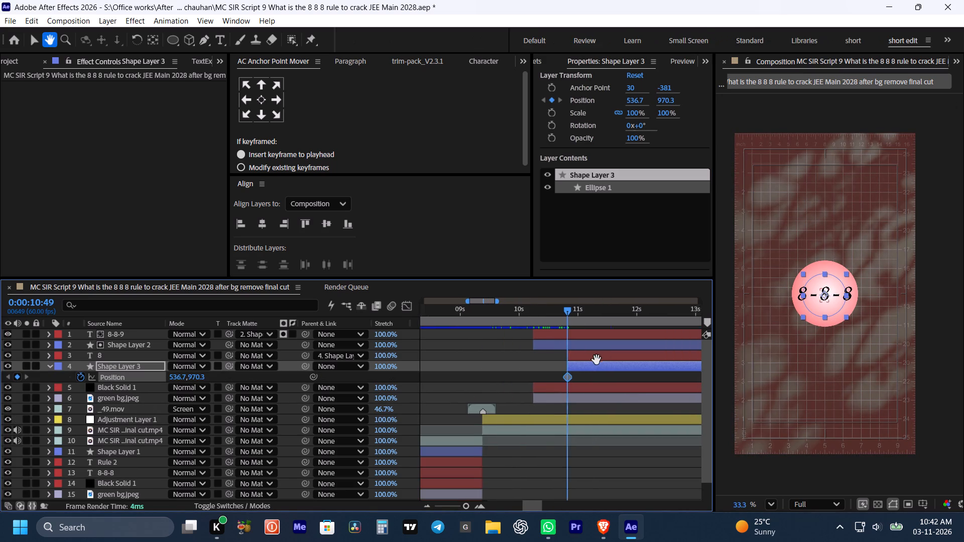
pyautogui.moveTo(596, 360); pyautogui.dragTo(523, 379)
pyautogui.moveTo(492, 308); pyautogui.dragTo(520, 313)
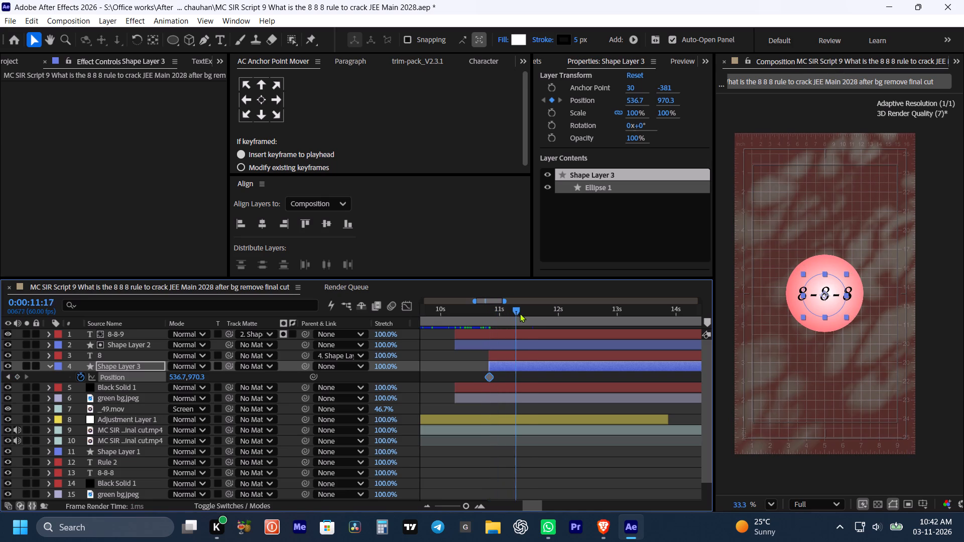
pyautogui.moveTo(520, 313); pyautogui.dragTo(533, 316)
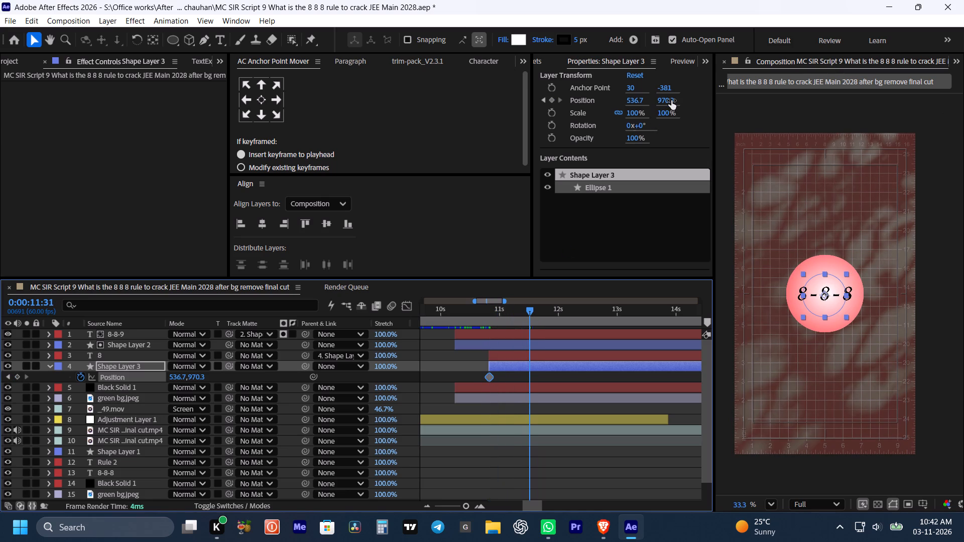
pyautogui.moveTo(671, 100); pyautogui.dragTo(465, 64)
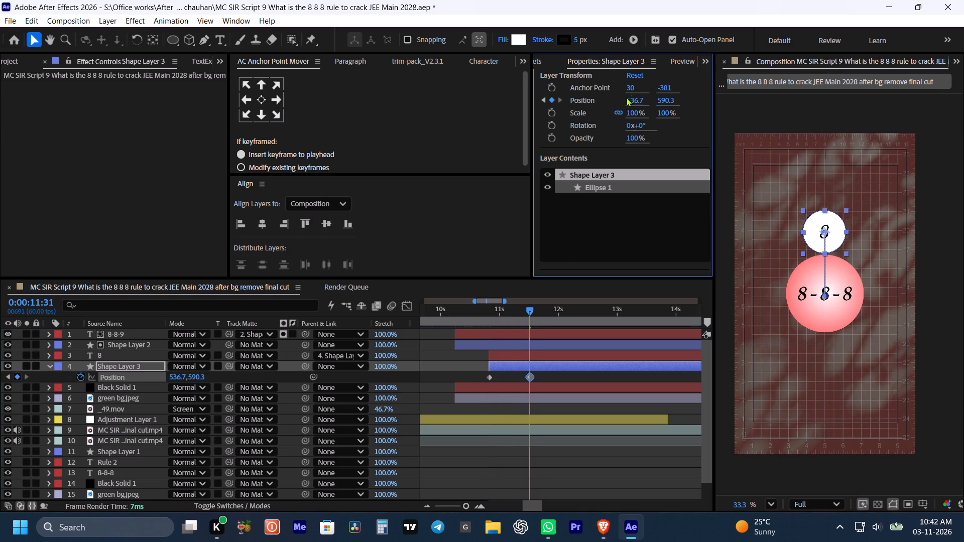
pyautogui.moveTo(630, 97); pyautogui.dragTo(460, 91)
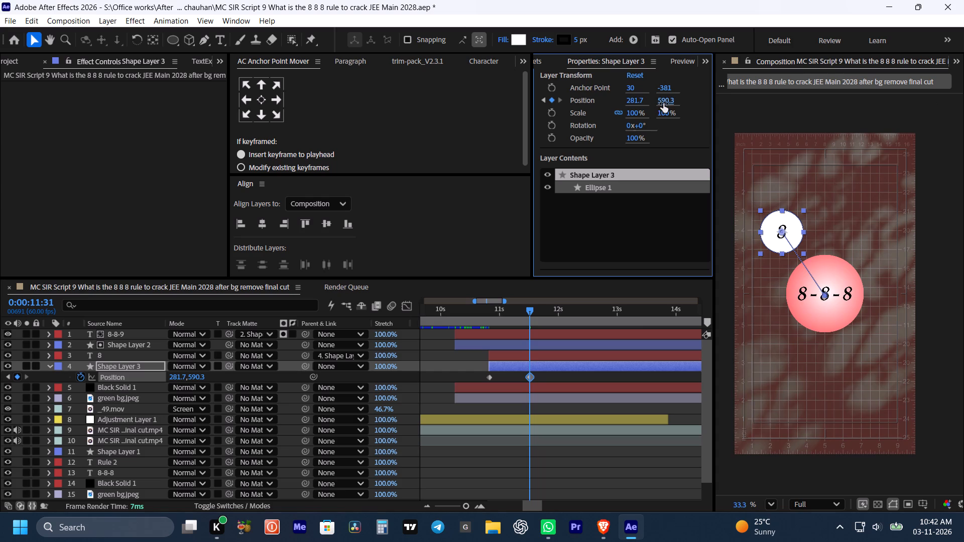
pyautogui.moveTo(663, 103); pyautogui.dragTo(633, 102)
pyautogui.click(466, 311)
pyautogui.press('space')
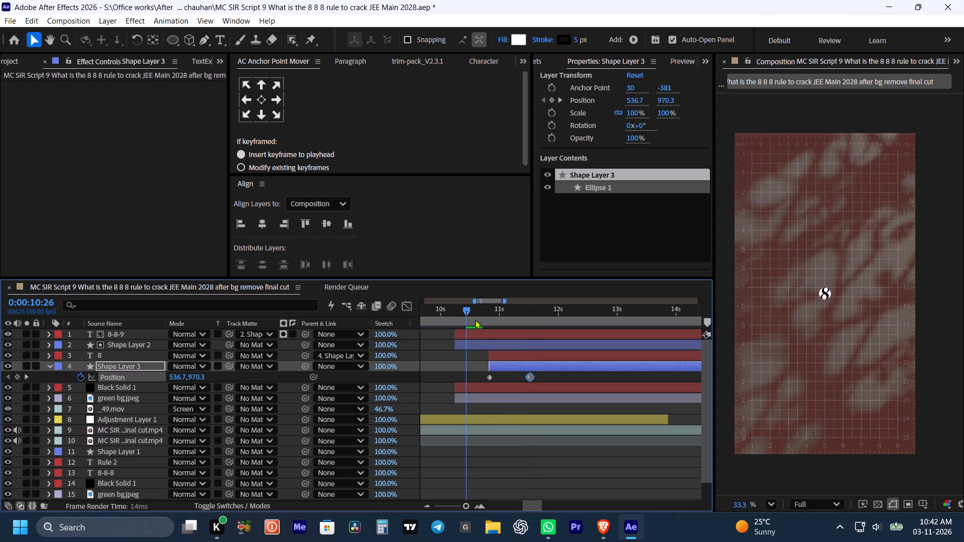
pyautogui.press('space')
pyautogui.click(546, 367)
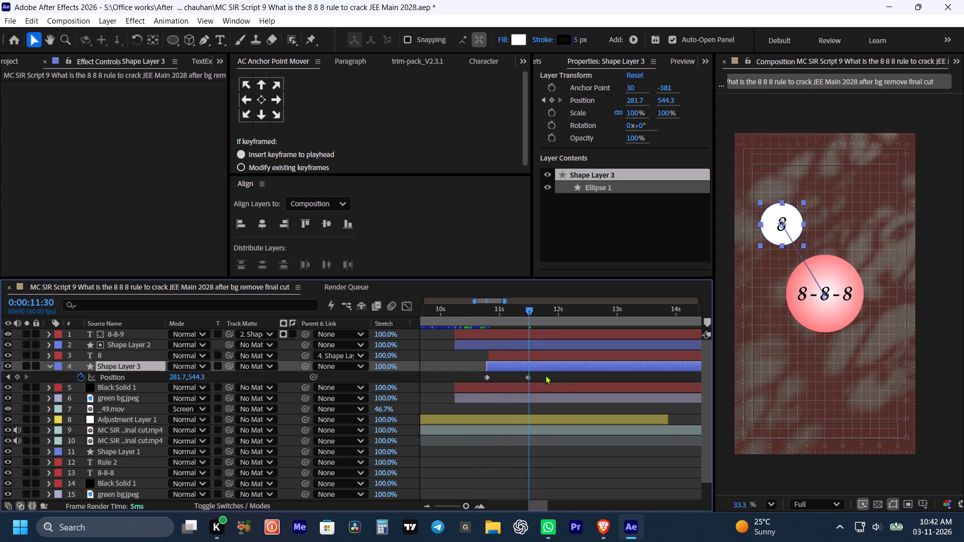
pyautogui.hotkey('ctrl', 'z')
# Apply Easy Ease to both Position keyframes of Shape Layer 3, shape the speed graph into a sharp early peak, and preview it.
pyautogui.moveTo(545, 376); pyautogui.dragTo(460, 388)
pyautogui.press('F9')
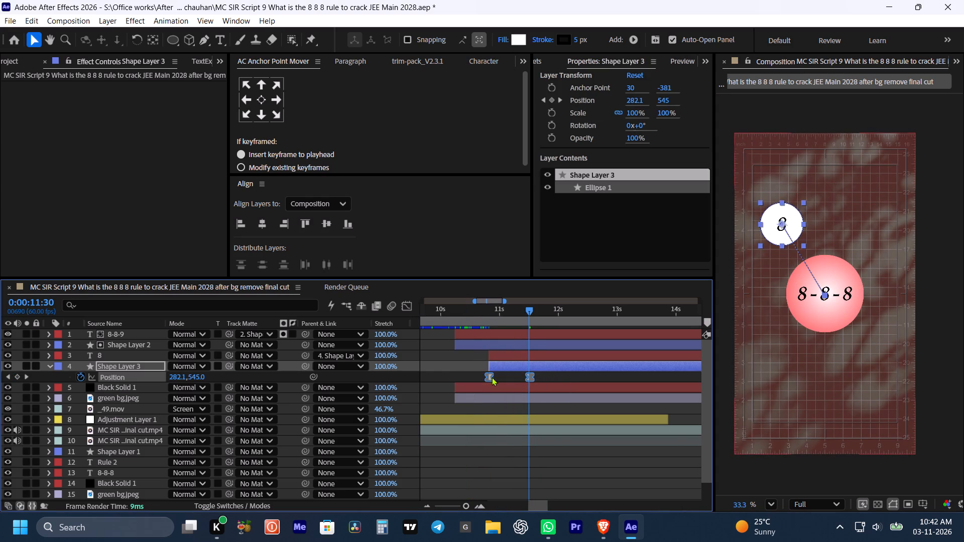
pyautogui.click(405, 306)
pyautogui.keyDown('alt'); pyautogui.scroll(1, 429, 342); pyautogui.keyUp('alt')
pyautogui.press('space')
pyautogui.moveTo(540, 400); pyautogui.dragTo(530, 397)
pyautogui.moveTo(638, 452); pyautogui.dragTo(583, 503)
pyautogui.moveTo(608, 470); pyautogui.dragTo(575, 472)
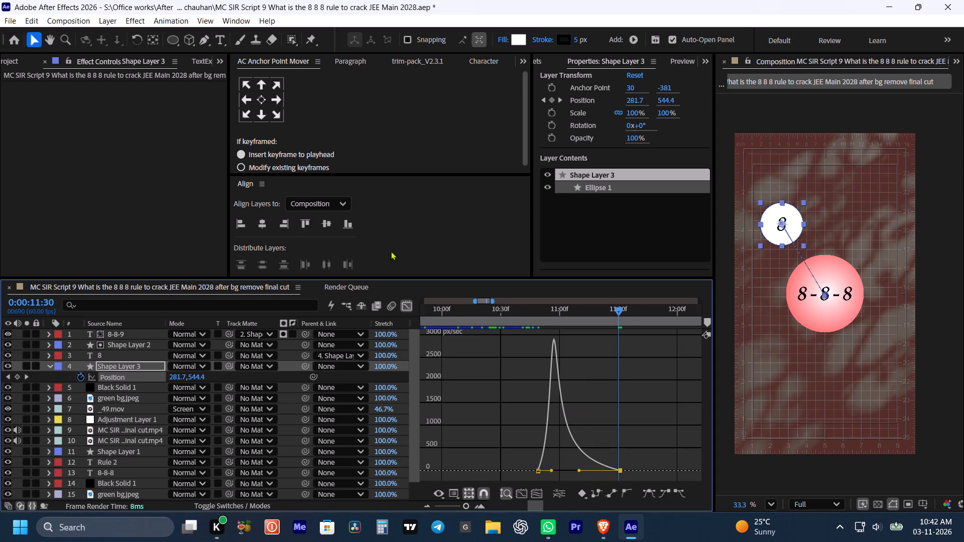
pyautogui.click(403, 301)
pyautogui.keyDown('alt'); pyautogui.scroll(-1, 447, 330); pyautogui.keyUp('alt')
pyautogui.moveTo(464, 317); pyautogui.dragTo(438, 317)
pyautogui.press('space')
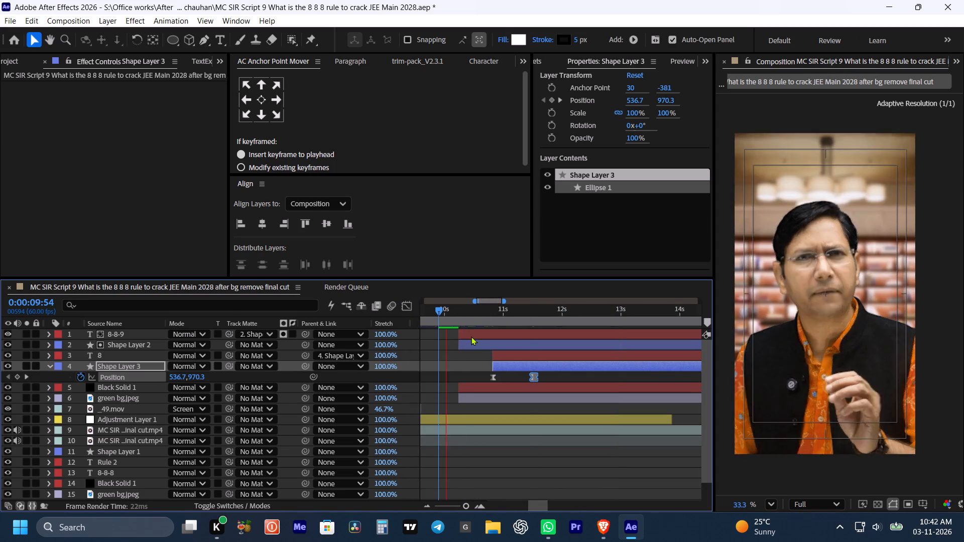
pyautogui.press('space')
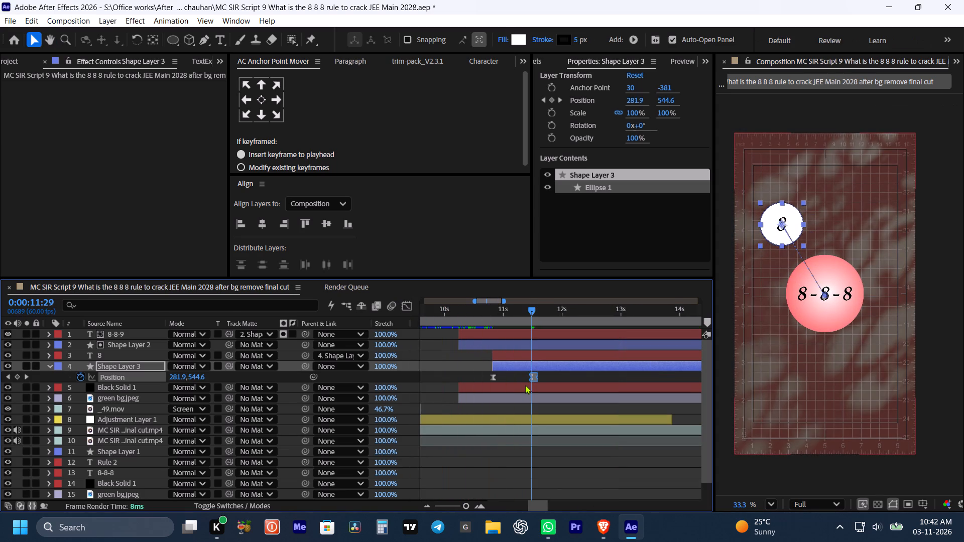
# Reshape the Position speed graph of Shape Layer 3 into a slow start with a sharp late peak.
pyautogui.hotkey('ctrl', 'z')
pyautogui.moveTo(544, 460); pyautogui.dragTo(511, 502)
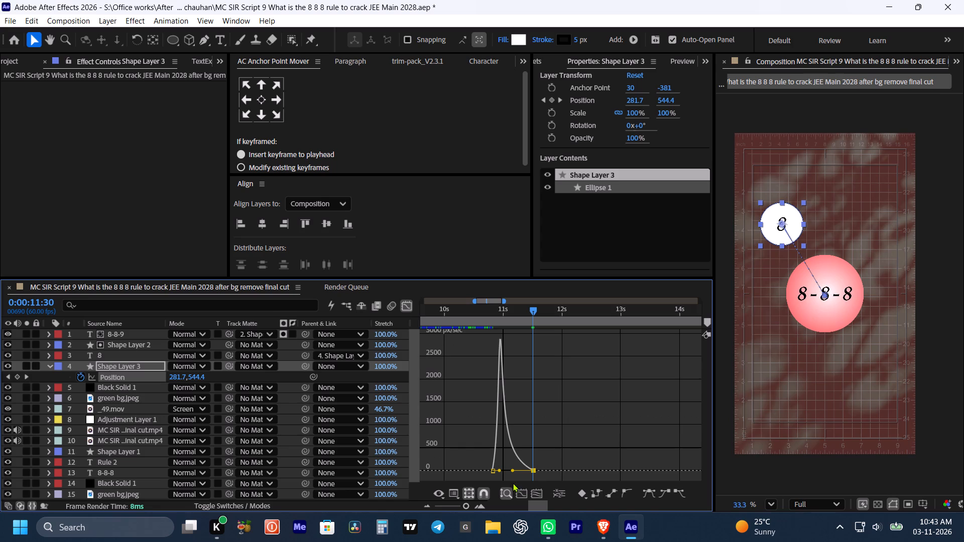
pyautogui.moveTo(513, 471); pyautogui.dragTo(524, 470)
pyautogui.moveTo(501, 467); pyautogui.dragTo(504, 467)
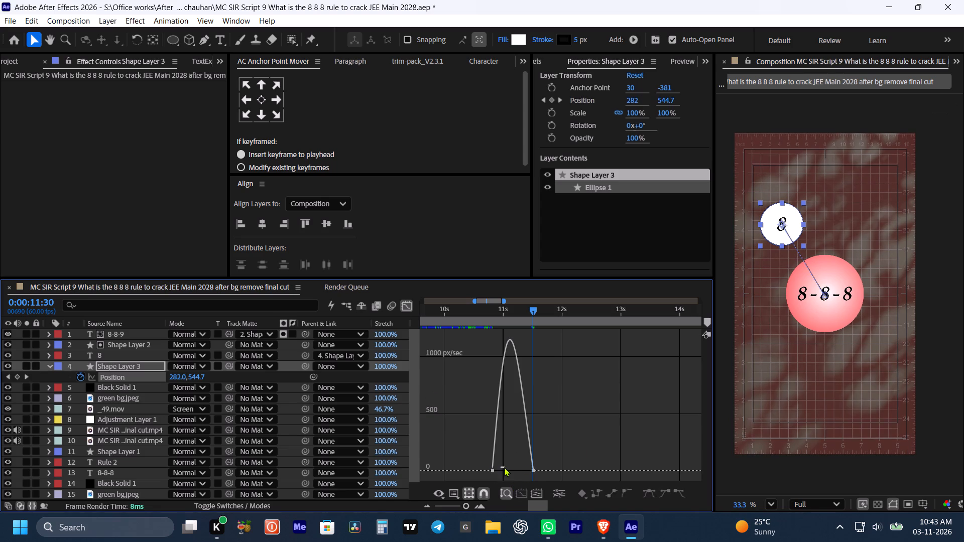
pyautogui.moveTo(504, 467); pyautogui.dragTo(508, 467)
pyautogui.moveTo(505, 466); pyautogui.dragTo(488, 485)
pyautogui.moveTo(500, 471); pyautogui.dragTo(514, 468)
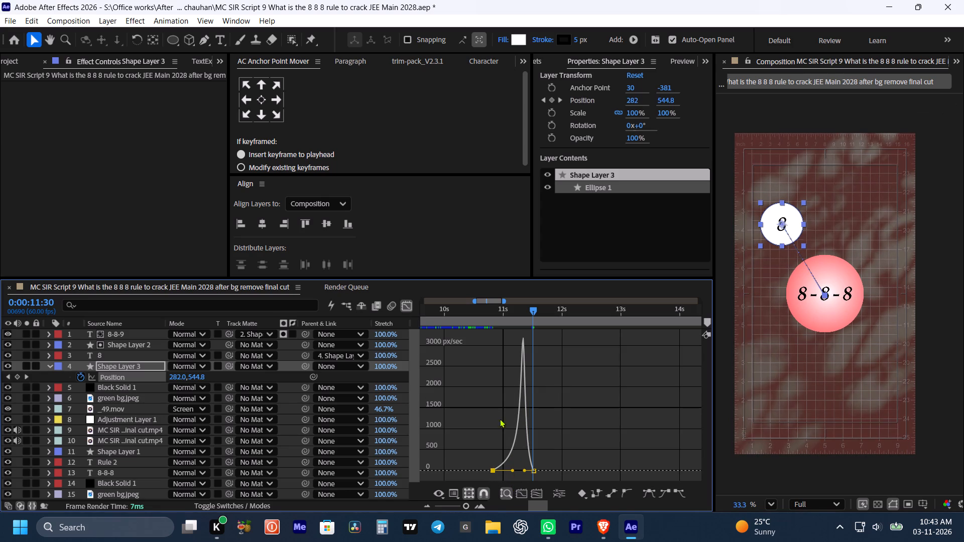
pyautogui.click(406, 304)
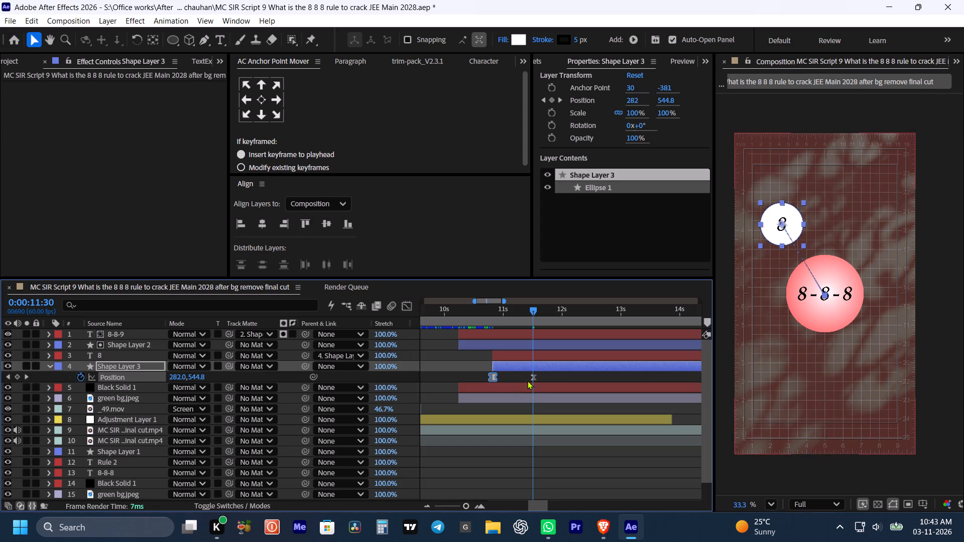
# Move Shape Layer 3's ending Position keyframe to about 0:00:12:05 and preview the slower motion.
pyautogui.moveTo(534, 378); pyautogui.dragTo(567, 379)
pyautogui.click(444, 310)
pyautogui.press('space')
pyautogui.keyDown('alt'); pyautogui.scroll(-2, 466, 321); pyautogui.keyUp('alt')
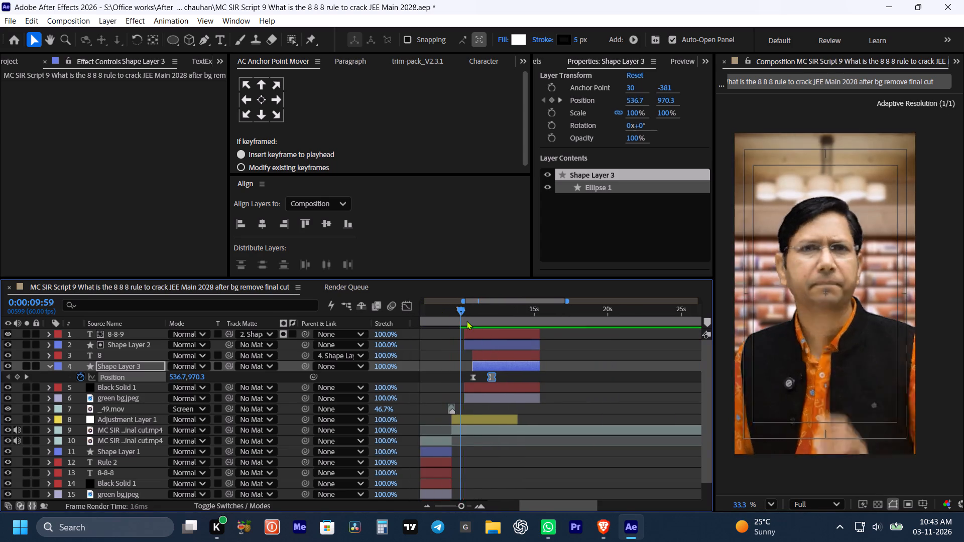
pyautogui.press('space')
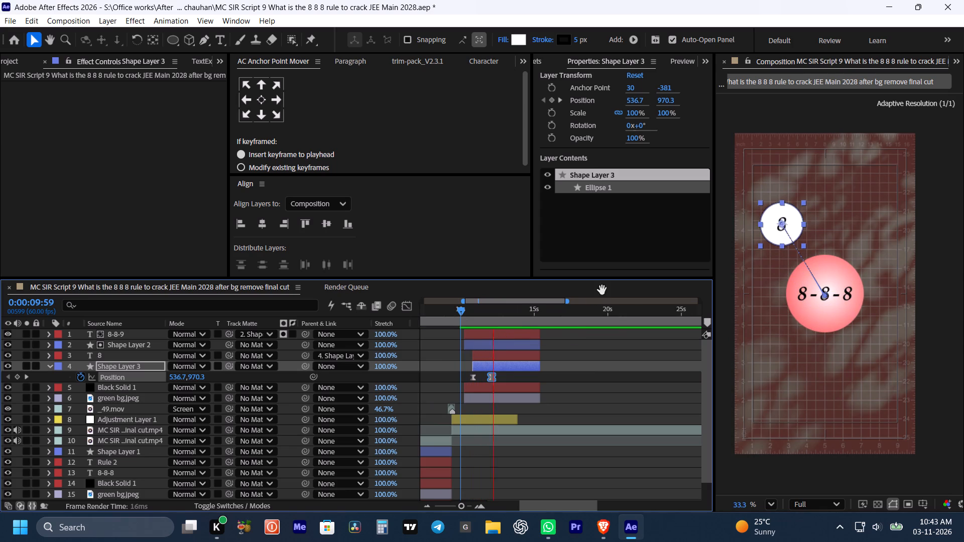
pyautogui.click(533, 374)
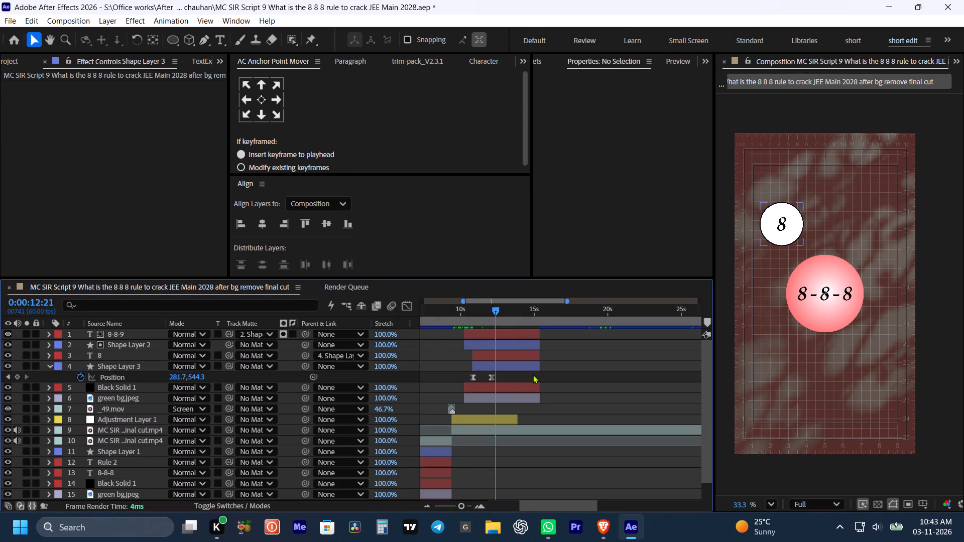
# Reapply Easy Ease to both Position keyframes of Shape Layer 3.
pyautogui.moveTo(502, 379); pyautogui.dragTo(466, 386)
pyautogui.press('F10')
pyautogui.press('F9')
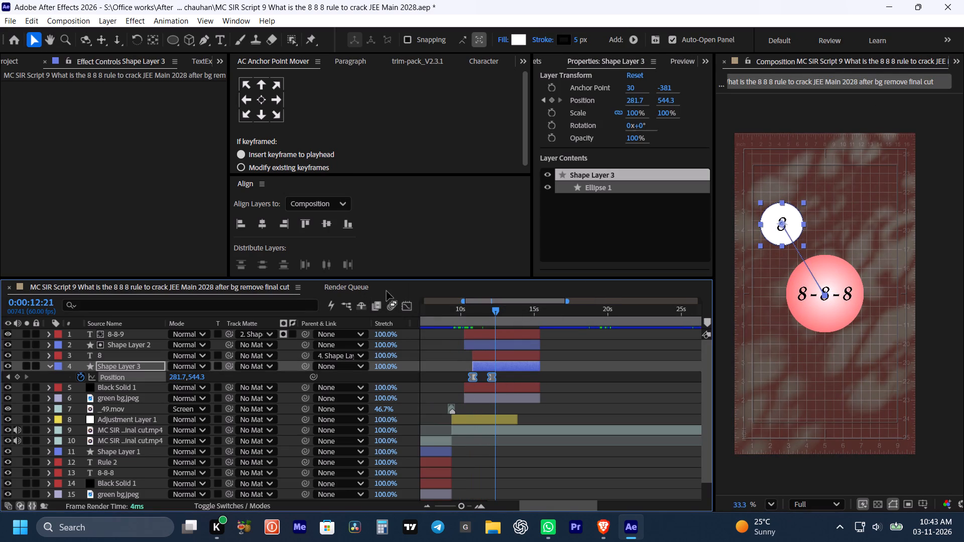
# Lengthen the ending keyframe's ease in the Position speed graph so Shape Layer 3's speed peaks early and slows down gradually.
pyautogui.click(409, 301)
pyautogui.keyDown('alt'); pyautogui.scroll(1, 470, 396); pyautogui.keyUp('alt')
pyautogui.press('space')
pyautogui.moveTo(504, 433); pyautogui.dragTo(524, 437)
pyautogui.moveTo(542, 447); pyautogui.dragTo(522, 472)
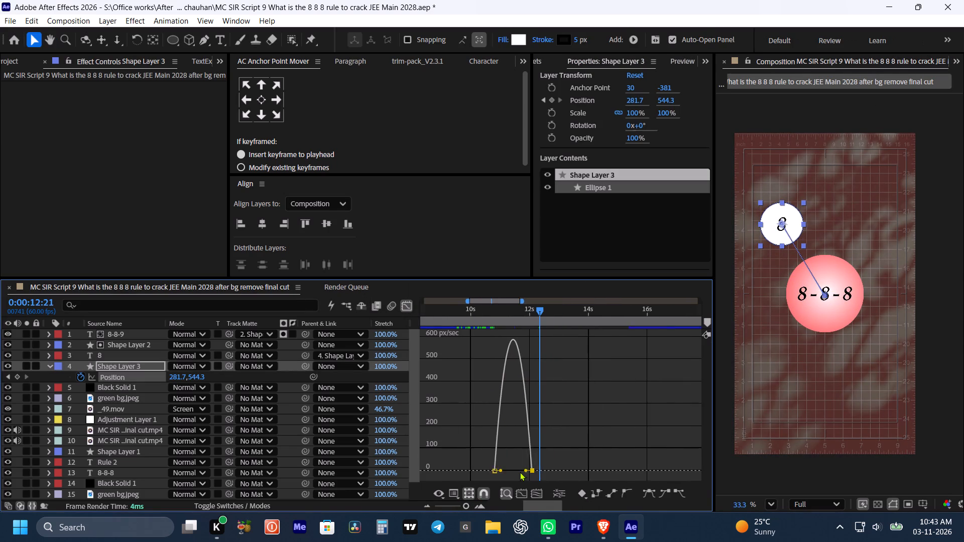
pyautogui.keyDown('alt'); pyautogui.scroll(2, 520, 472); pyautogui.keyUp('alt')
pyautogui.press('space')
pyautogui.moveTo(531, 449); pyautogui.dragTo(539, 451)
pyautogui.moveTo(588, 469); pyautogui.dragTo(553, 490)
pyautogui.moveTo(586, 453); pyautogui.dragTo(552, 490)
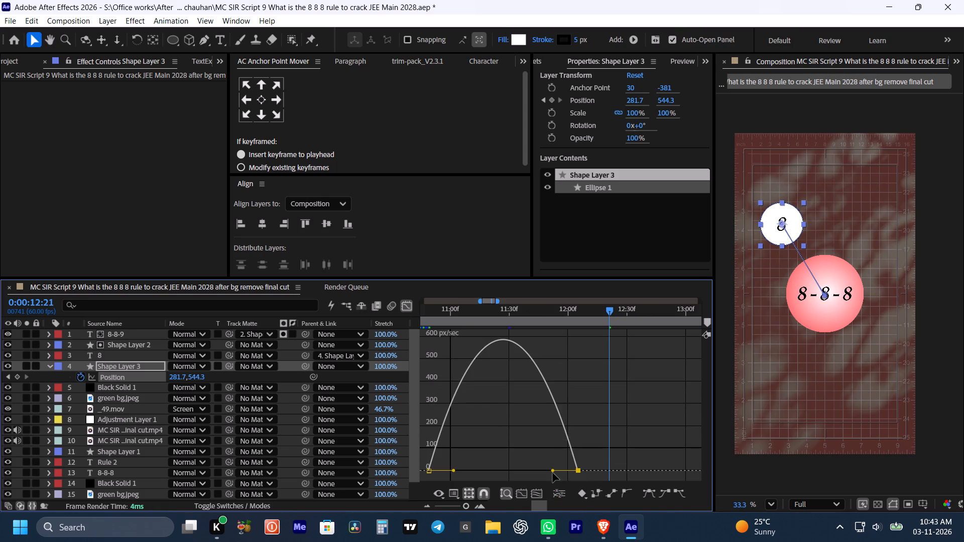
pyautogui.moveTo(553, 472); pyautogui.dragTo(534, 474)
pyautogui.click(403, 305)
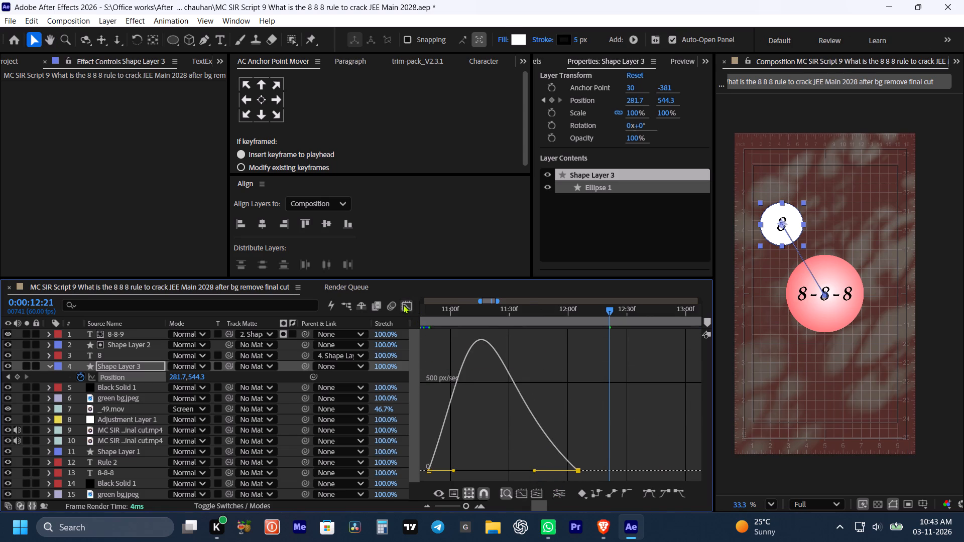
# Leave the speed graph and preview Shape Layer 3's eased motion out of the gradient circle from about 0:00:09:41.
pyautogui.keyDown('alt'); pyautogui.scroll(-2, 454, 343); pyautogui.keyUp('alt')
pyautogui.click(483, 375)
pyautogui.press('space')
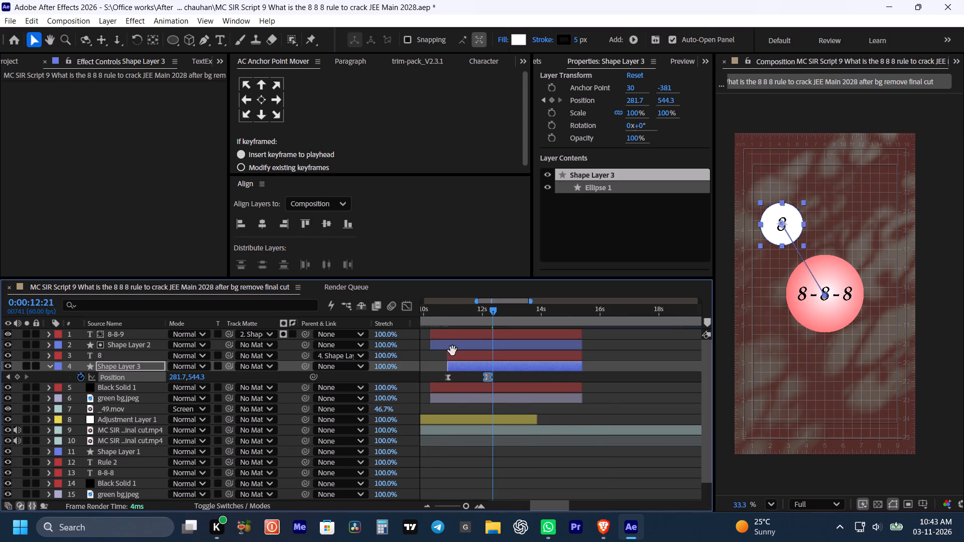
pyautogui.moveTo(452, 351); pyautogui.dragTo(484, 358)
pyautogui.click(445, 303)
pyautogui.press('space')
pyautogui.press('space')
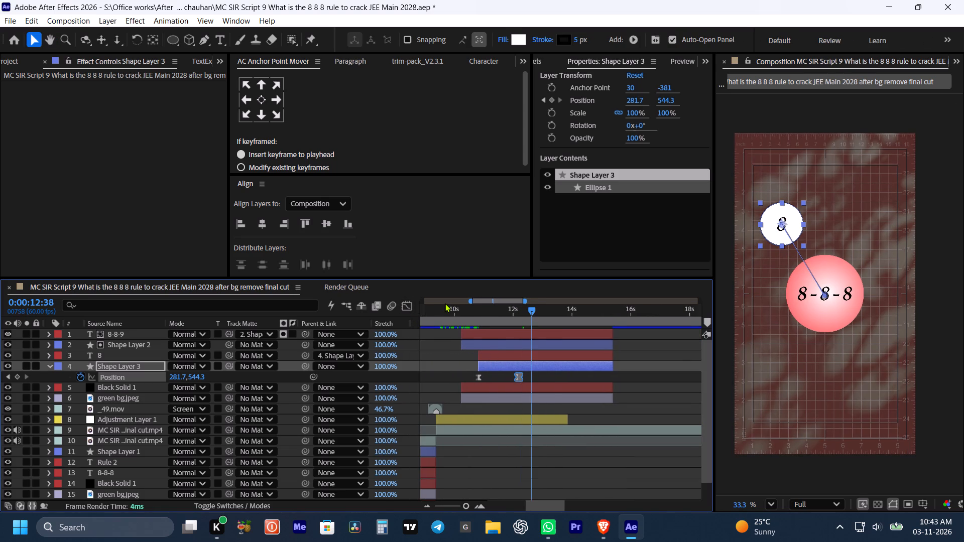
pyautogui.click(445, 303)
pyautogui.click(445, 308)
pyautogui.press('space')
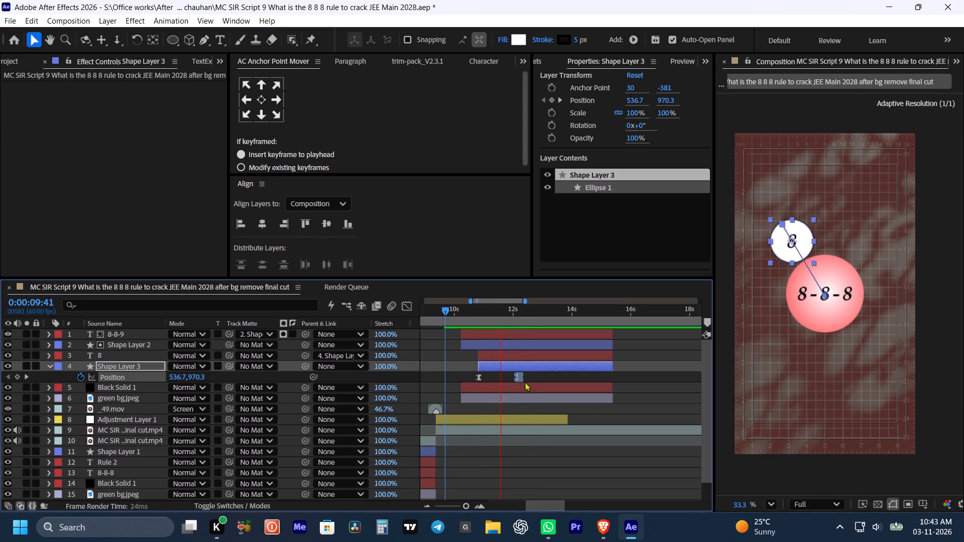
pyautogui.press('space')
pyautogui.click(592, 413)
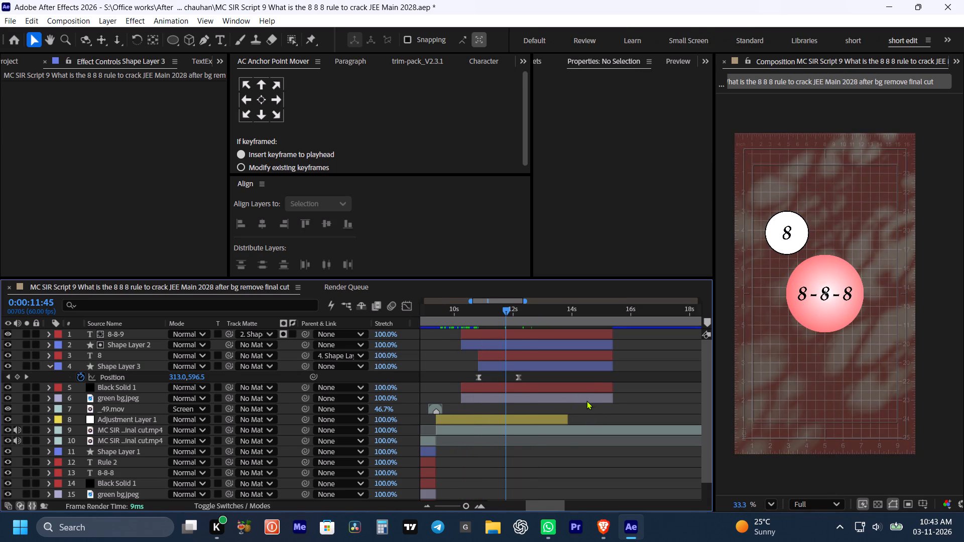
pyautogui.press('space')
pyautogui.press('space')
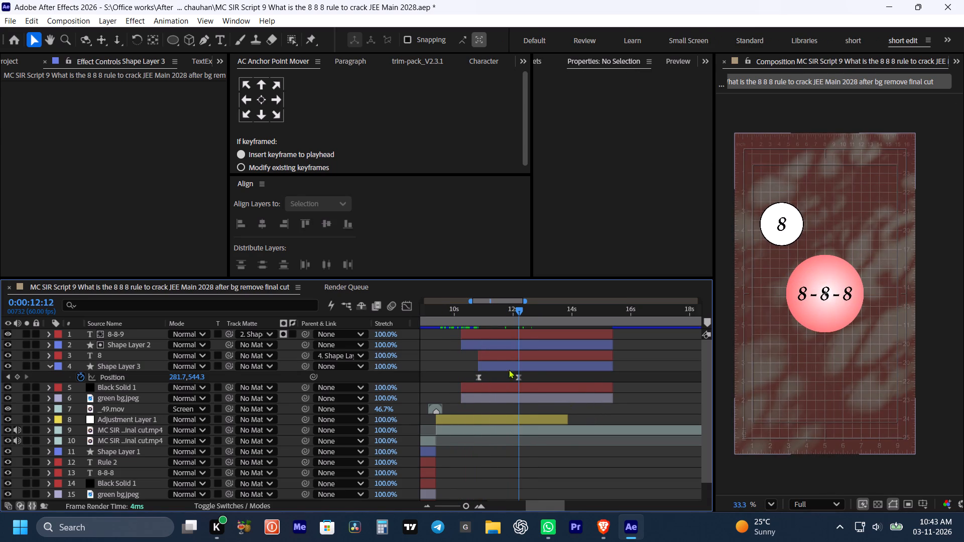
# Scale Shape Layer 3 down to 77%.
pyautogui.click(506, 369)
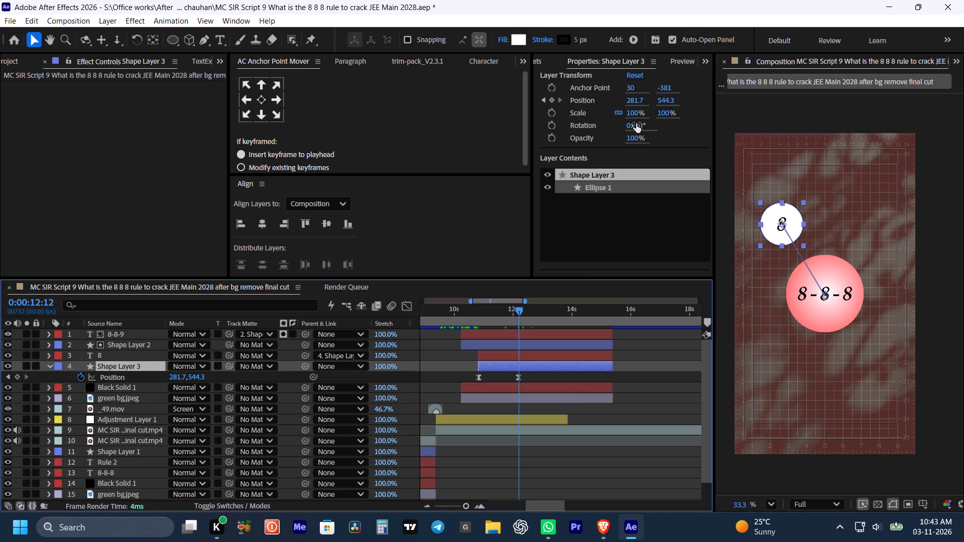
pyautogui.moveTo(634, 116); pyautogui.dragTo(618, 116)
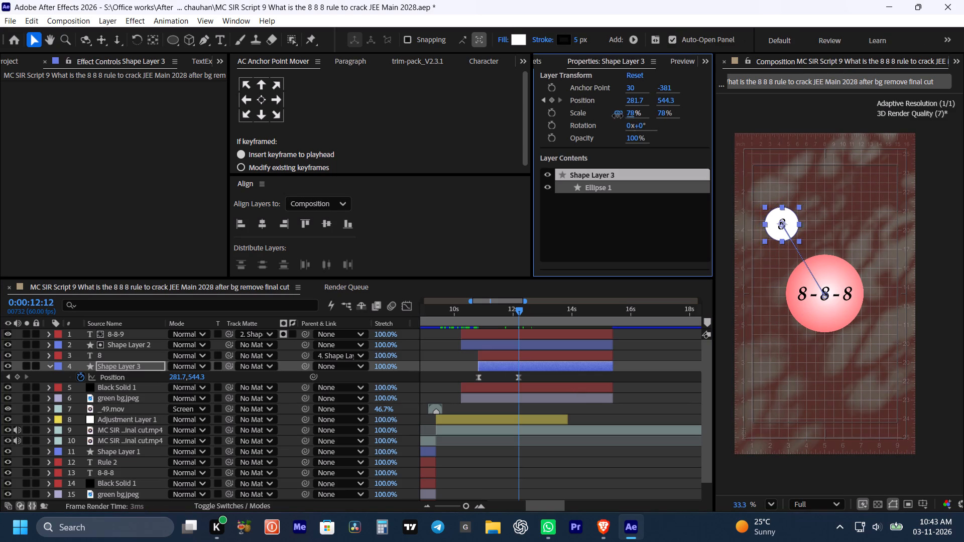
pyautogui.moveTo(618, 116); pyautogui.dragTo(617, 116)
pyautogui.moveTo(641, 376); pyautogui.dragTo(634, 375)
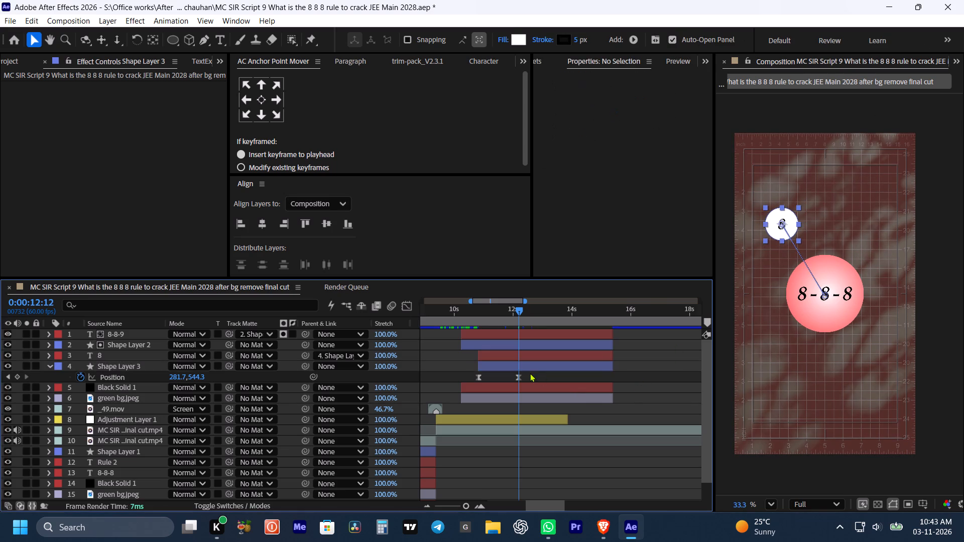
# Raise Shape Layer 3's ending position at 0:00:12:12 by setting its vertical Position to 504.3.
pyautogui.click(528, 365)
pyautogui.moveTo(665, 101); pyautogui.dragTo(642, 102)
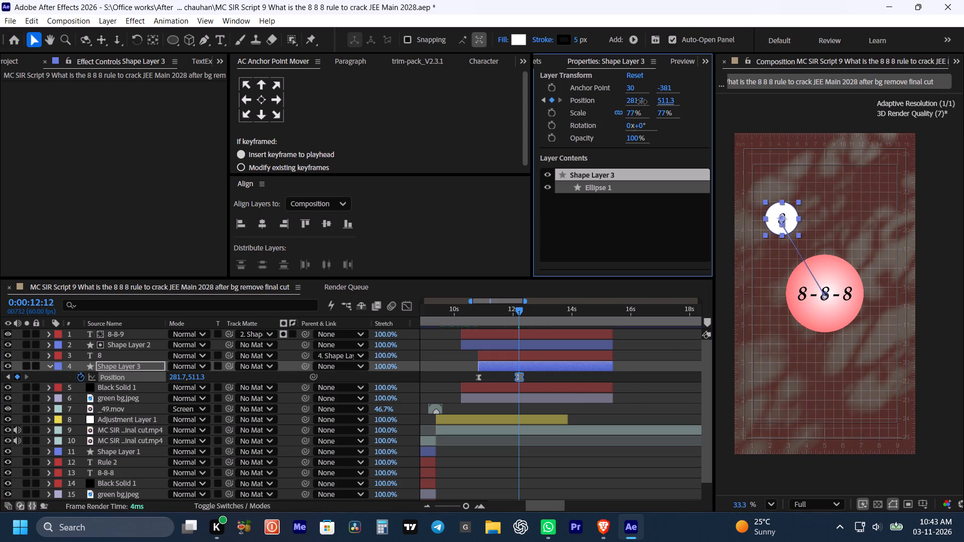
pyautogui.moveTo(642, 102); pyautogui.dragTo(638, 102)
pyautogui.click(648, 383)
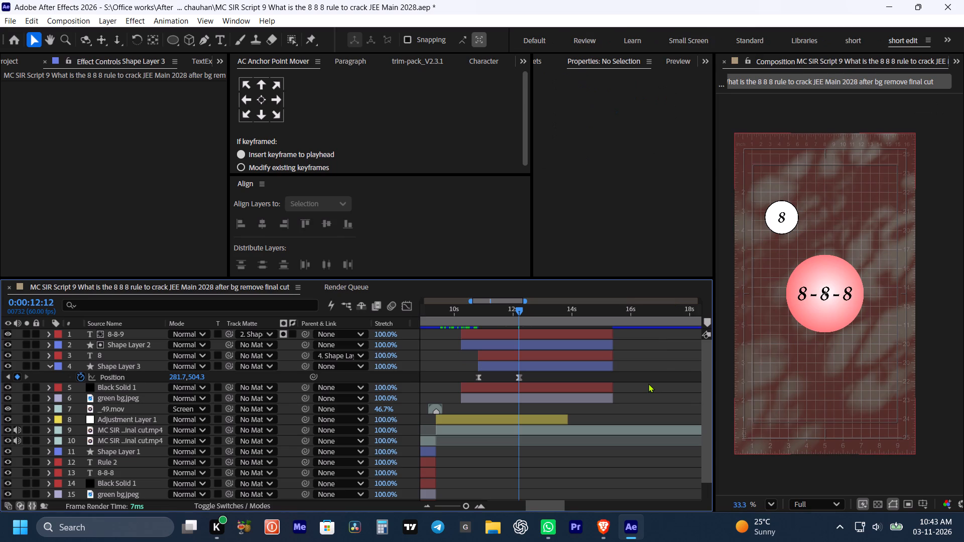
# Save the project.
pyautogui.hotkey('ctrl', 's')
pyautogui.hotkey('ctrl', 's')
pyautogui.hotkey('ctrl', 's')
pyautogui.hotkey('ctrl', 's')
pyautogui.hotkey('ctrl', 's')
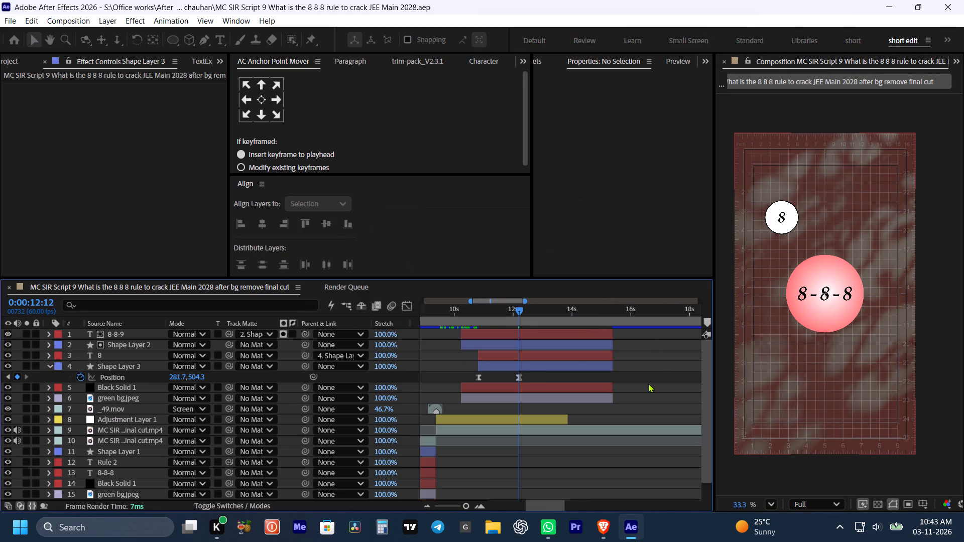
pyautogui.hotkey('ctrl', 's')
pyautogui.hotkey('ctrl', 's')
pyautogui.hotkey('ctrl', 's')
pyautogui.hotkey('ctrl', 's')
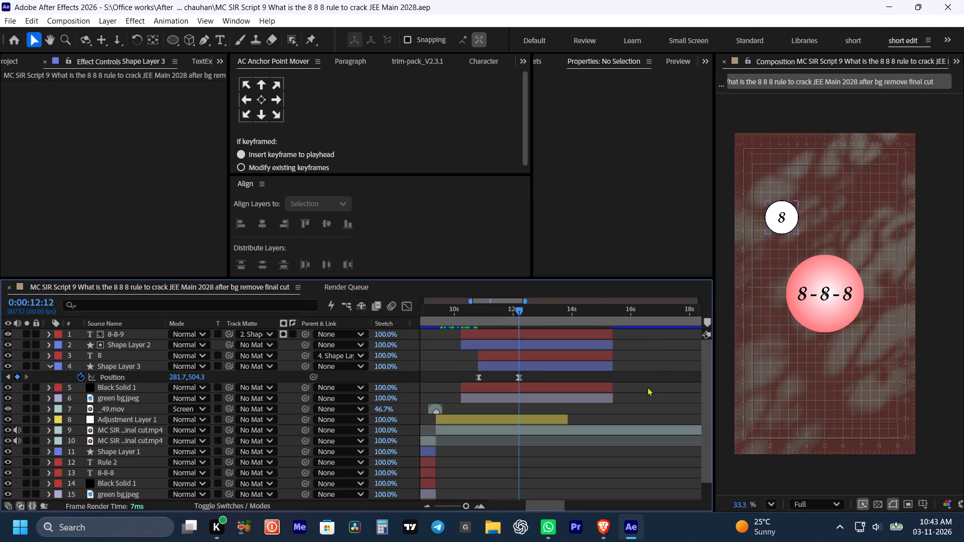
pyautogui.click(645, 383)
pyautogui.hotkey('ctrl', 's')
pyautogui.hotkey('ctrl', 's')
pyautogui.click(645, 383)
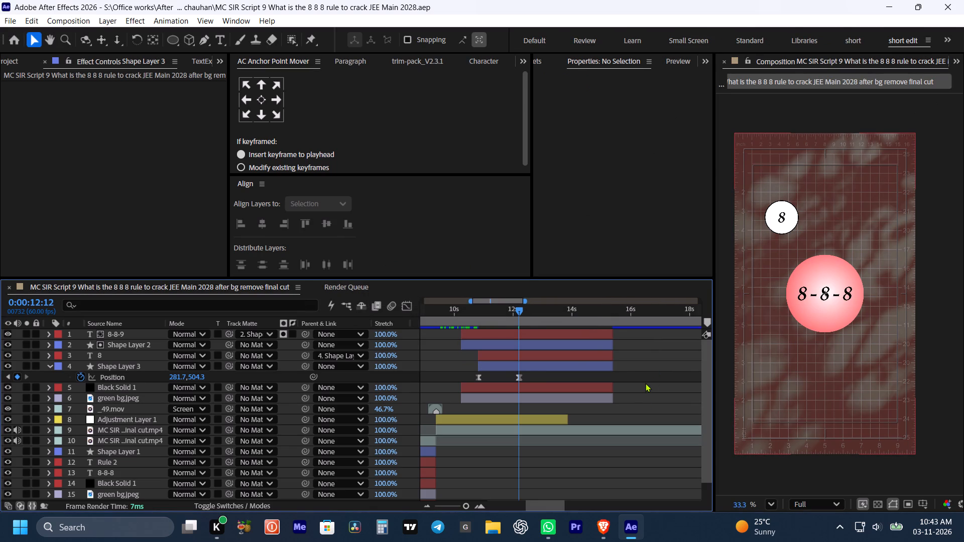
pyautogui.click(645, 383)
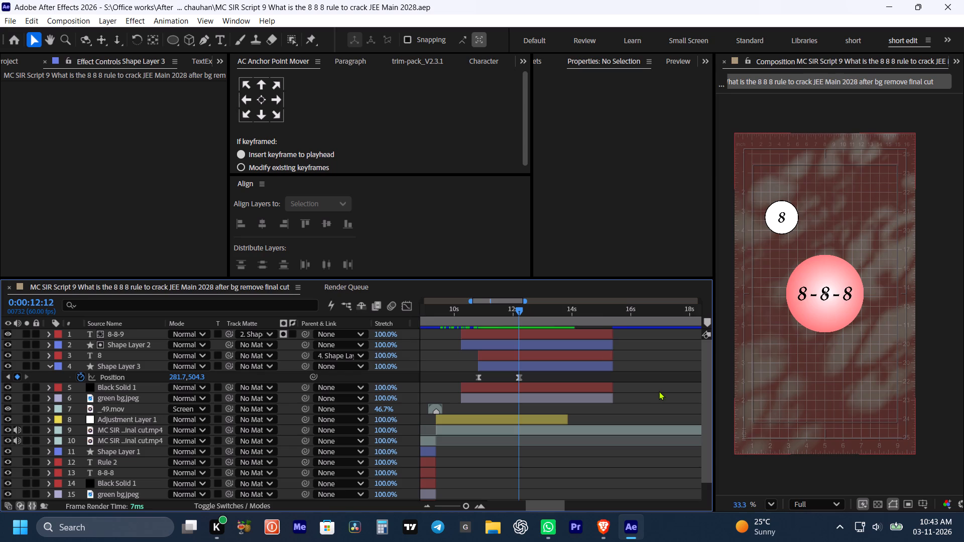
# Collapse Shape Layer 3's Position property in the timeline and save the project again.
pyautogui.click(572, 377)
pyautogui.press('m')
pyautogui.hotkey('ctrl', 's')
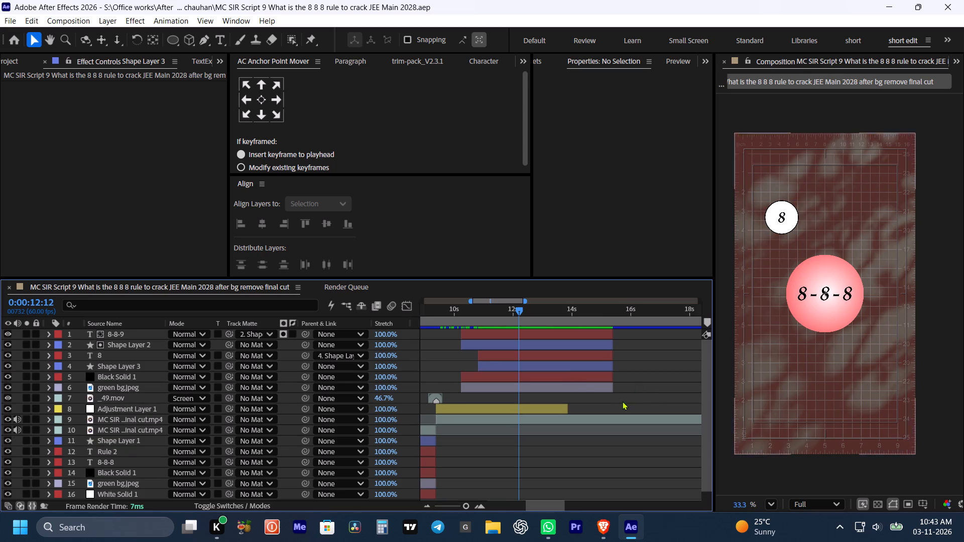
pyautogui.click(644, 405)
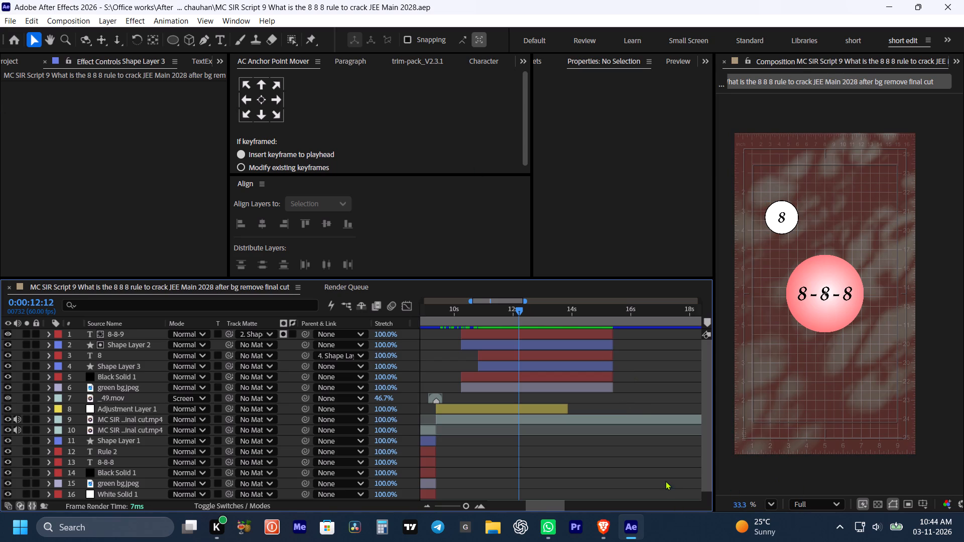
pyautogui.hotkey('ctrl', 's')
pyautogui.hotkey('ctrl', 's')
pyautogui.hotkey('ctrl', 's')
pyautogui.hotkey('ctrl', 's')
# Add a text layer reading "Self Study" beside the small numbered circle.
pyautogui.press('space')
pyautogui.moveTo(644, 373); pyautogui.dragTo(635, 375)
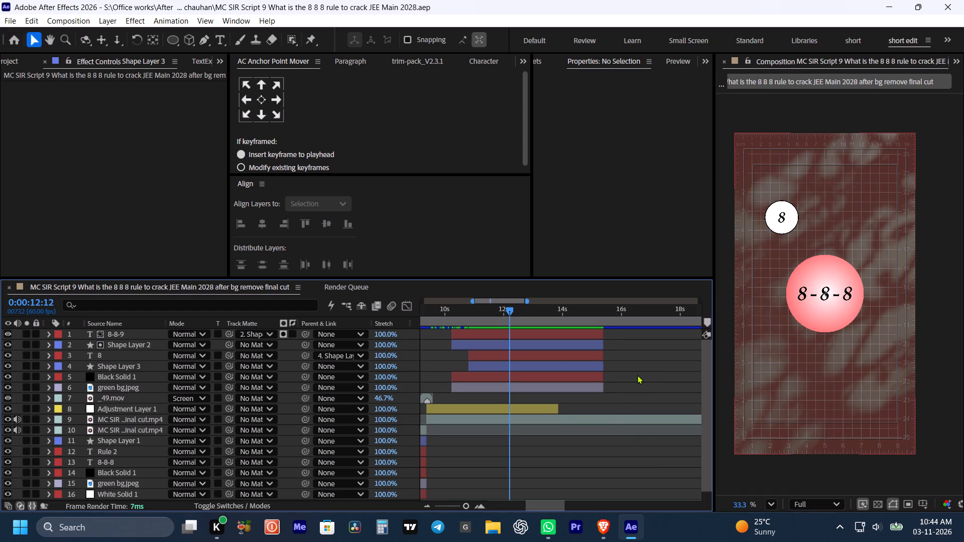
pyautogui.click(642, 375)
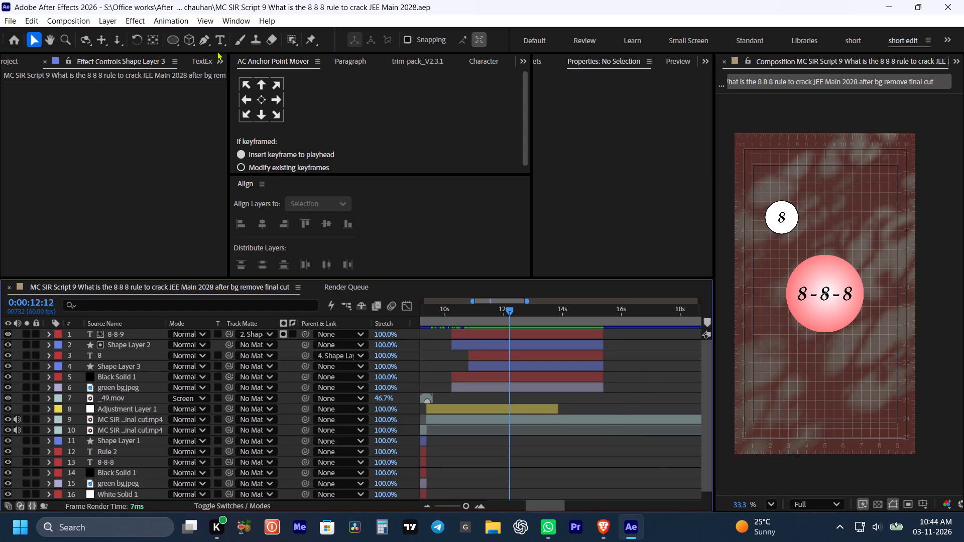
pyautogui.click(217, 41)
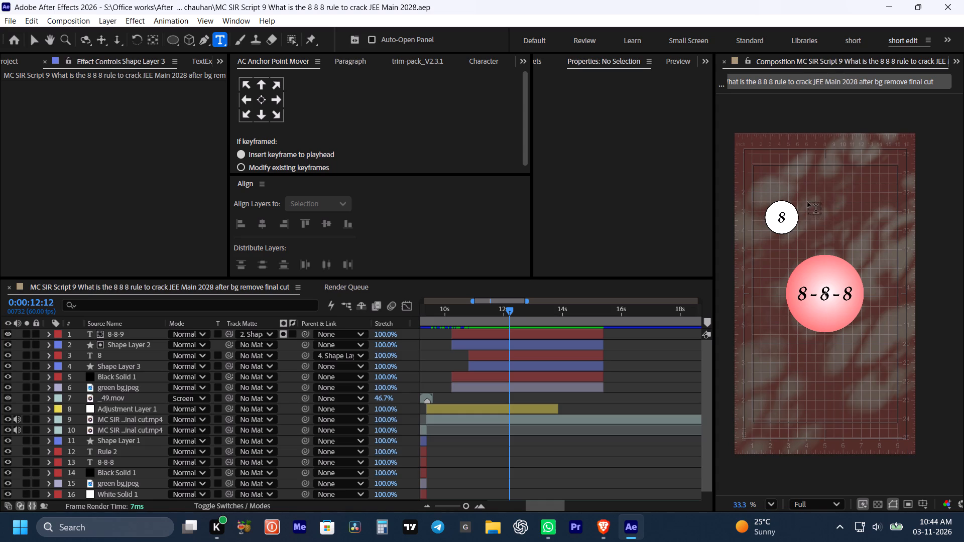
pyautogui.click(803, 200)
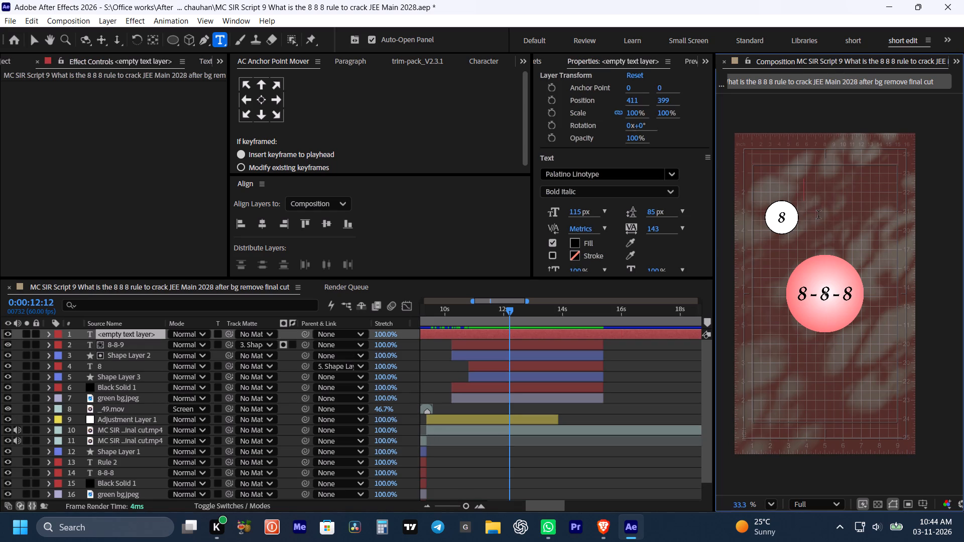
pyautogui.write('Self')
pyautogui.press('space')
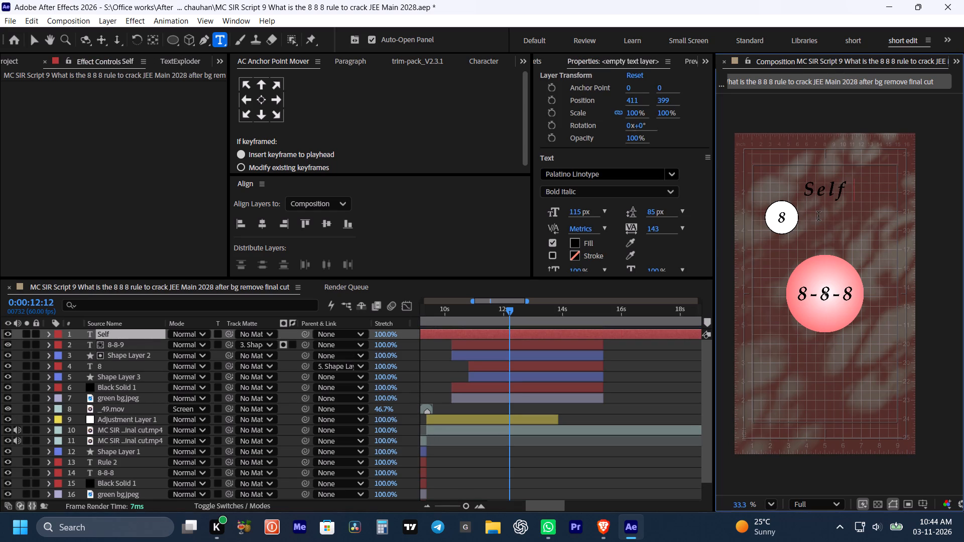
pyautogui.write('Study')
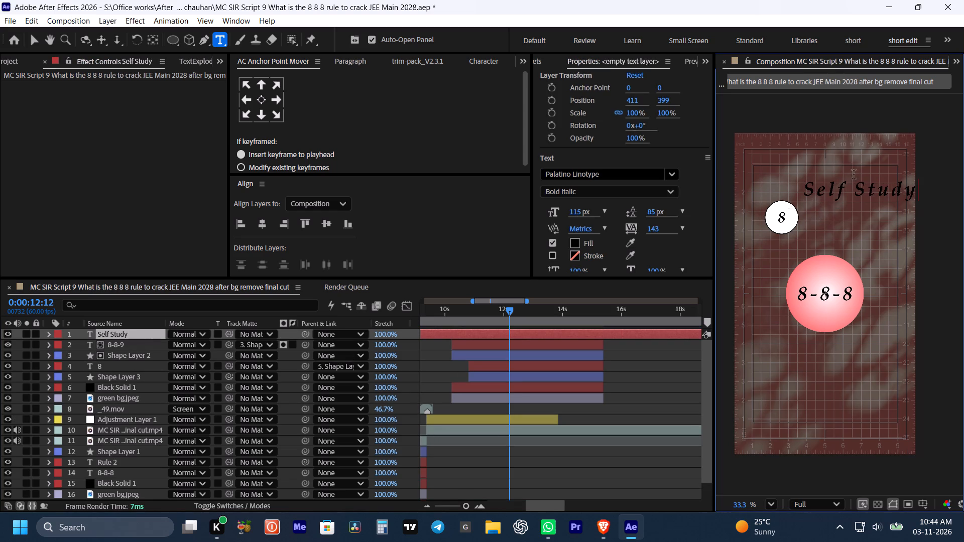
# Set the tracking of the whole Self Study text to -90.
pyautogui.tripleClick(833, 198)
pyautogui.click(833, 198)
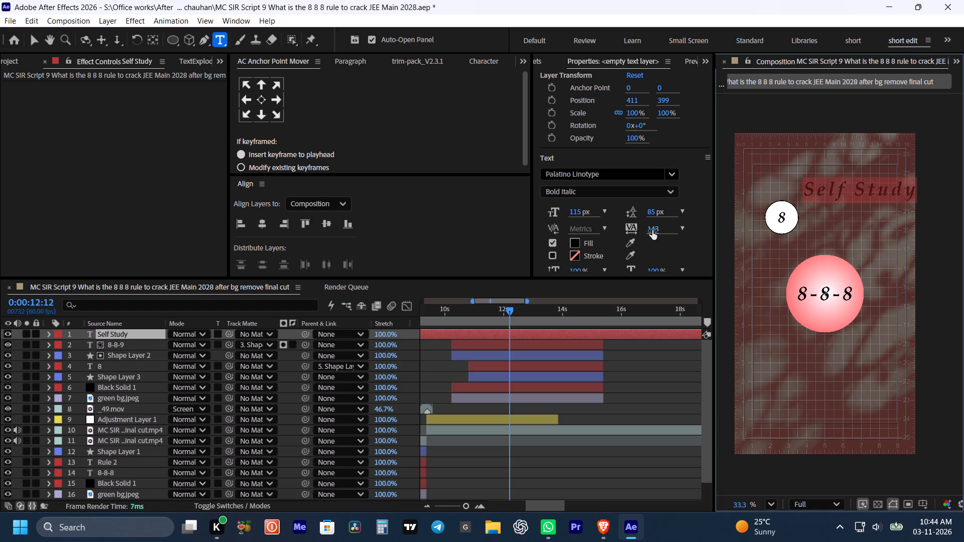
pyautogui.click(653, 228)
pyautogui.write('-90')
pyautogui.click(665, 245)
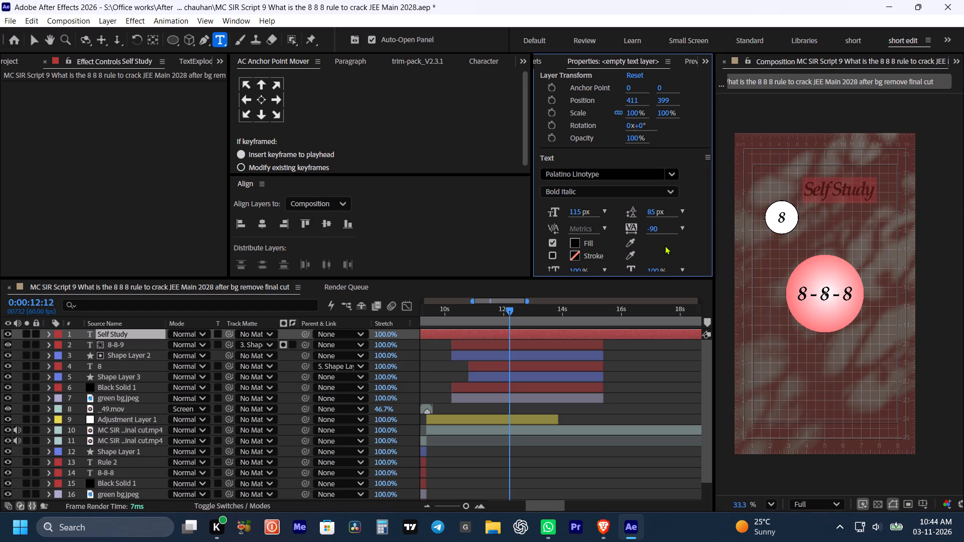
pyautogui.click(627, 373)
# Change the Self Study text fill to white, FFFFFF.
pyautogui.click(530, 338)
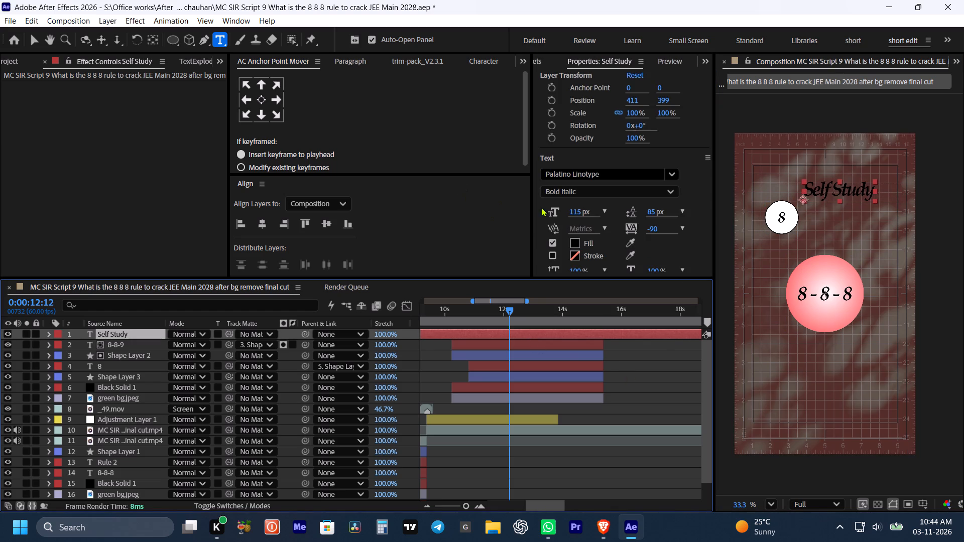
pyautogui.click(572, 243)
pyautogui.moveTo(394, 182); pyautogui.dragTo(323, 122)
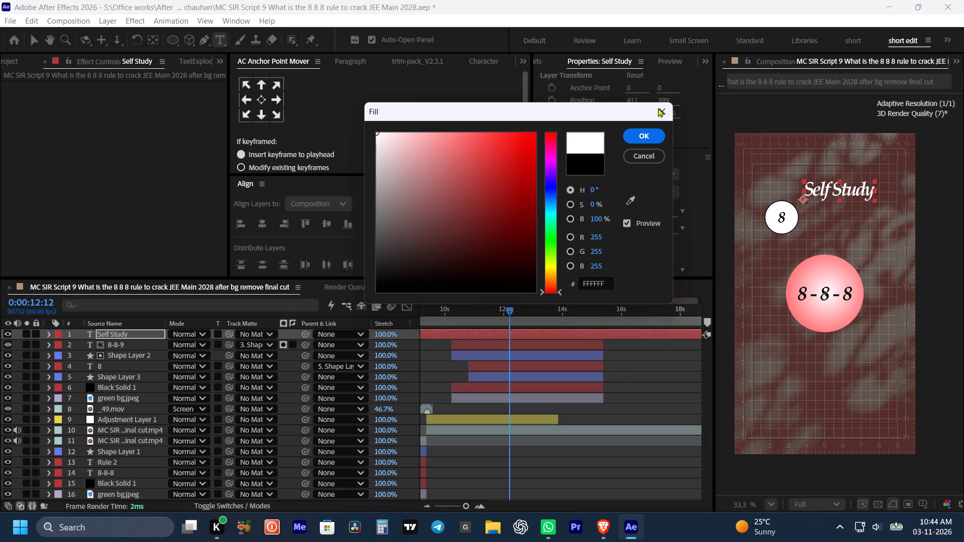
pyautogui.click(642, 130)
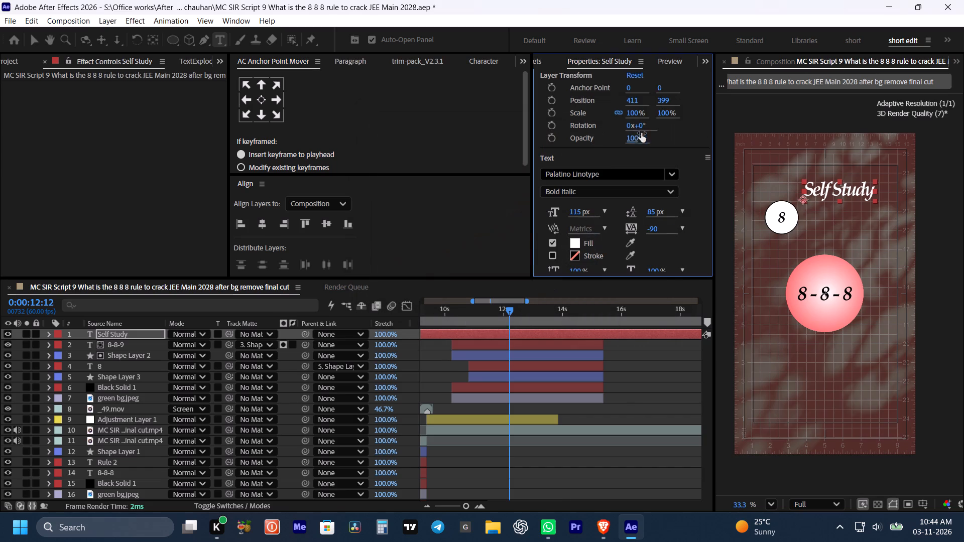
# Centre the Self Study layer's anchor point on its text.
pyautogui.click(263, 97)
pyautogui.click(621, 386)
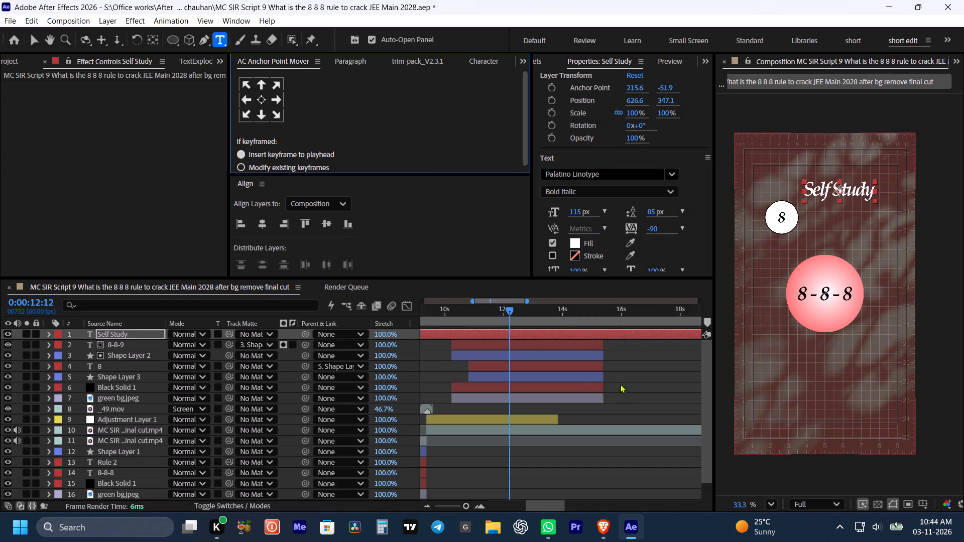
# Reduce the Self Study text's font size to 87 px.
pyautogui.click(608, 336)
pyautogui.moveTo(578, 213); pyautogui.dragTo(569, 214)
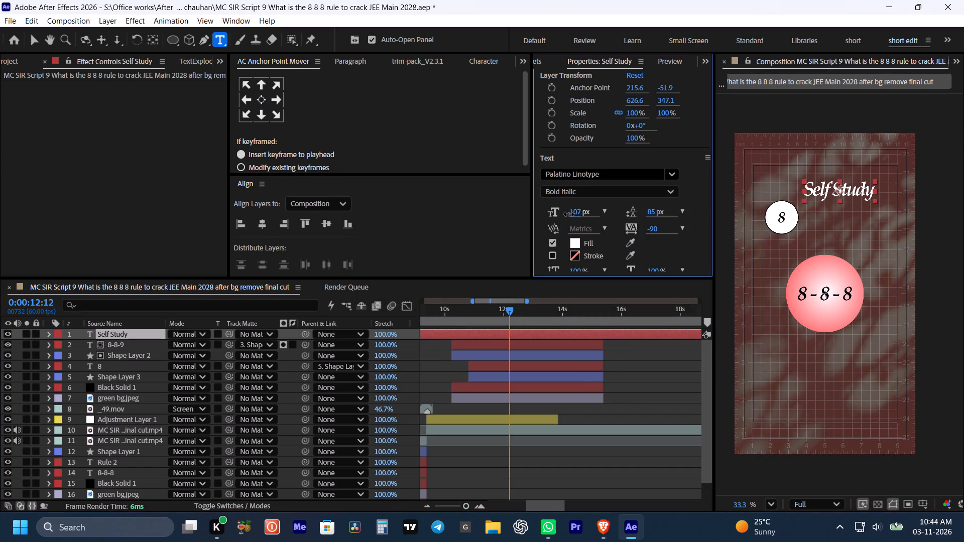
pyautogui.moveTo(569, 214); pyautogui.dragTo(560, 216)
# Place the Self Study text close beside the small circle by setting its Position to 589.6, 408.1.
pyautogui.moveTo(664, 99); pyautogui.dragTo(698, 111)
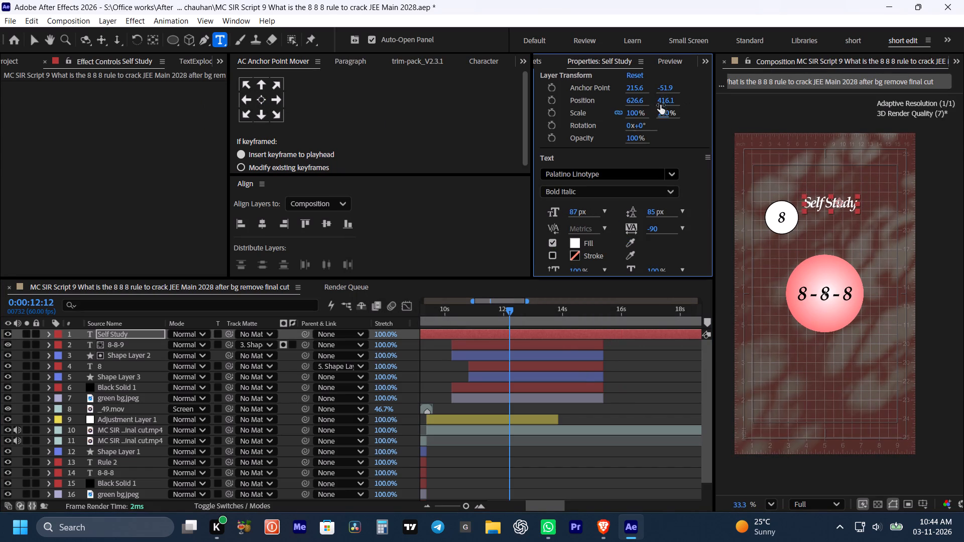
pyautogui.moveTo(633, 98); pyautogui.dragTo(611, 102)
pyautogui.moveTo(666, 101); pyautogui.dragTo(658, 102)
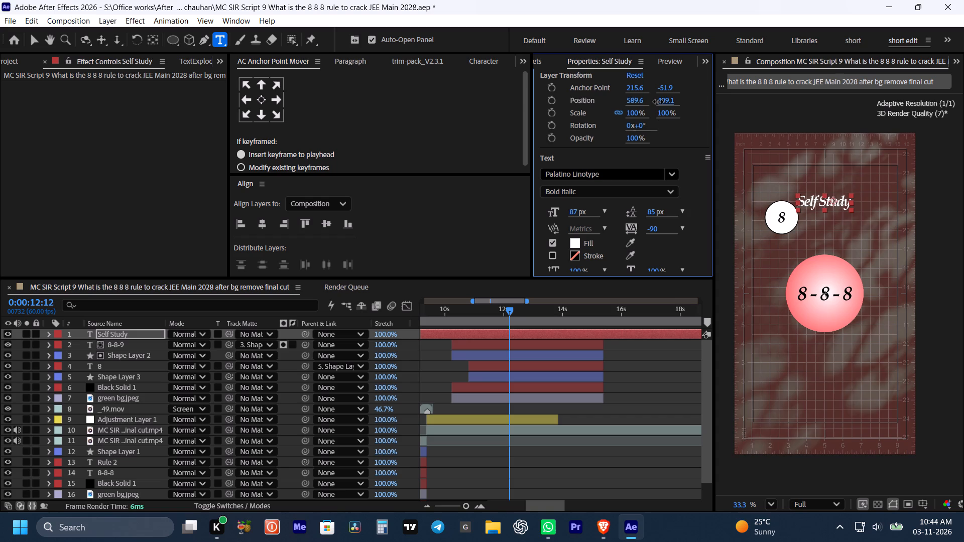
pyautogui.moveTo(658, 102); pyautogui.dragTo(658, 102)
pyautogui.click(659, 384)
# Shift the Self Study layer in time so it starts together with the 8 text layer and Shape Layer 3.
pyautogui.click(524, 329)
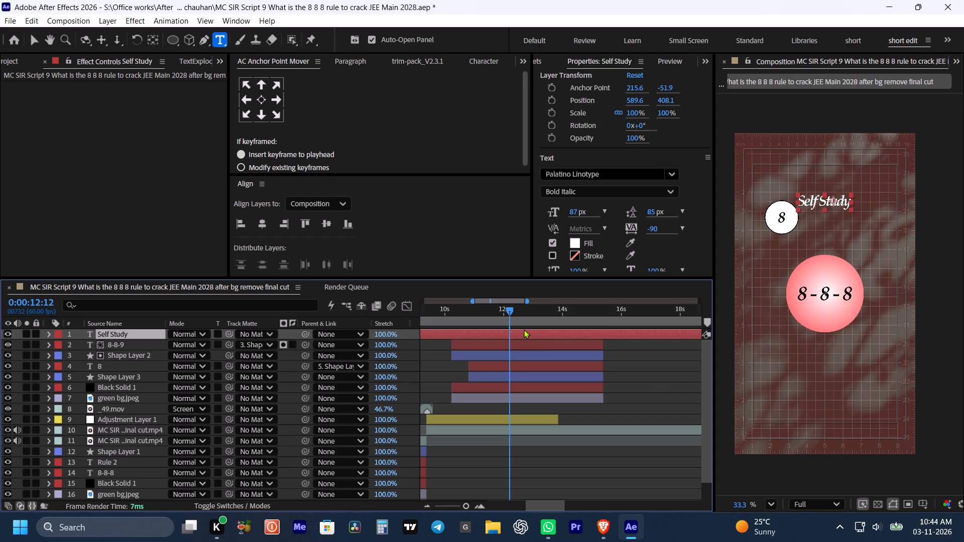
pyautogui.press('[')
pyautogui.keyDown('shift'); pyautogui.moveTo(527, 334); pyautogui.dragTo(491, 341); pyautogui.keyUp('shift')
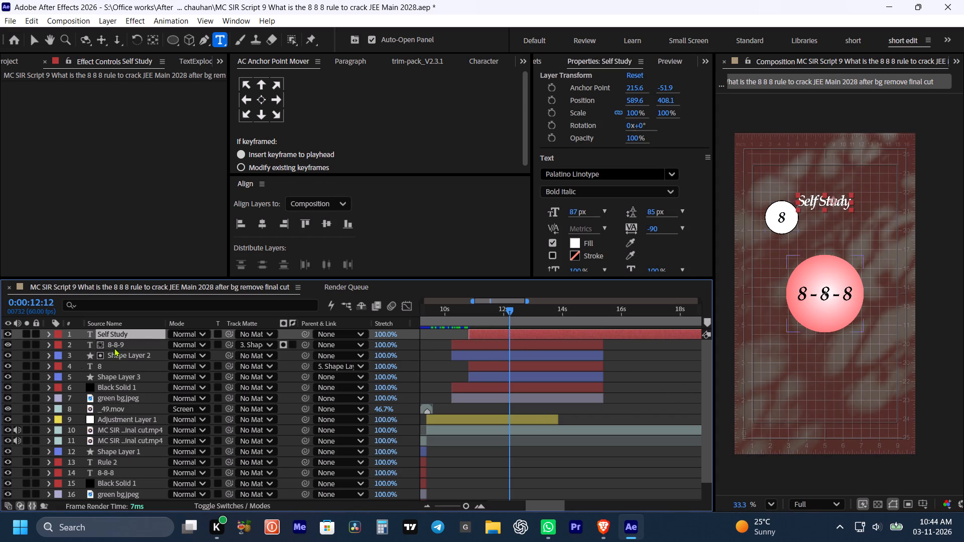
# Move the Self Study layer in the stack to between Shape Layer 2 and the 8 text layer.
pyautogui.moveTo(125, 336); pyautogui.dragTo(133, 364)
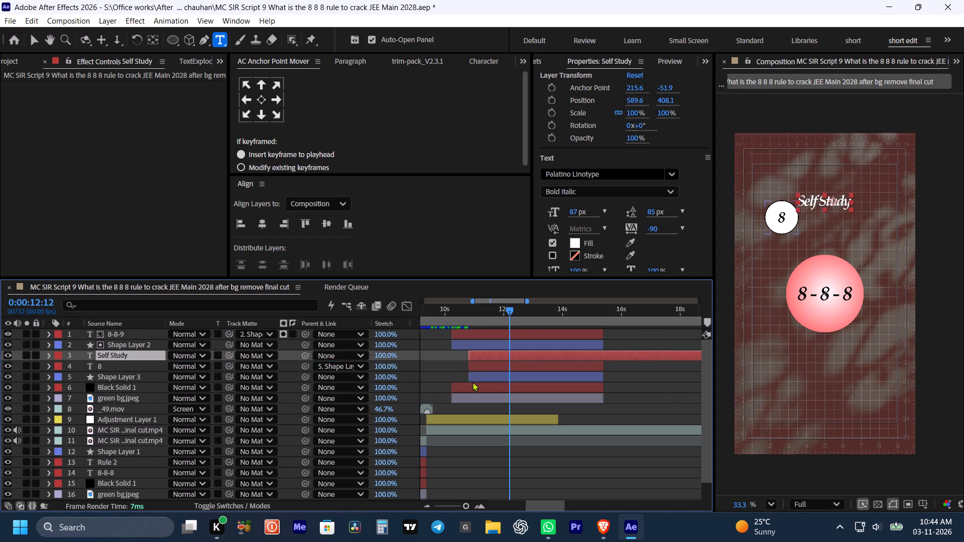
# Add the expression wiggle(1,15) to the Position of Shape Layer 3, the small white circle.
pyautogui.click(628, 375)
pyautogui.click(509, 353)
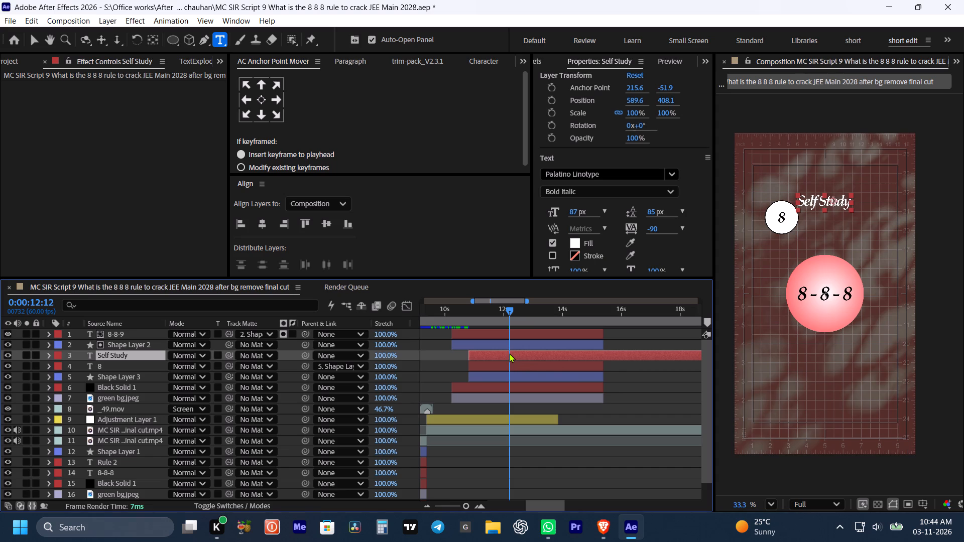
pyautogui.click(504, 367)
pyautogui.click(497, 381)
pyautogui.press('p')
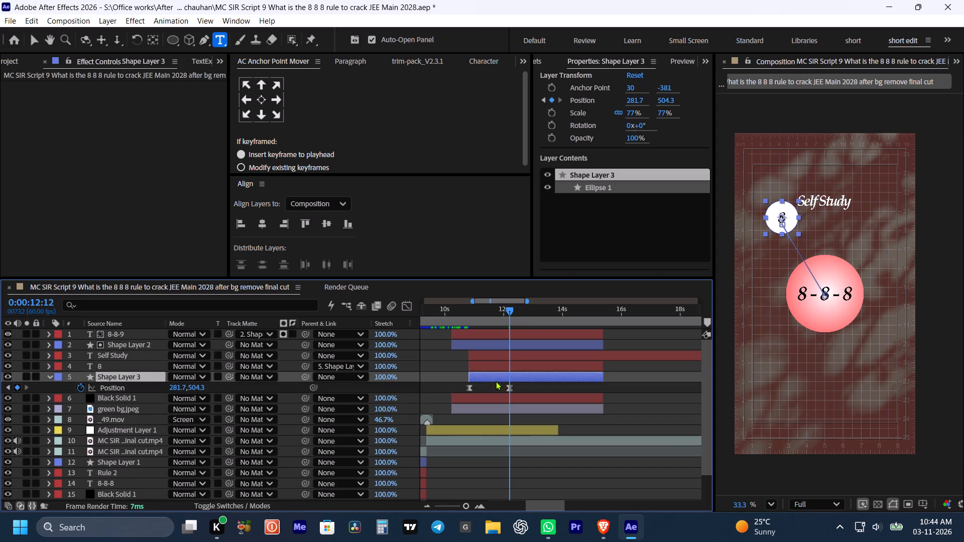
pyautogui.keyDown('alt'); pyautogui.click(77, 387); pyautogui.keyUp('alt')
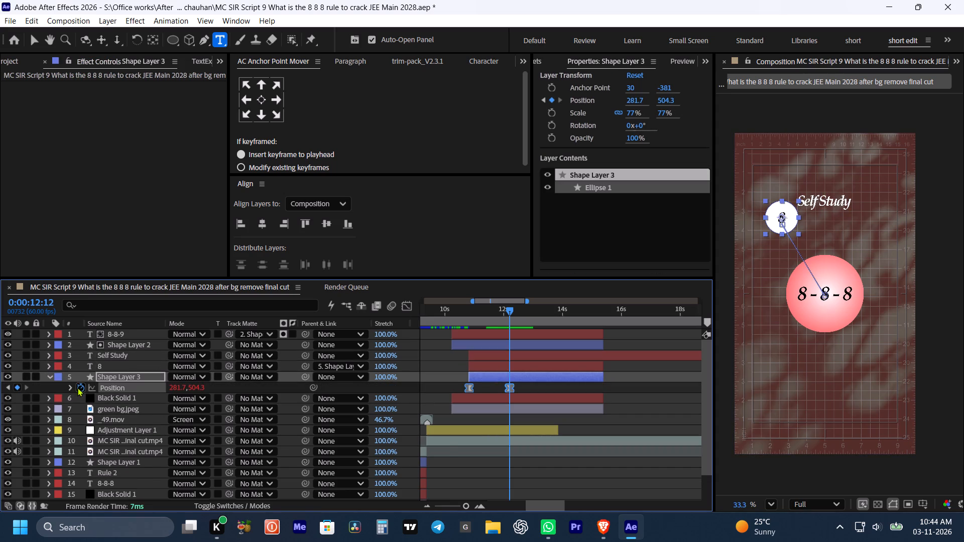
pyautogui.write('wiggle')
pyautogui.doubleClick(489, 423)
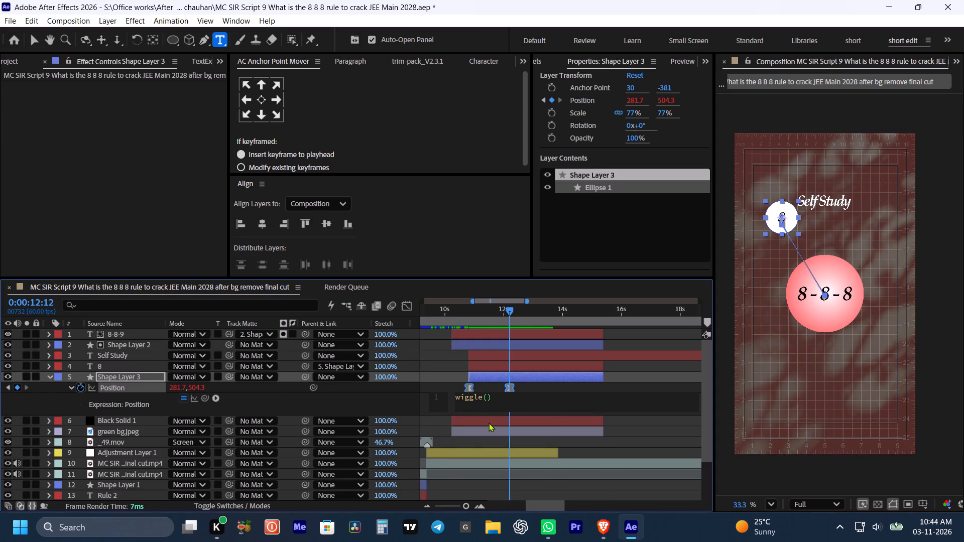
pyautogui.write('1,15')
pyautogui.click(668, 426)
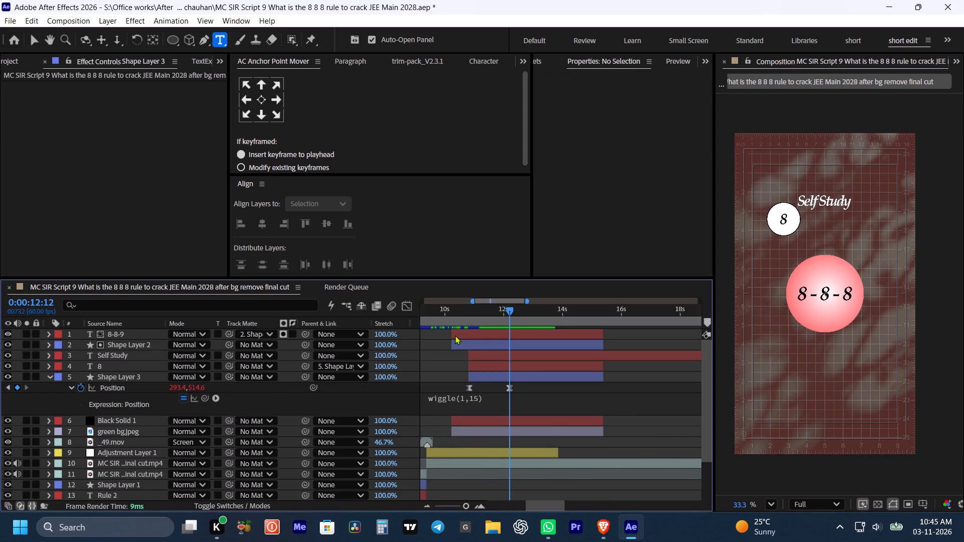
pyautogui.press('m')
# Play back the section from about 10 seconds to check the small circle's wiggling movement.
pyautogui.click(447, 304)
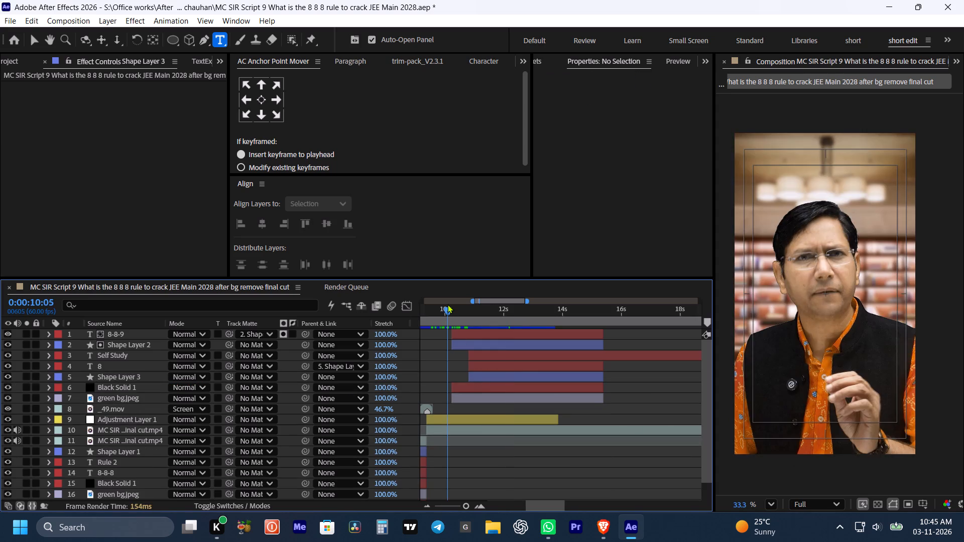
pyautogui.press('space')
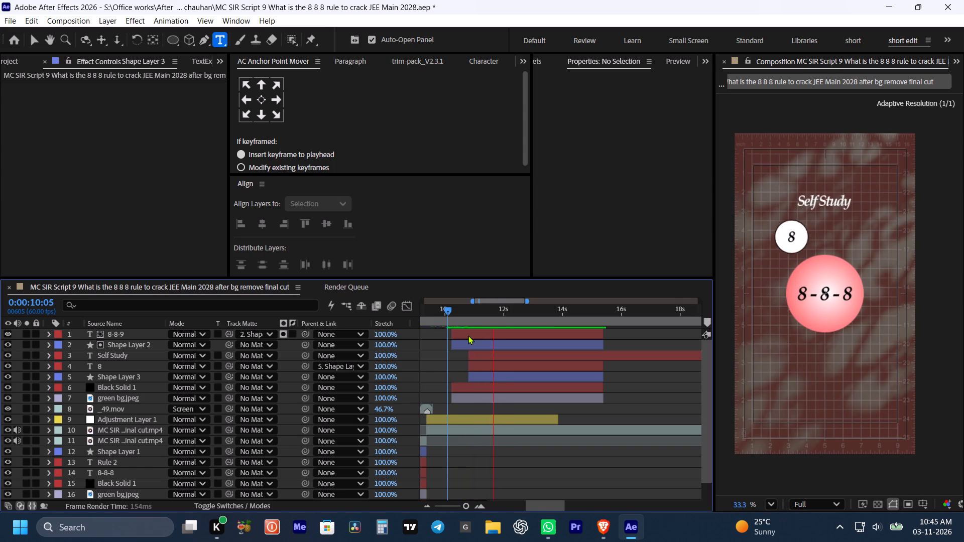
pyautogui.press('space')
pyautogui.click(458, 312)
pyautogui.press('space')
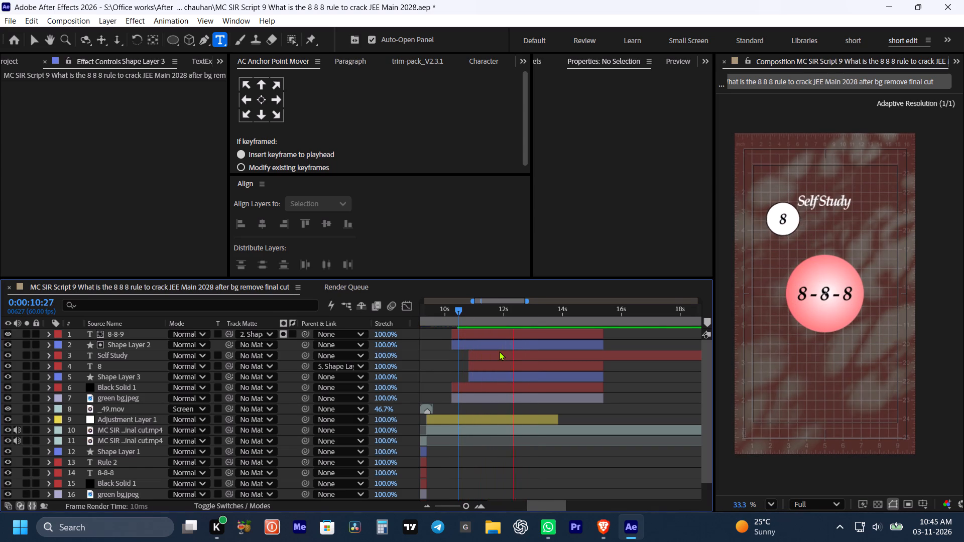
pyautogui.press('space')
# Delete the redundant Position keyframe of Shape Layer 3 beside its end keyframe near 0:00:12:12.
pyautogui.click(504, 378)
pyautogui.press('u')
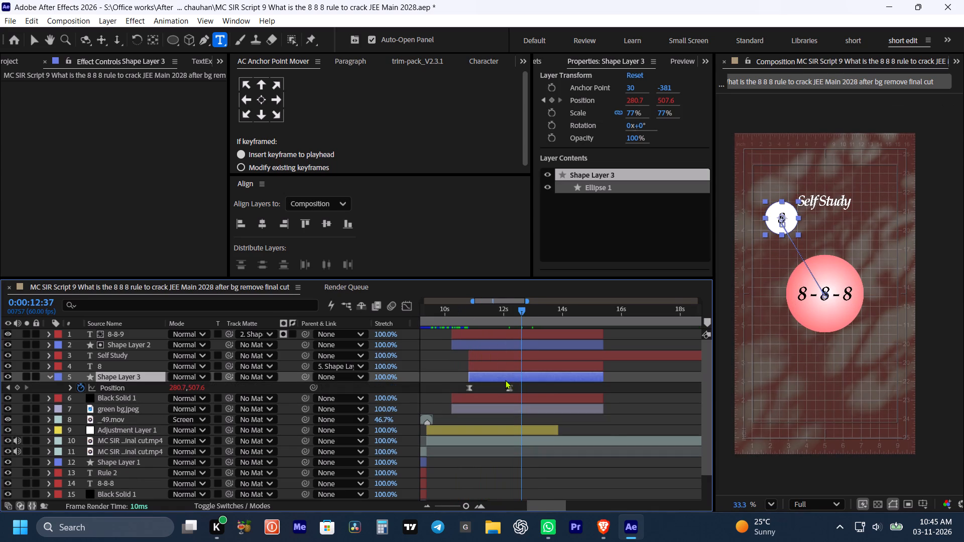
pyautogui.keyDown('alt'); pyautogui.scroll(4, 505, 380); pyautogui.keyUp('alt')
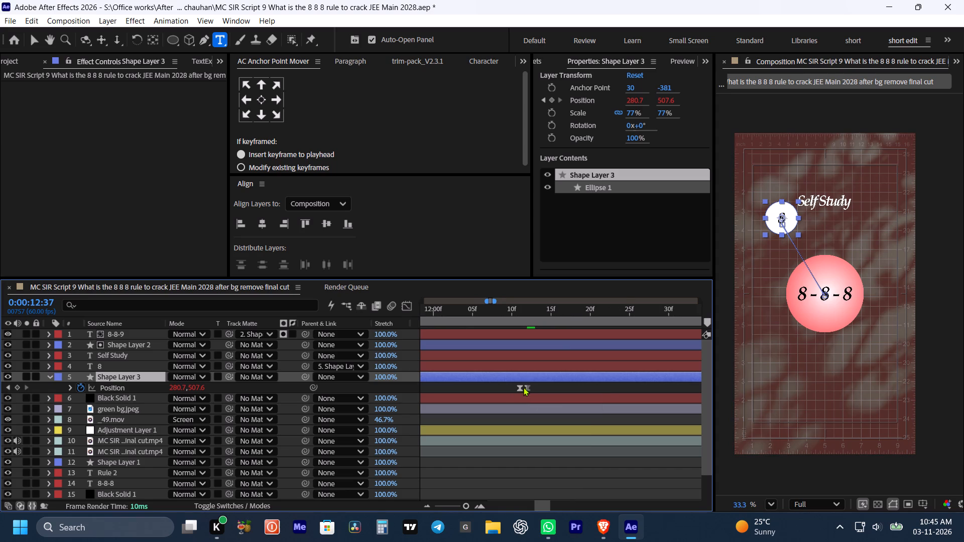
pyautogui.click(519, 387)
pyautogui.press('Delete')
pyautogui.keyDown('alt'); pyautogui.scroll(-1, 539, 393); pyautogui.keyUp('alt')
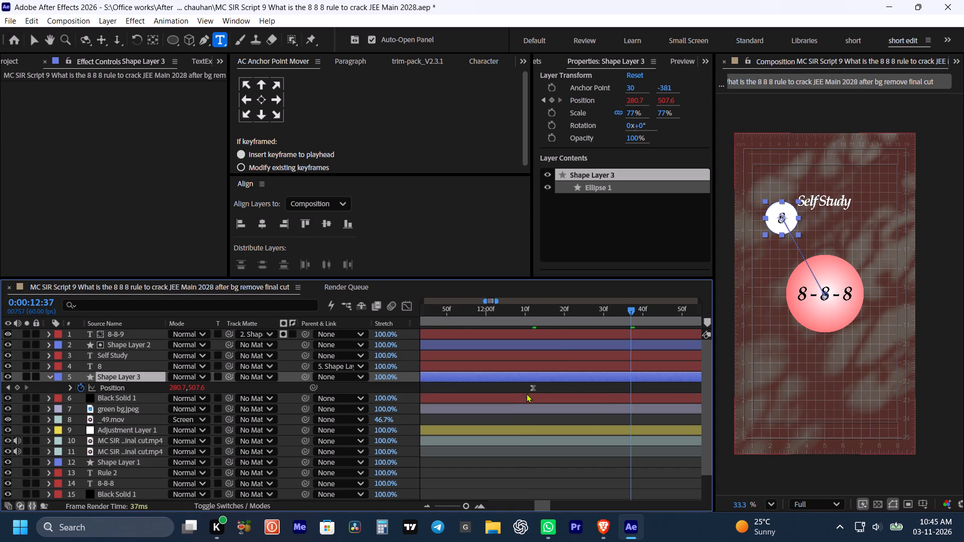
# Examine the speed graph of Shape Layer 3's Position keyframes.
pyautogui.press('space')
pyautogui.moveTo(526, 393); pyautogui.dragTo(549, 397)
pyautogui.keyDown('alt'); pyautogui.scroll(-1, 552, 395); pyautogui.keyUp('alt')
pyautogui.press('space')
pyautogui.moveTo(533, 397); pyautogui.dragTo(589, 409)
pyautogui.moveTo(632, 389); pyautogui.dragTo(468, 381)
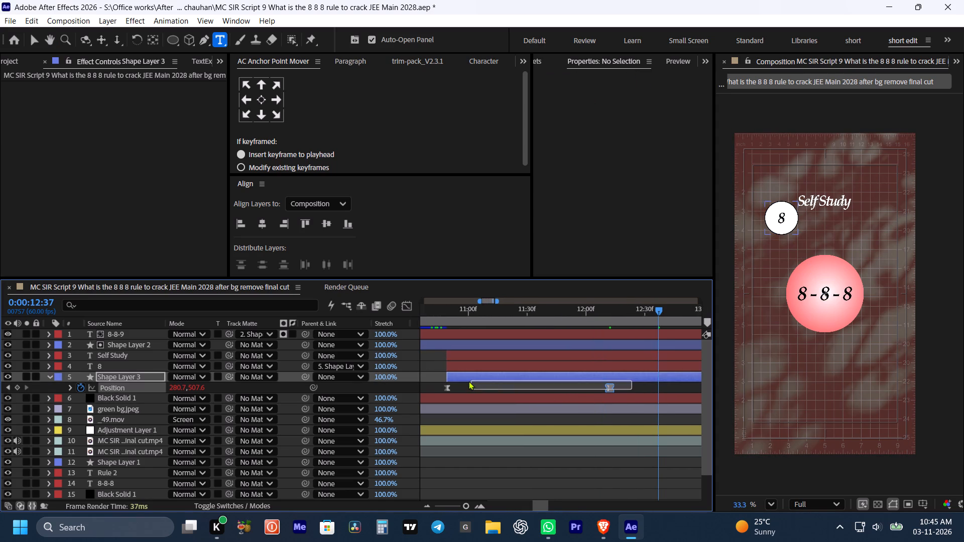
pyautogui.moveTo(468, 381); pyautogui.dragTo(432, 386)
pyautogui.click(403, 310)
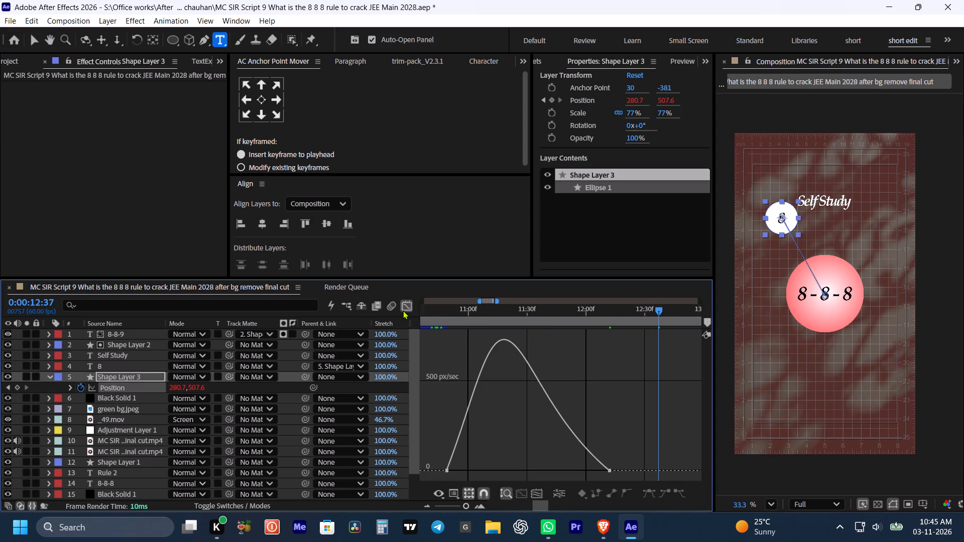
pyautogui.click(403, 310)
# Play back from 0:00:09:57 to check the small circle's movement out of the gradient circle.
pyautogui.keyDown('alt'); pyautogui.scroll(-2, 474, 341); pyautogui.keyUp('alt')
pyautogui.click(442, 310)
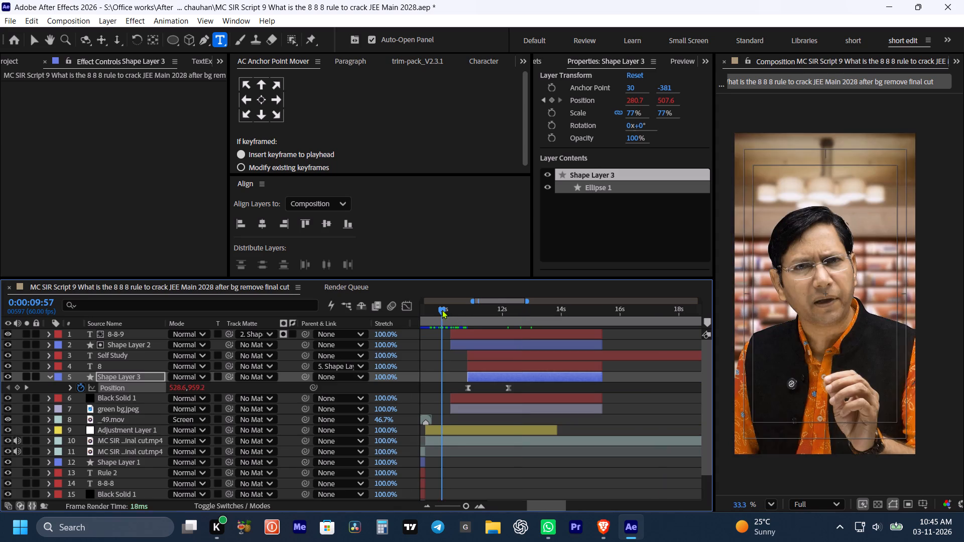
pyautogui.press('space')
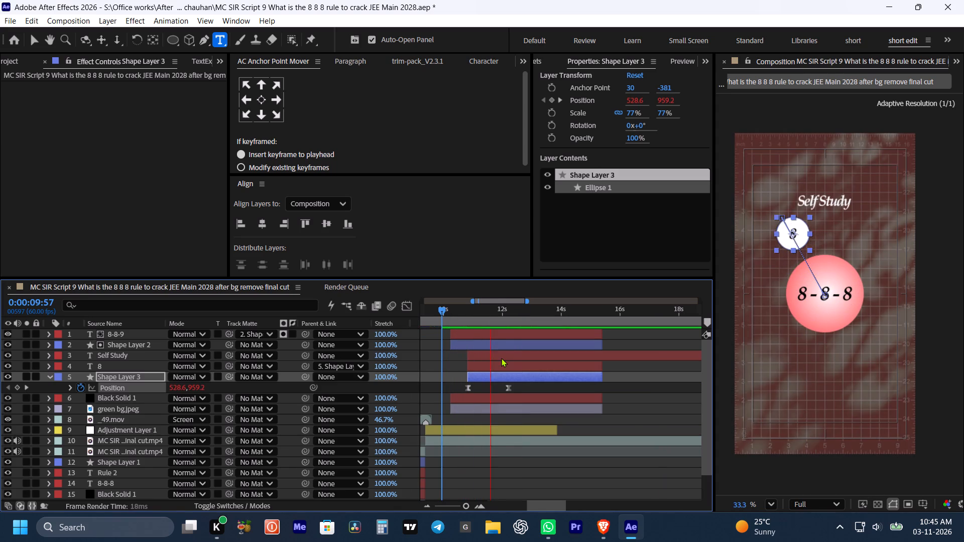
pyautogui.press('space')
pyautogui.click(646, 404)
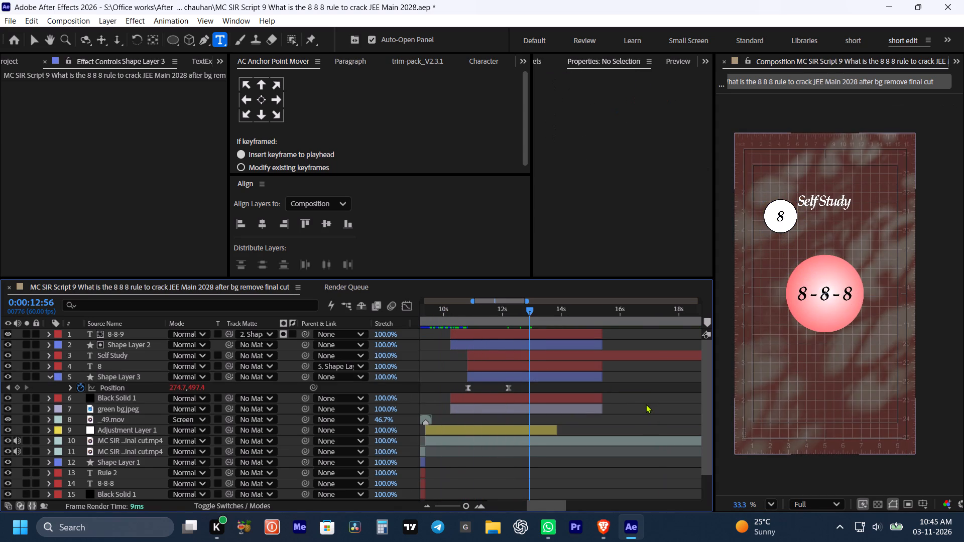
pyautogui.press('space')
pyautogui.press('space')
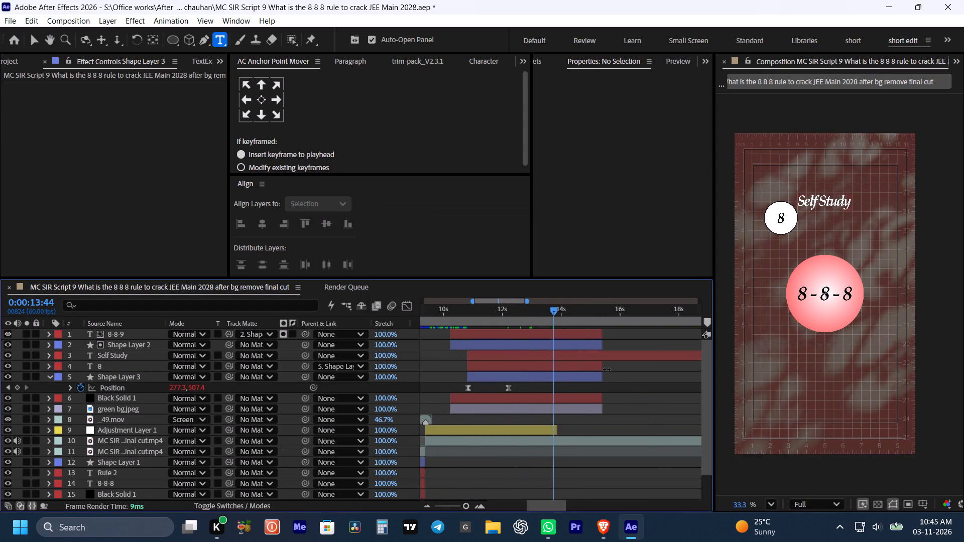
# Save the project.
pyautogui.hotkey('ctrl', 's')
# Change Shape Layer 3's Position expression to wiggle(1,10).
pyautogui.click(515, 376)
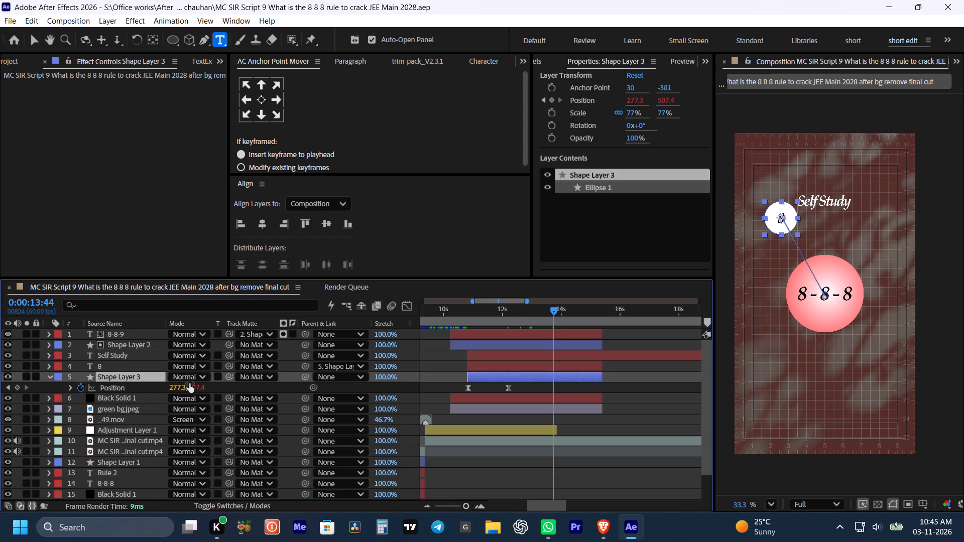
pyautogui.click(69, 386)
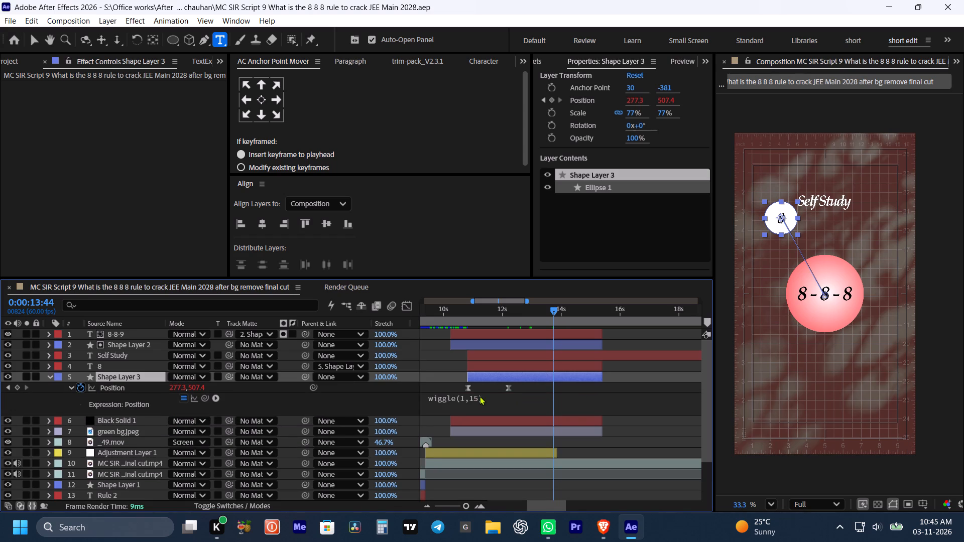
pyautogui.click(479, 396)
pyautogui.click(491, 394)
pyautogui.click(501, 398)
pyautogui.press('Right')
pyautogui.press('BackSpace')
pyautogui.press('.')
pyautogui.press('BackSpace')
pyautogui.press('0')
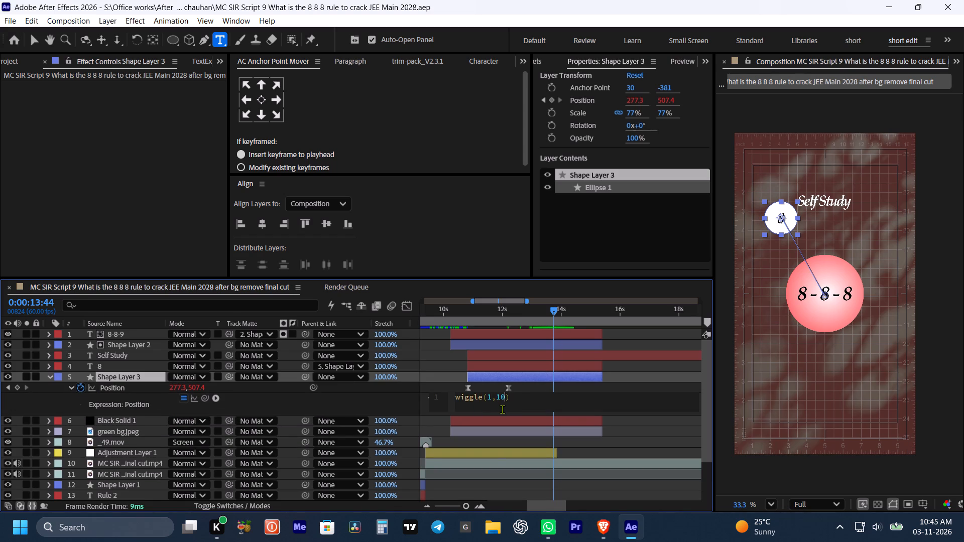
pyautogui.click(663, 447)
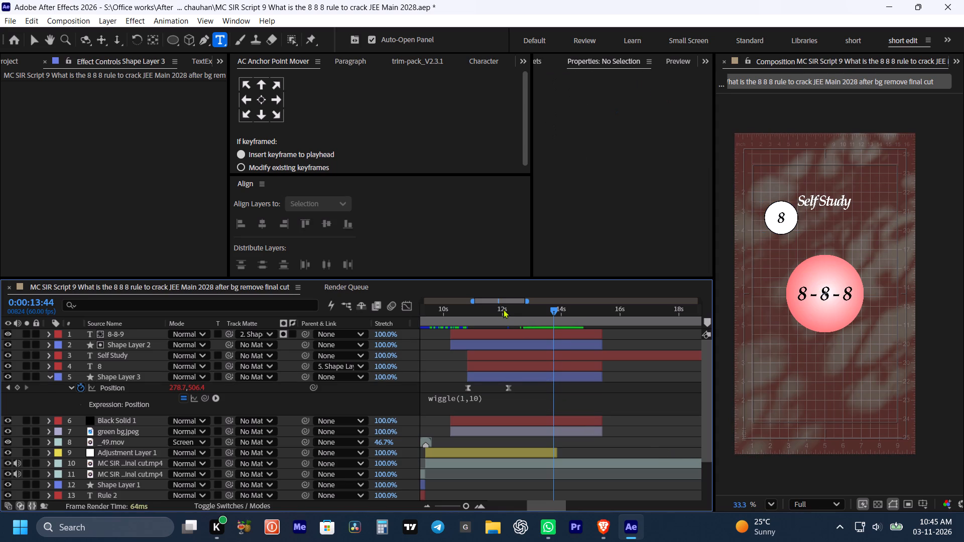
# Play back from 0:00:10:26 to check the softened wiggle of the small circle.
pyautogui.moveTo(465, 309); pyautogui.dragTo(456, 311)
pyautogui.press('space')
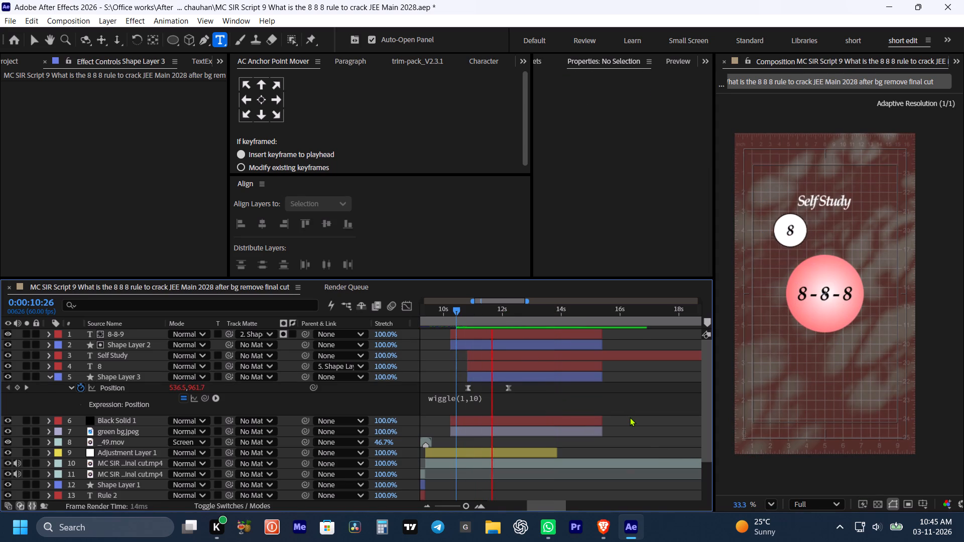
pyautogui.press('space')
pyautogui.click(647, 430)
pyautogui.press('m')
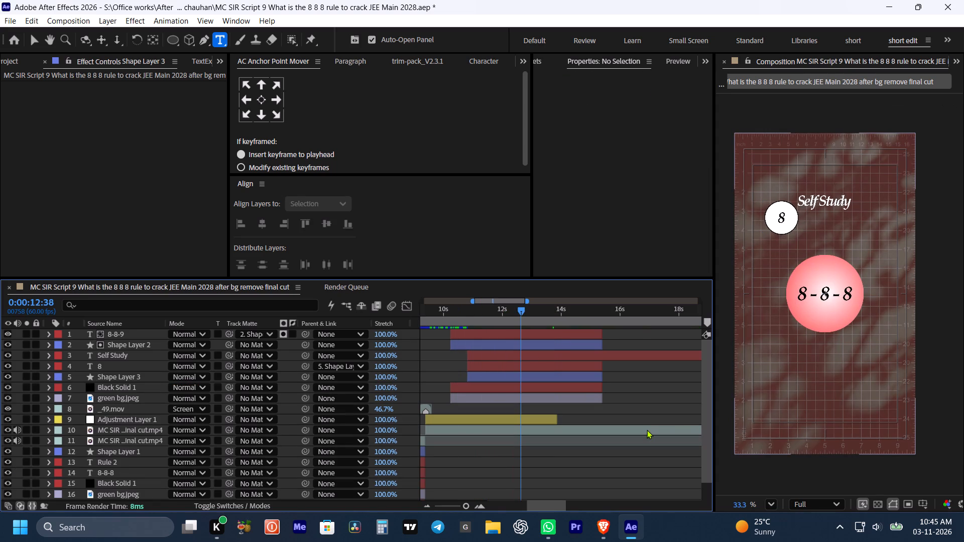
# Save the project.
pyautogui.hotkey('ctrl', 's')
pyautogui.hotkey('ctrl', 's')
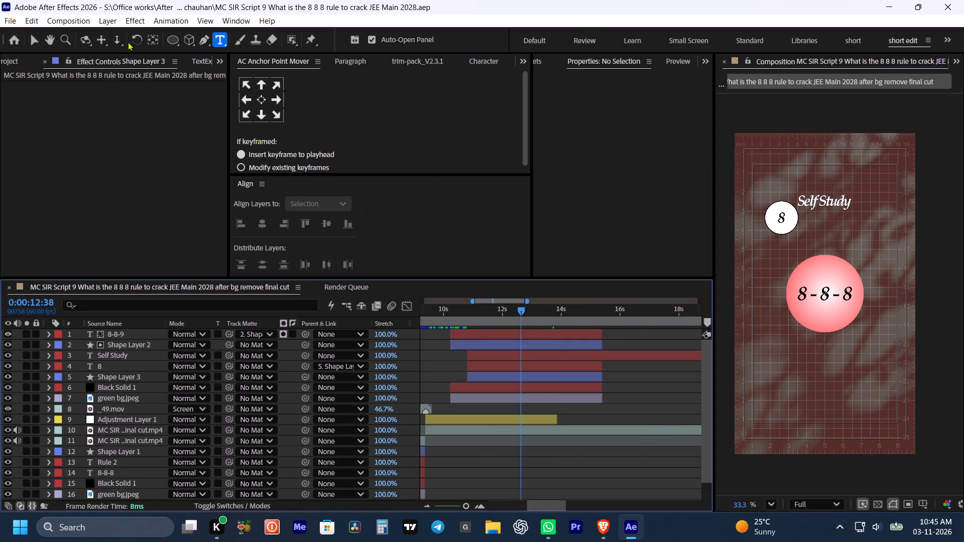
# Make the Self Study layer start at 0:00:11:34, while the small circle is moving outward.
pyautogui.click(205, 41)
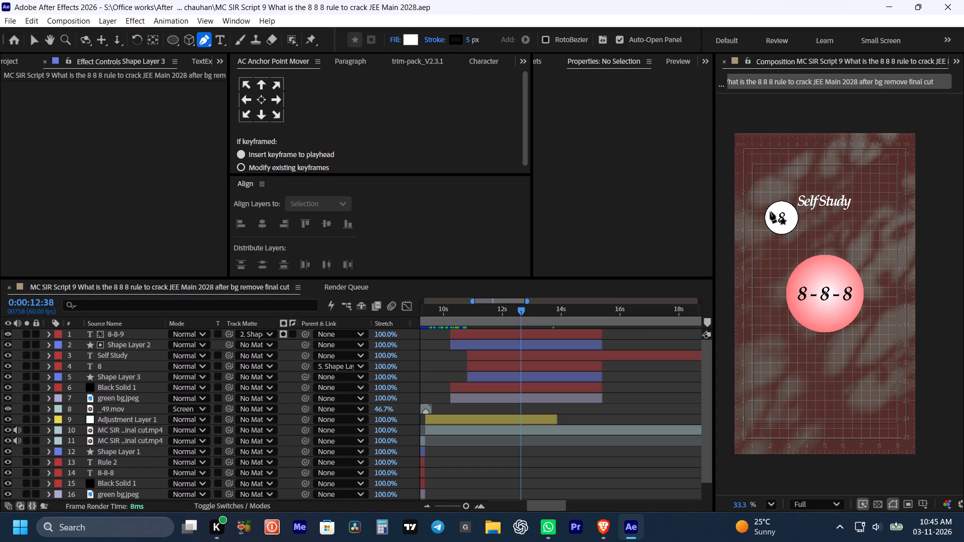
pyautogui.press('v')
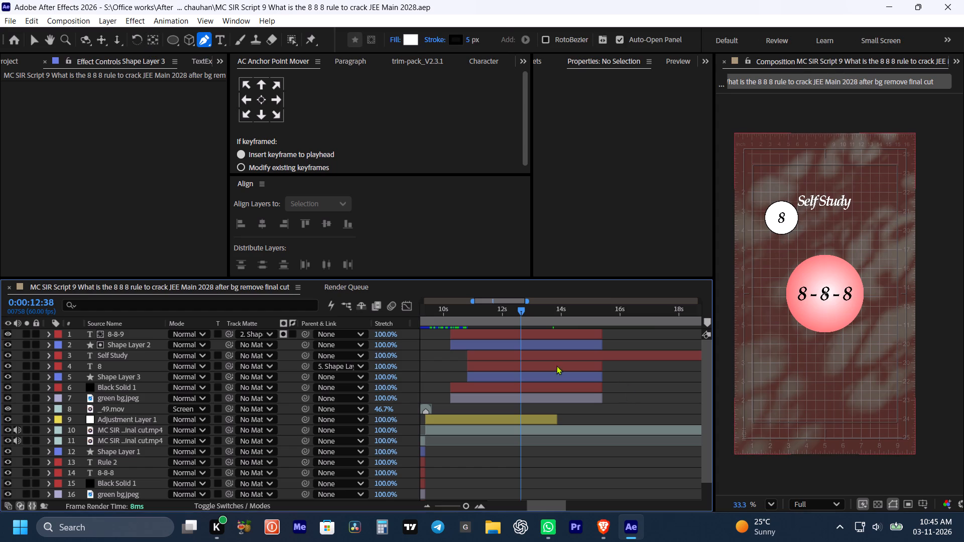
pyautogui.click(521, 354)
pyautogui.moveTo(500, 318); pyautogui.dragTo(479, 316)
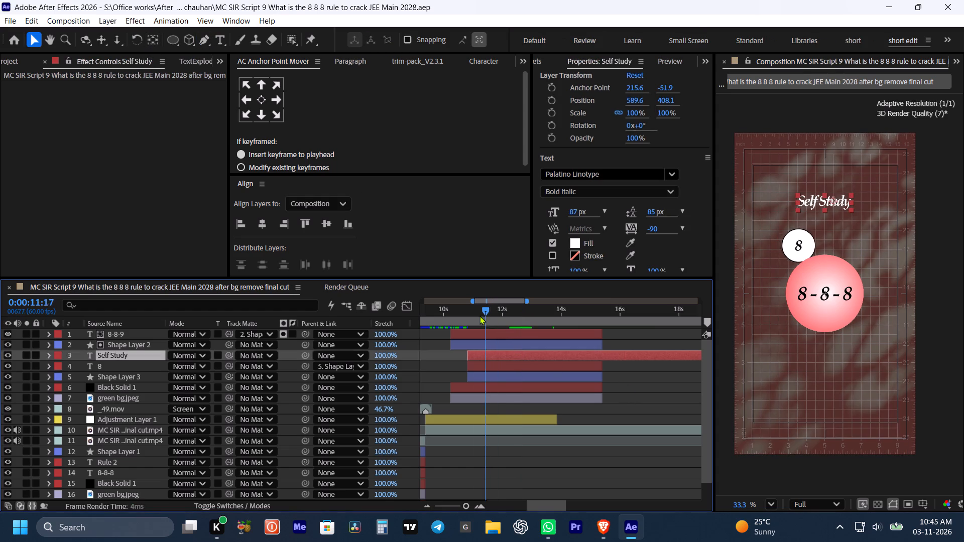
pyautogui.moveTo(479, 316); pyautogui.dragTo(467, 314)
pyautogui.press('space')
pyautogui.press('space')
pyautogui.click(498, 356)
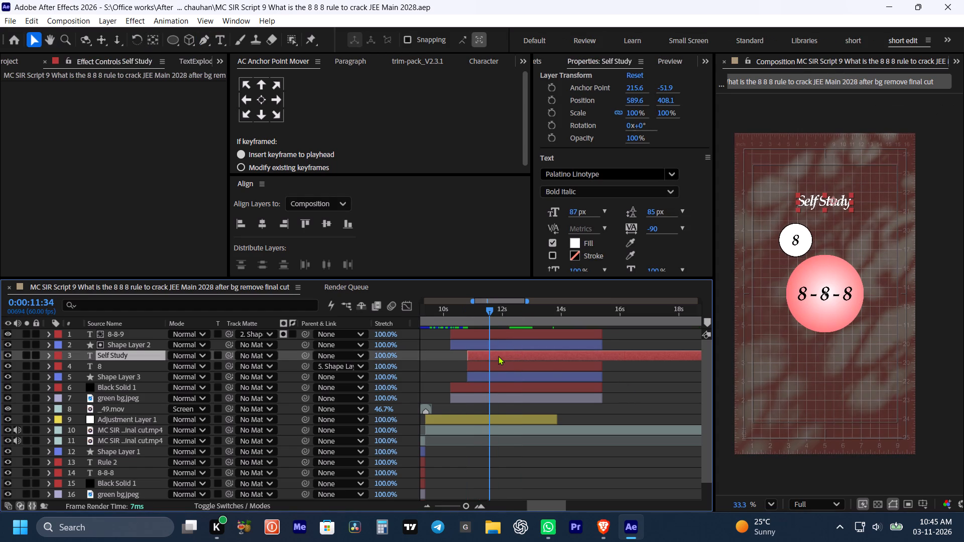
pyautogui.press('[')
# Apply the Bottom To Up Blurred user preset to the Self Study text at 0:00:11:34 and preview it.
pyautogui.click(498, 356)
pyautogui.scroll(3, 615, 54)
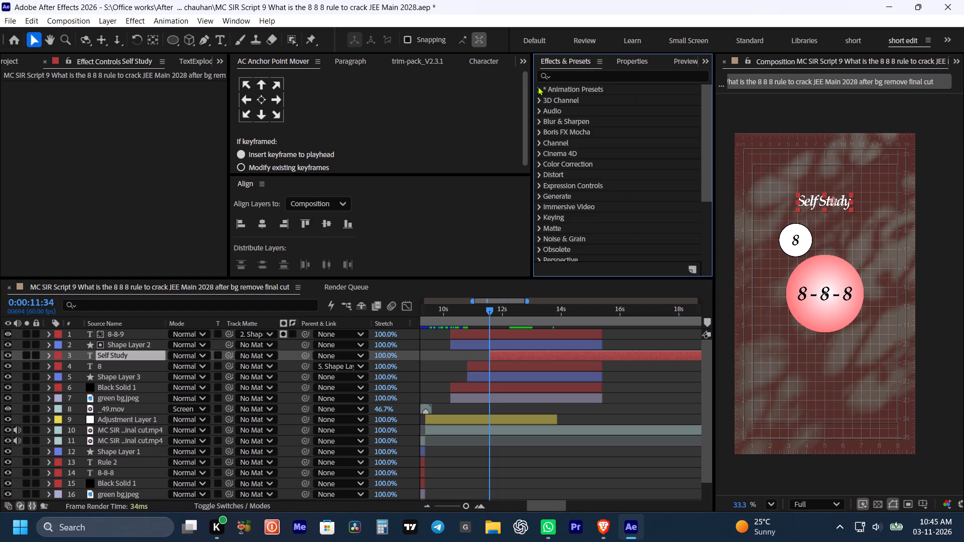
pyautogui.click(538, 86)
pyautogui.click(551, 109)
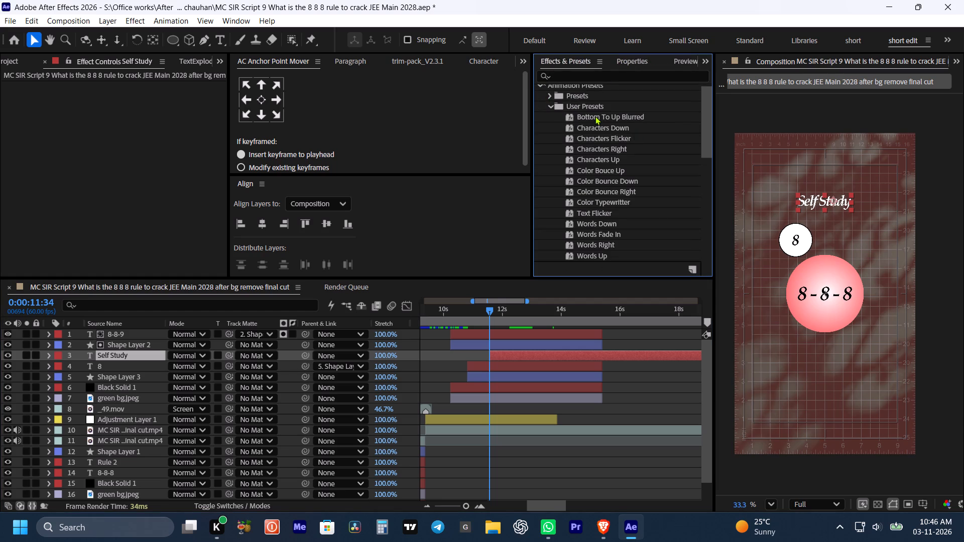
pyautogui.doubleClick(595, 116)
pyautogui.click(454, 306)
pyautogui.press('space')
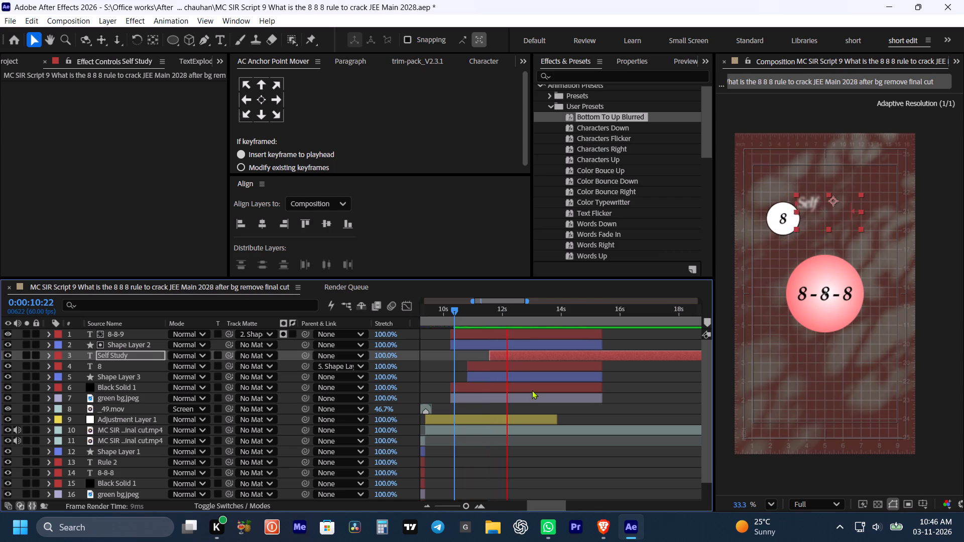
pyautogui.press('space')
# Shorten the Self Study text animation and shift the layer earlier, so it runs from about 11.3 to 12.6 seconds, and preview it.
pyautogui.press('u')
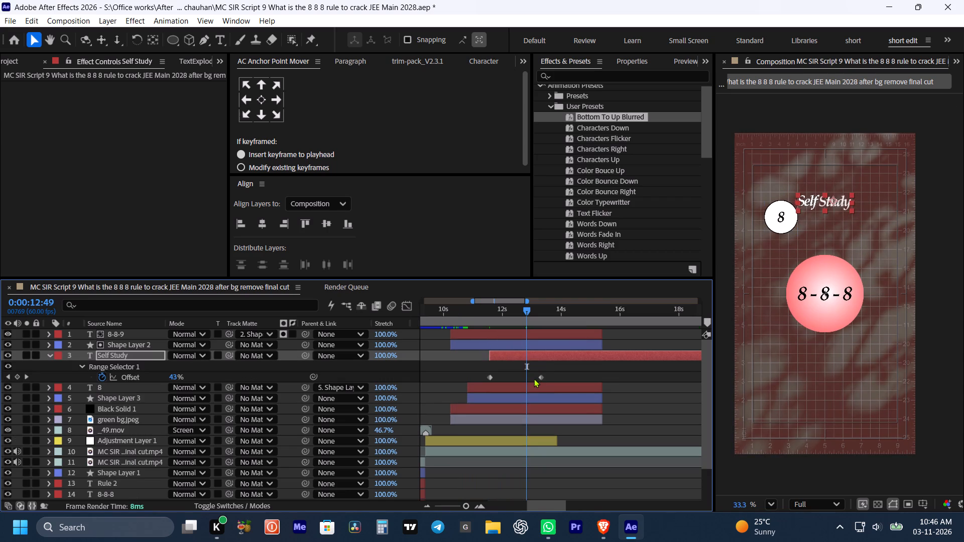
pyautogui.moveTo(537, 379); pyautogui.dragTo(524, 379)
pyautogui.moveTo(542, 375); pyautogui.dragTo(529, 375)
pyautogui.moveTo(530, 359); pyautogui.dragTo(523, 360)
pyautogui.moveTo(540, 374); pyautogui.dragTo(533, 370)
pyautogui.click(455, 308)
pyautogui.press('space')
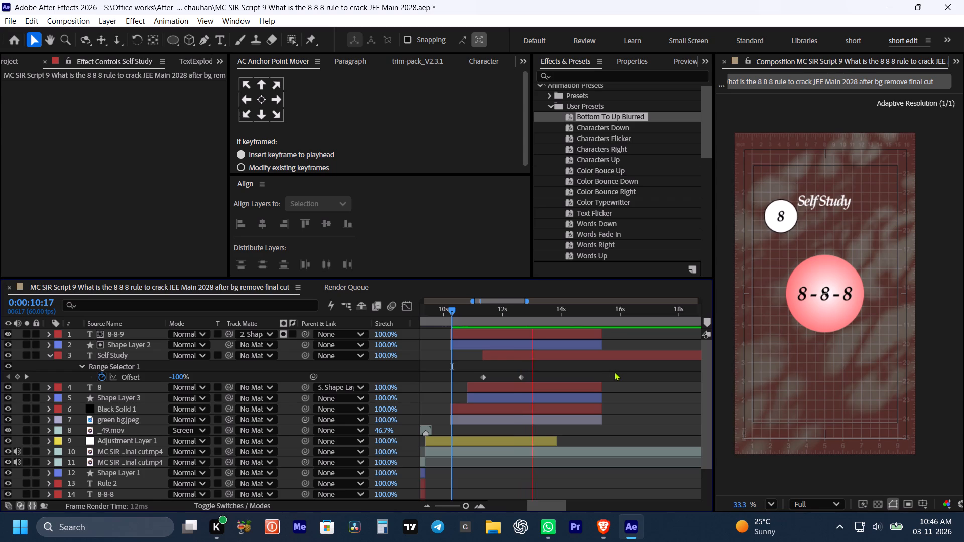
pyautogui.press('space')
pyautogui.click(556, 364)
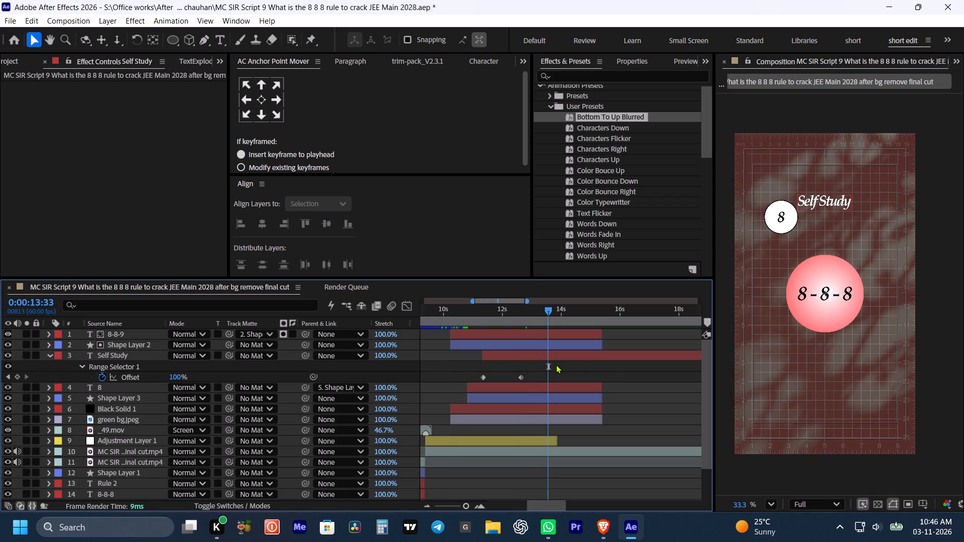
# Preview the Self Study text and small circle animation from 0:00:11:29.
pyautogui.press('m')
pyautogui.moveTo(512, 315); pyautogui.dragTo(487, 311)
pyautogui.press('space')
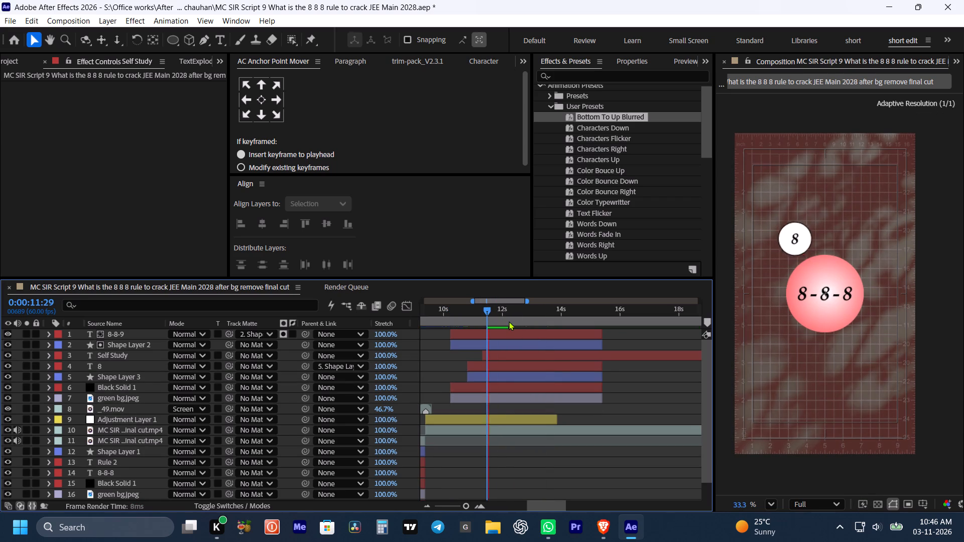
pyautogui.press('space')
pyautogui.press('space')
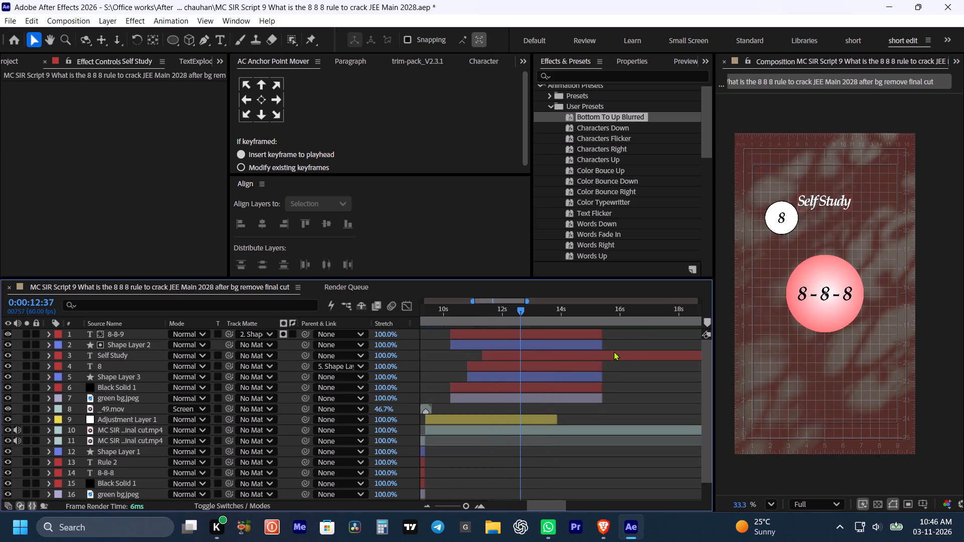
pyautogui.press('space')
# Save the project.
pyautogui.hotkey('ctrl', 's')
pyautogui.hotkey('ctrl', 's')
pyautogui.hotkey('ctrl', 's')
pyautogui.hotkey('ctrl', 's')
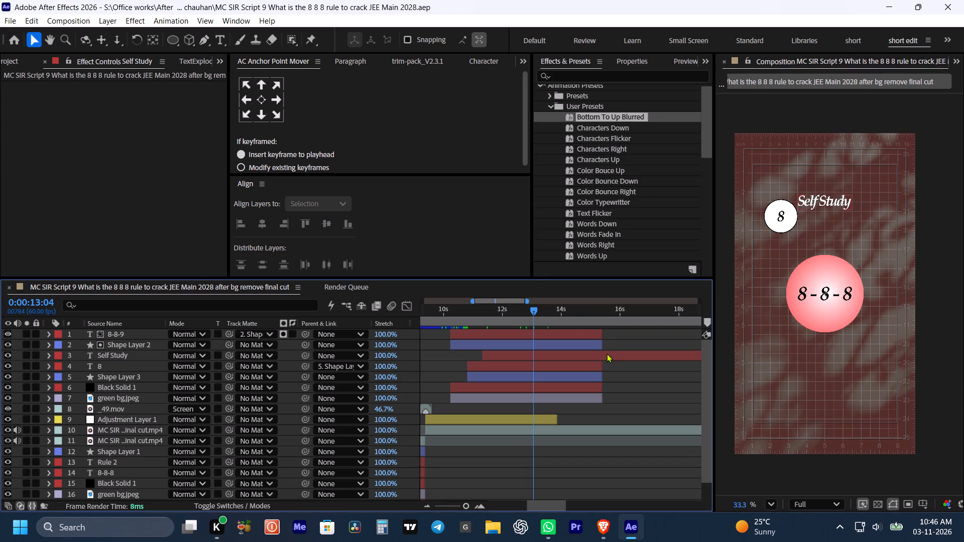
# Trim the ends of the seven graphic layers, from 8-8-9 down to green bg.jpeg, to 0:00:13:08.
pyautogui.press('space')
pyautogui.press('space')
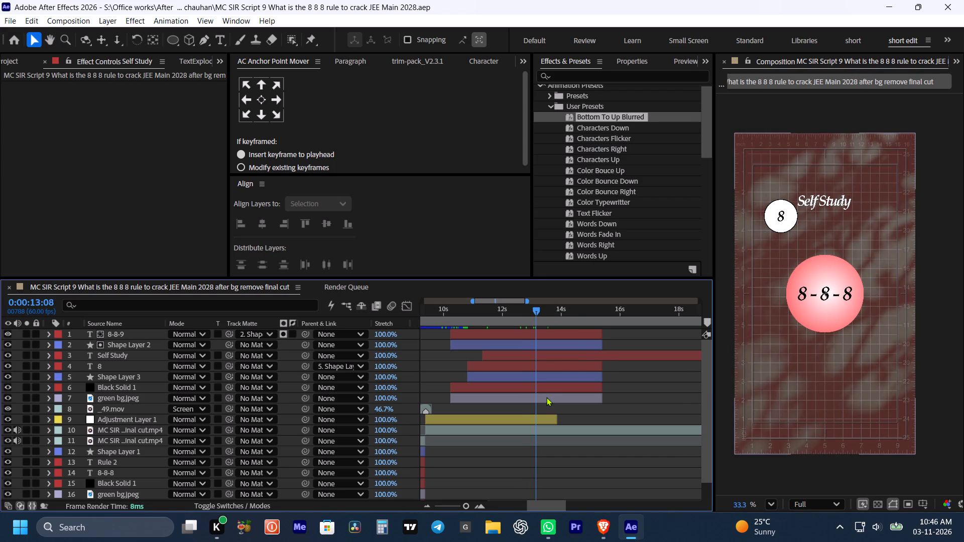
pyautogui.click(546, 397)
pyautogui.keyDown('shift'); pyautogui.click(540, 334); pyautogui.keyUp('shift')
pyautogui.hotkey('alt', ']')
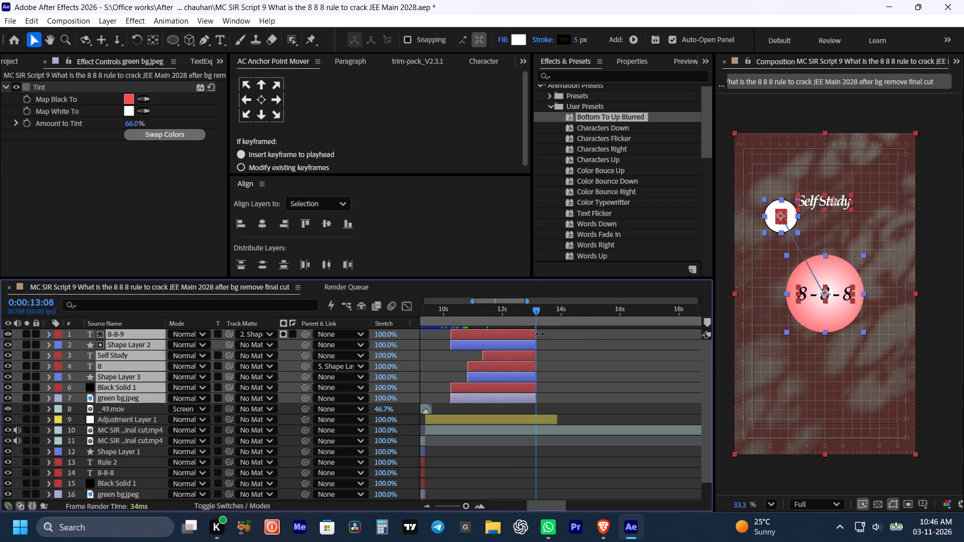
# Preview the trimmed 8-8-8 graphic section, starting from the speaker footage at 0:00:09:22.
pyautogui.click(425, 308)
pyautogui.press('space')
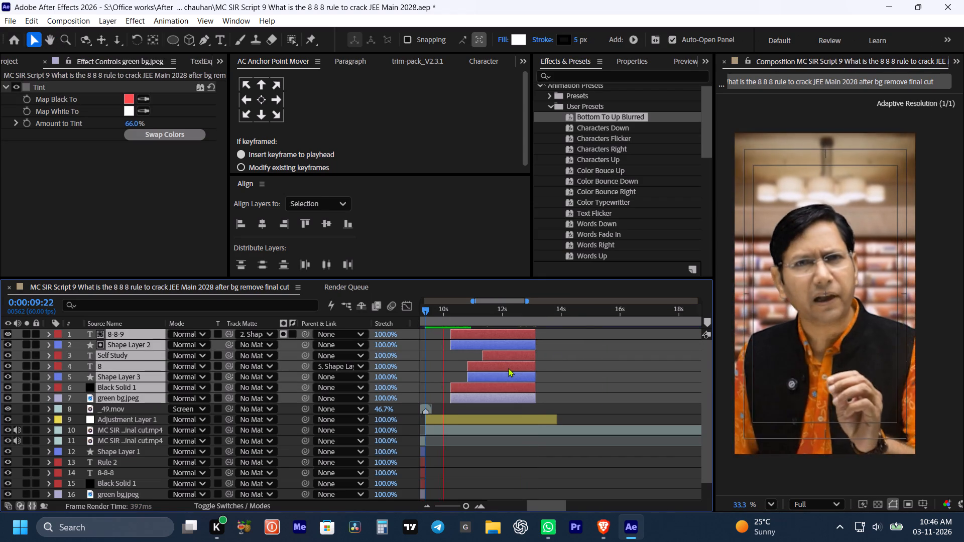
pyautogui.press('space')
pyautogui.click(591, 400)
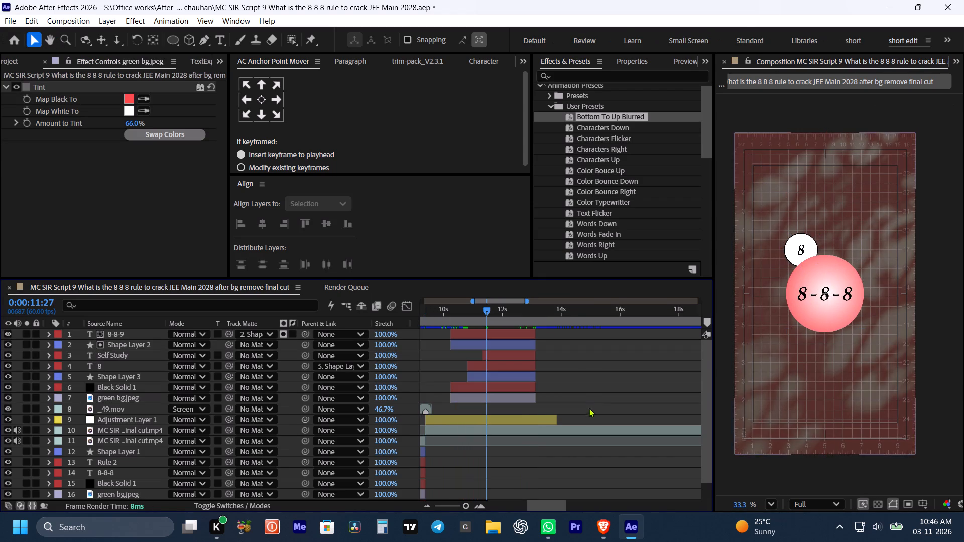
pyautogui.press('space')
pyautogui.press('space')
pyautogui.press('space')
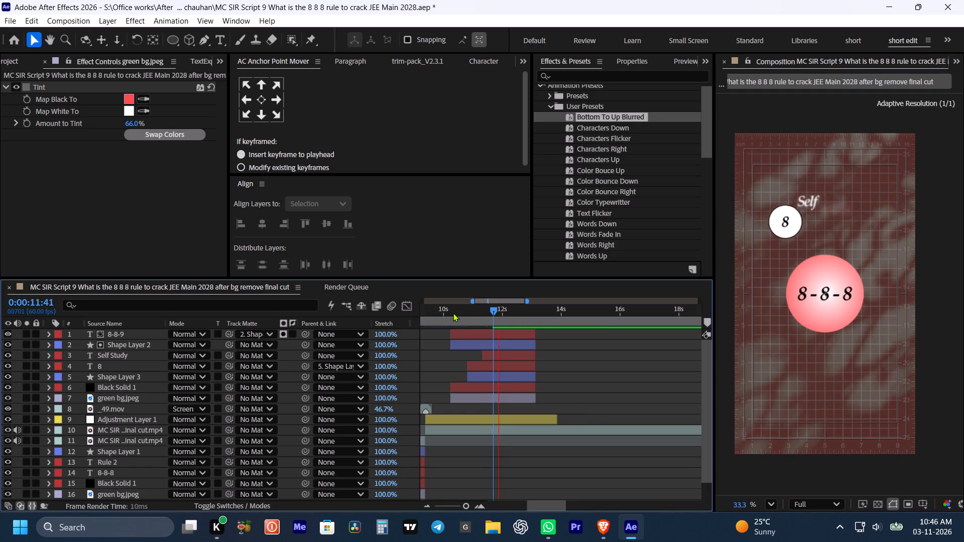
pyautogui.moveTo(465, 313); pyautogui.dragTo(438, 318)
pyautogui.press('space')
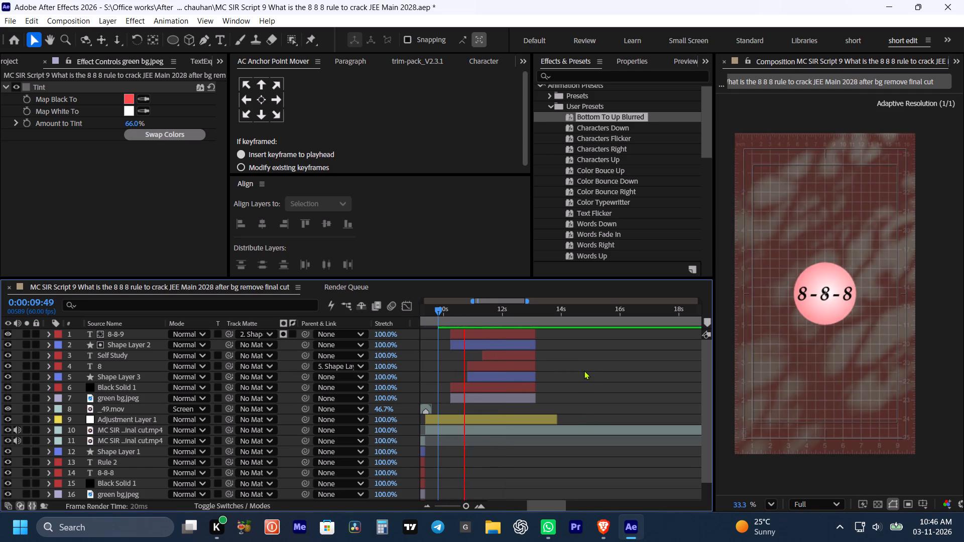
pyautogui.press('space')
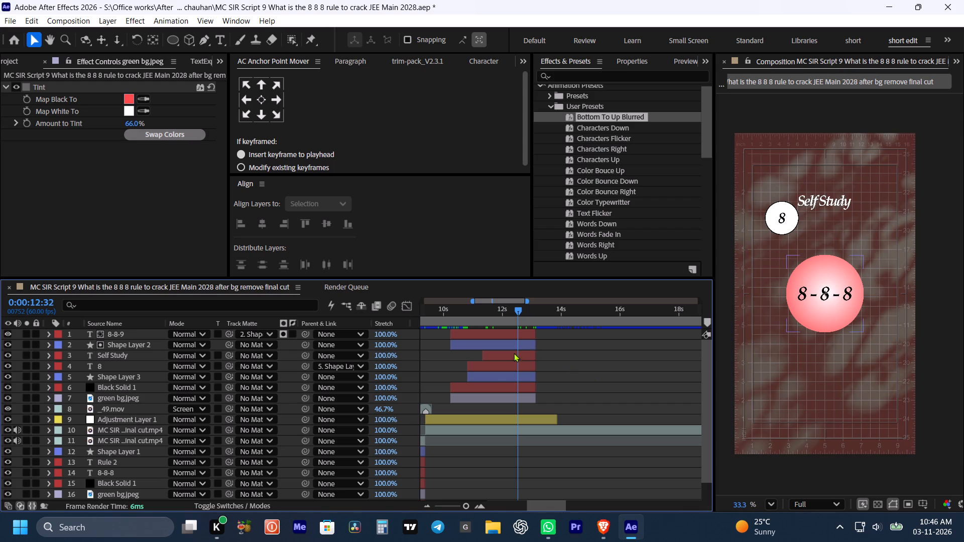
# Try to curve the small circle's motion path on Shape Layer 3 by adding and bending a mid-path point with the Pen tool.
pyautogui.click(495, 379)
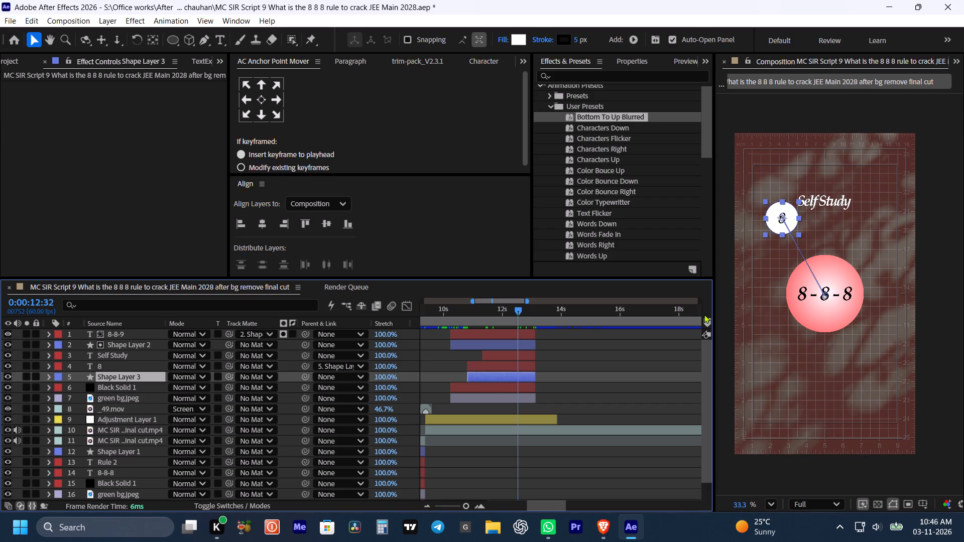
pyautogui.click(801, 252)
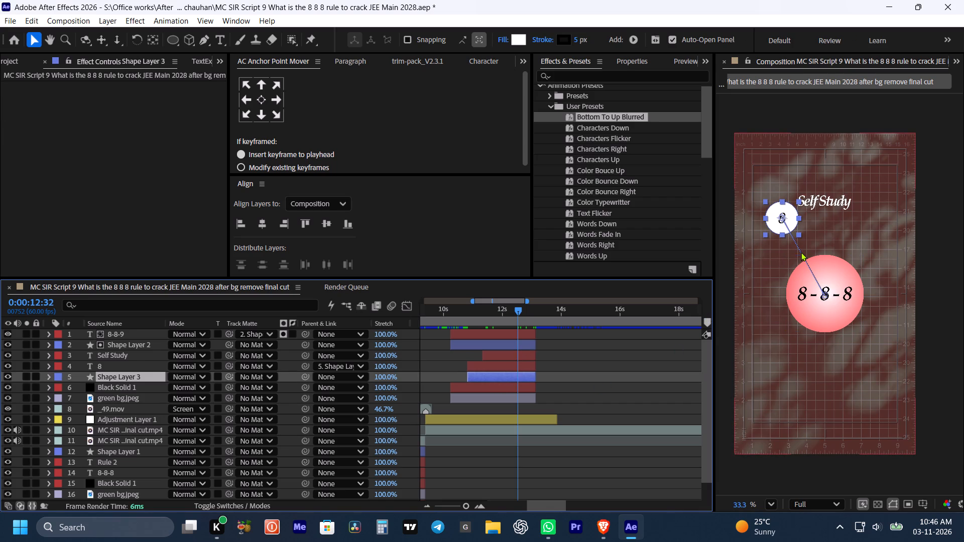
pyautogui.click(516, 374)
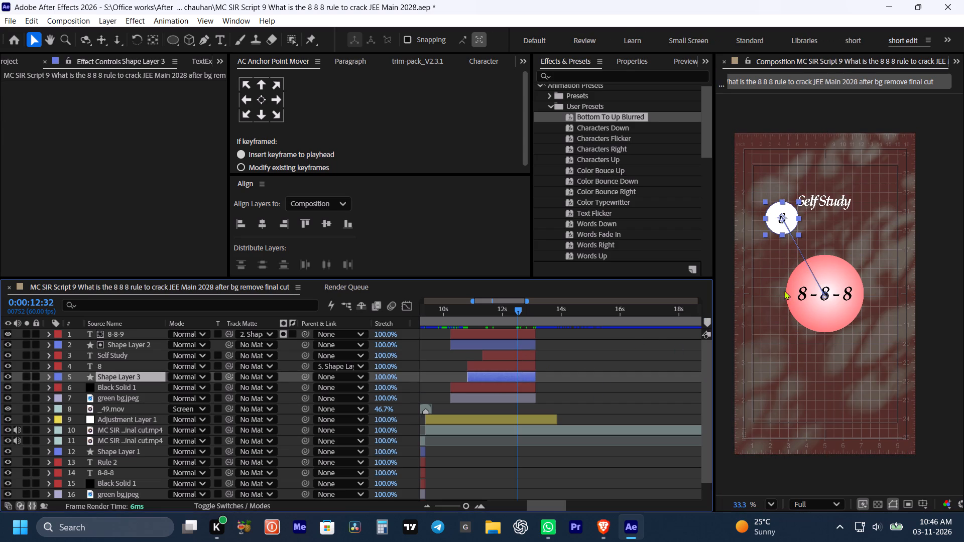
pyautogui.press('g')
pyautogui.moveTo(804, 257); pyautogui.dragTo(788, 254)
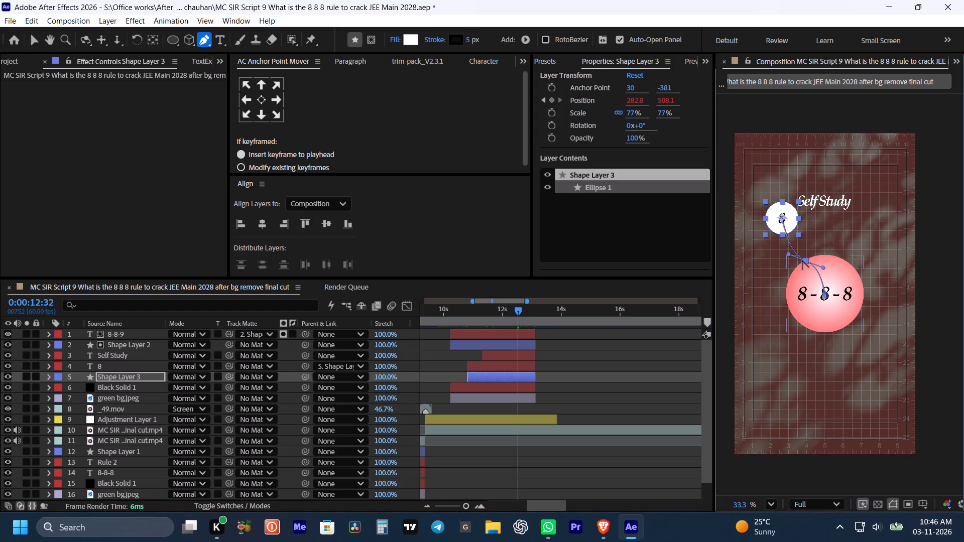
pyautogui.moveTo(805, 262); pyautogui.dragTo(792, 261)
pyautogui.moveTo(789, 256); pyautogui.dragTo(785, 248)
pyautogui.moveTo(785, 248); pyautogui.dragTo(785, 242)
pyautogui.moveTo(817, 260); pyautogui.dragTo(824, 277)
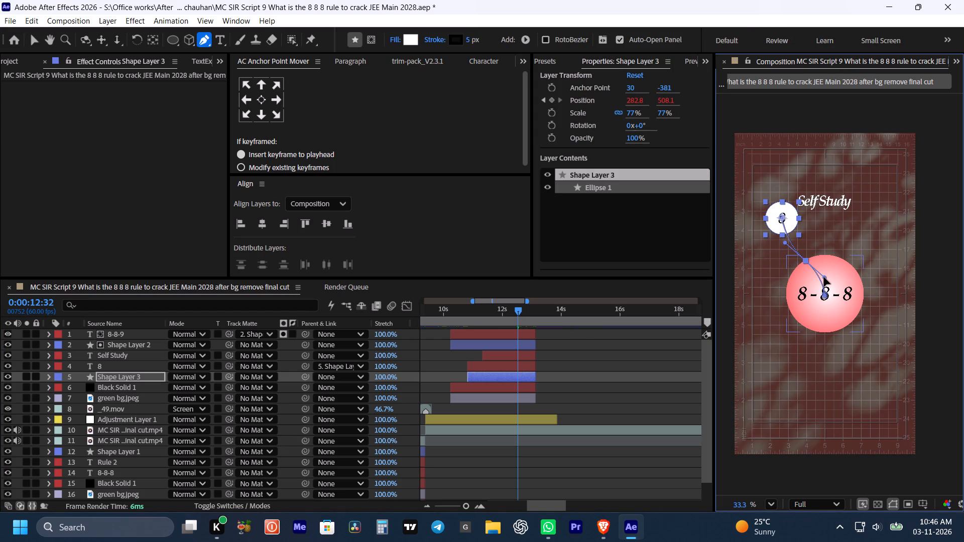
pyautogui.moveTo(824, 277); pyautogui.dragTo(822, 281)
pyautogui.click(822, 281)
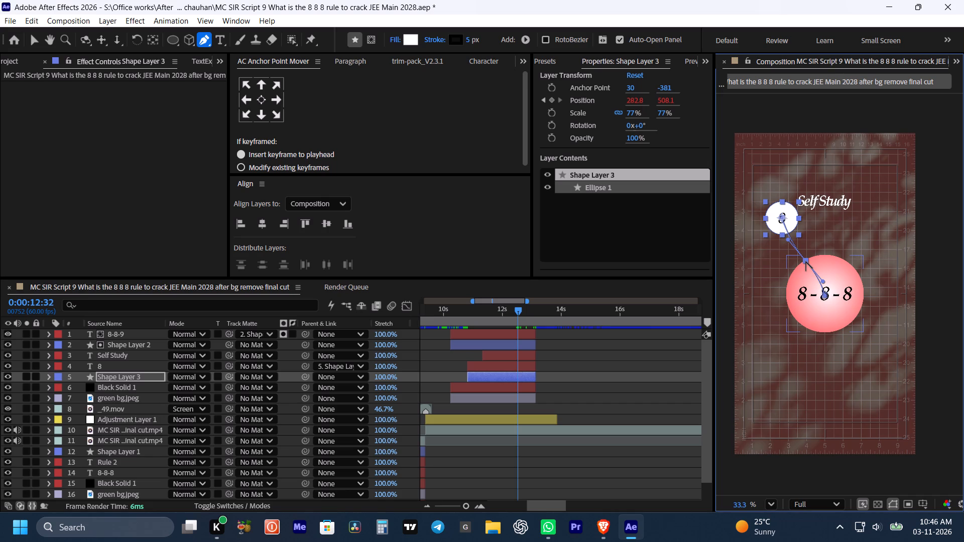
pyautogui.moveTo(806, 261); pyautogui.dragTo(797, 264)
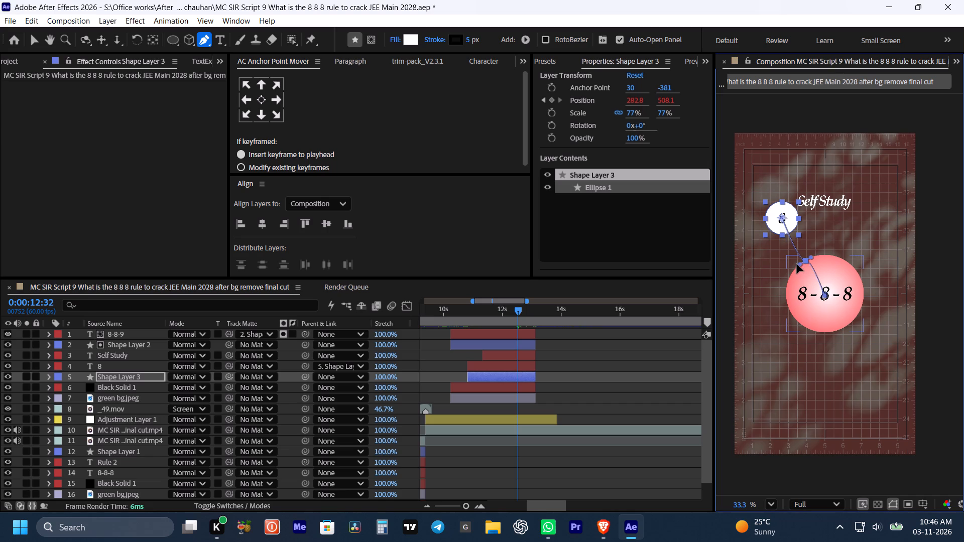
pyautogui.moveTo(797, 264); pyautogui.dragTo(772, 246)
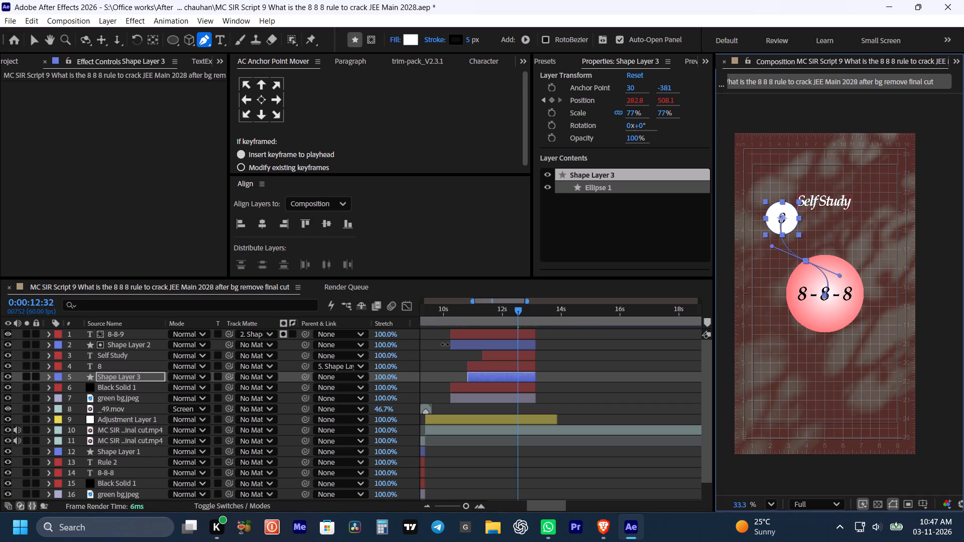
# Preview the small circle moving along the curved path, from 0:00:10:30 and again from 0:00:10:06.
pyautogui.click(458, 309)
pyautogui.press('space')
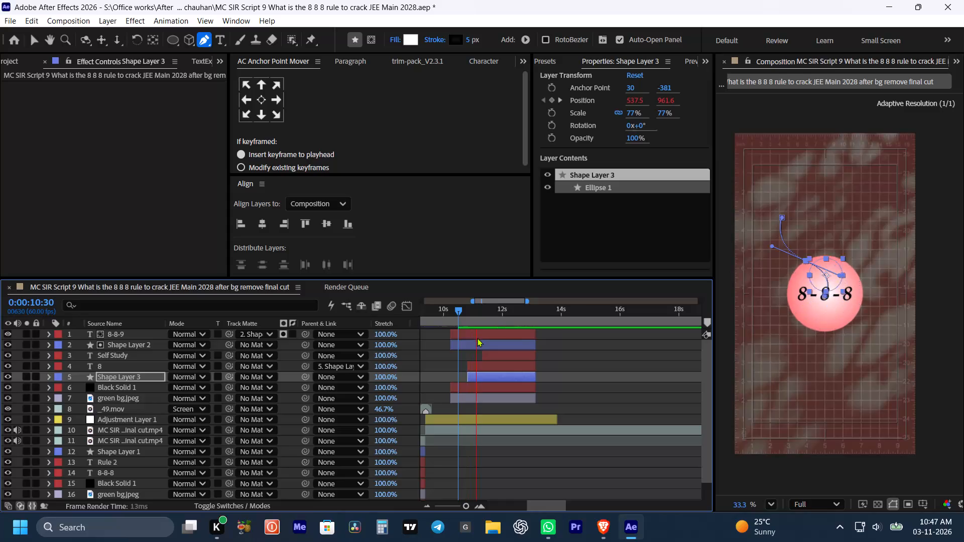
pyautogui.press('space')
pyautogui.click(588, 398)
pyautogui.click(446, 308)
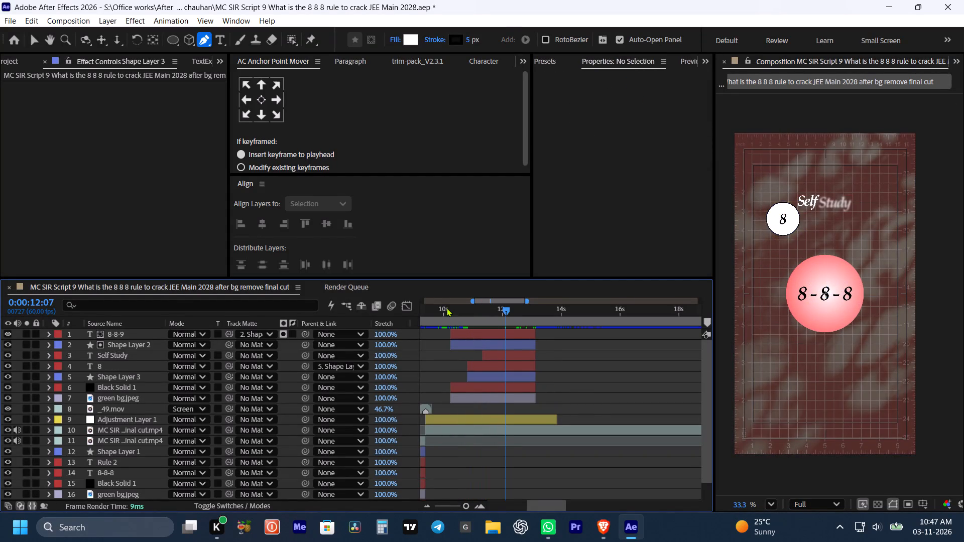
pyautogui.press('space')
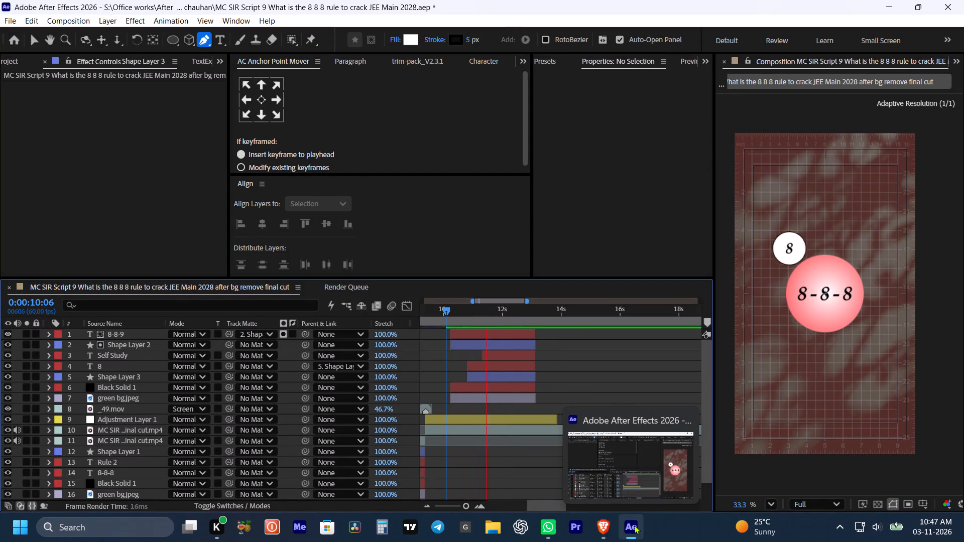
pyautogui.press('space')
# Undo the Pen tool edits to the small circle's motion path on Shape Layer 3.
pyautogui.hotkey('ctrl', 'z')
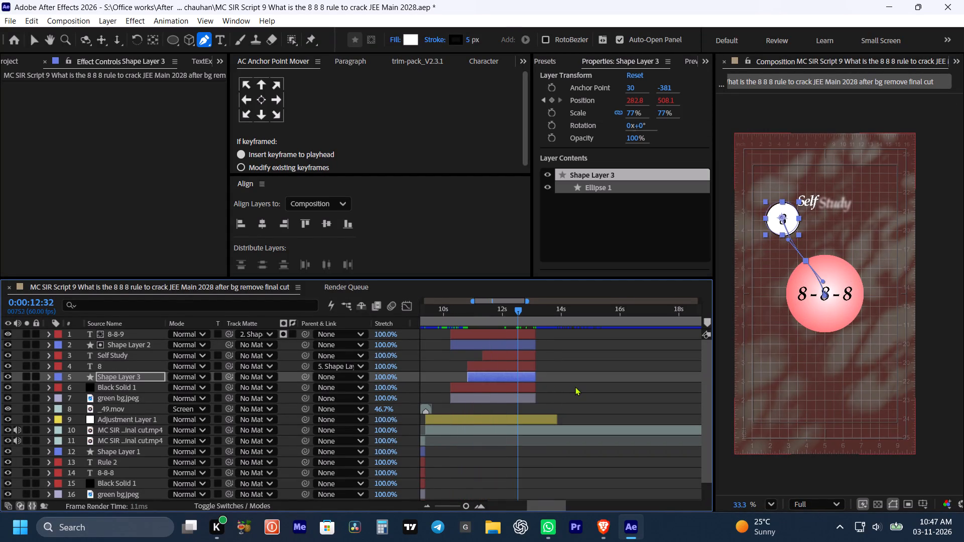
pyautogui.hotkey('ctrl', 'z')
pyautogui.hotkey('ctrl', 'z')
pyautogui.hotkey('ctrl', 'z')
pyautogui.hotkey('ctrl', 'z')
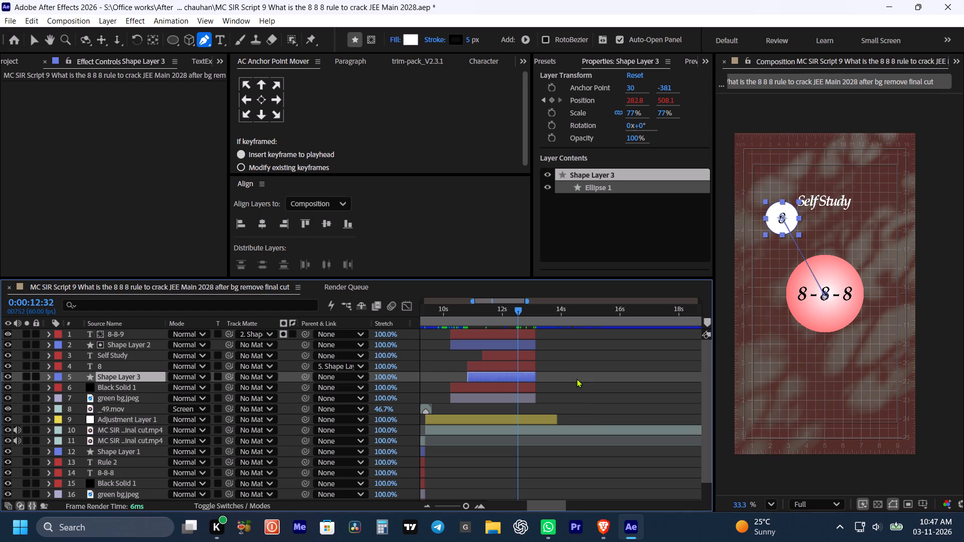
# Preview the small circle and Self Study animation from 0:00:10:18 through the end of the graphics.
pyautogui.press('space')
pyautogui.click(452, 311)
pyautogui.press('space')
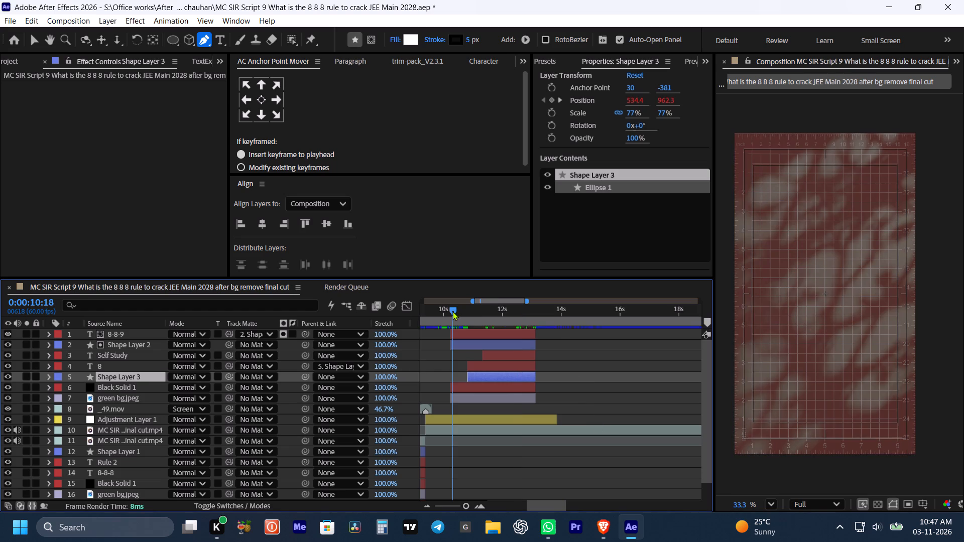
pyautogui.press('space')
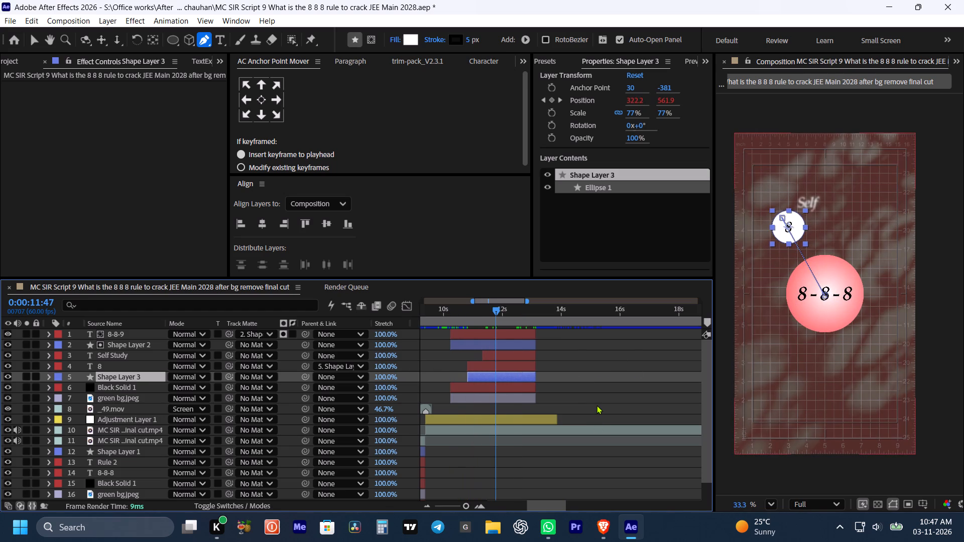
pyautogui.click(596, 405)
pyautogui.press('space')
pyautogui.press('space')
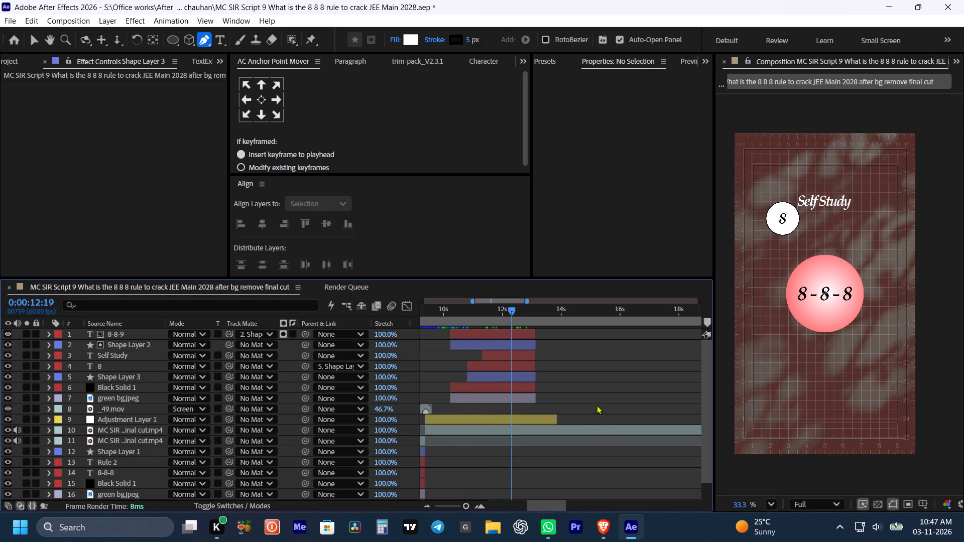
pyautogui.press('space')
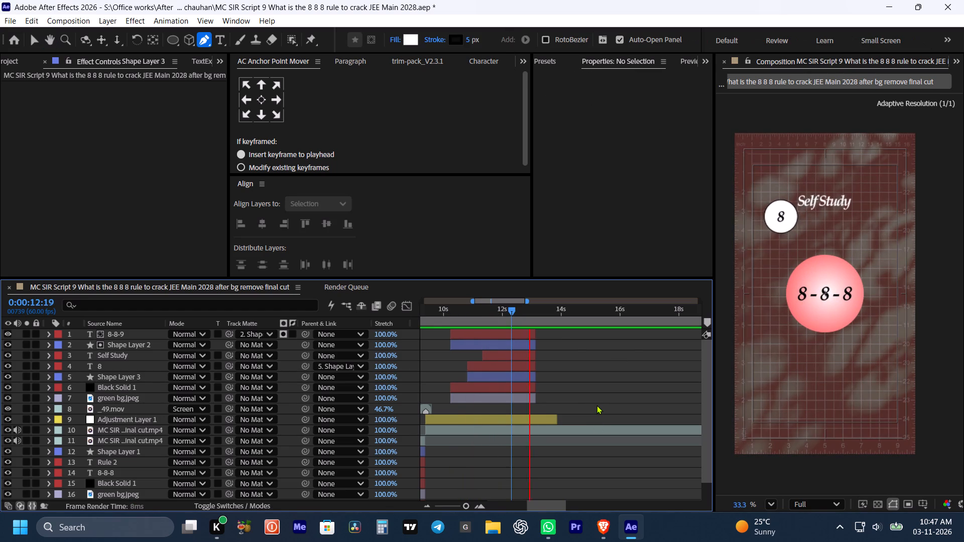
pyautogui.press('space')
# Shorten the end of Adjustment Layer 1 to about 12.9 seconds and save the project.
pyautogui.click(535, 420)
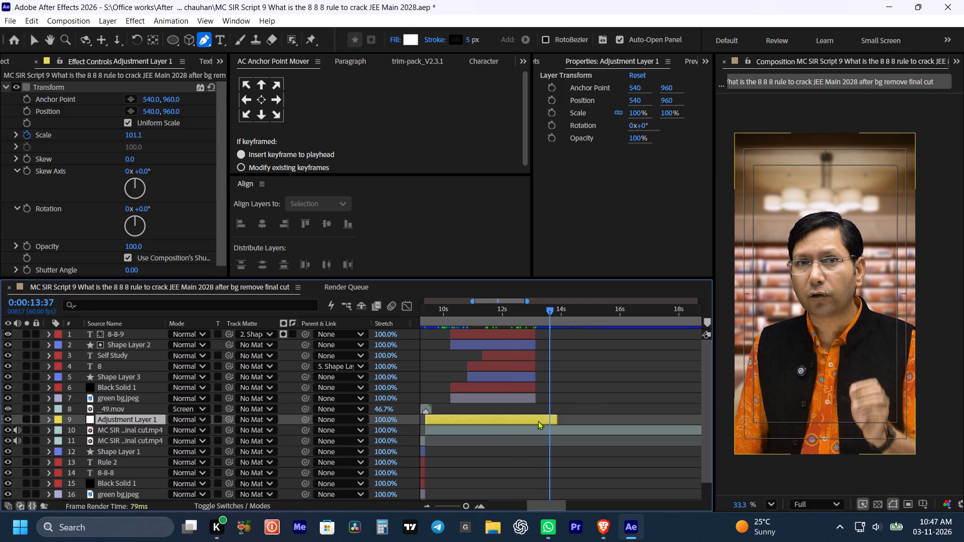
pyautogui.moveTo(559, 420); pyautogui.dragTo(530, 421)
pyautogui.hotkey('ctrl', 's')
pyautogui.click(619, 379)
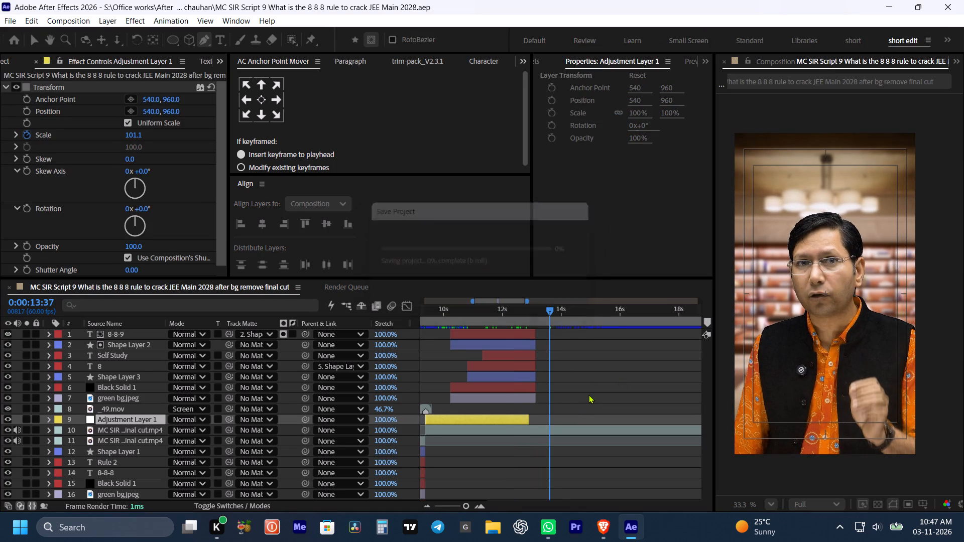
pyautogui.press('space')
pyautogui.moveTo(568, 374); pyautogui.dragTo(577, 376)
pyautogui.hotkey('ctrl', 's')
# Preview the change from the graphics back to the speaker footage, starting at 0:00:12:34 and again at 0:00:12:39.
pyautogui.press('space')
pyautogui.moveTo(570, 364); pyautogui.dragTo(575, 366)
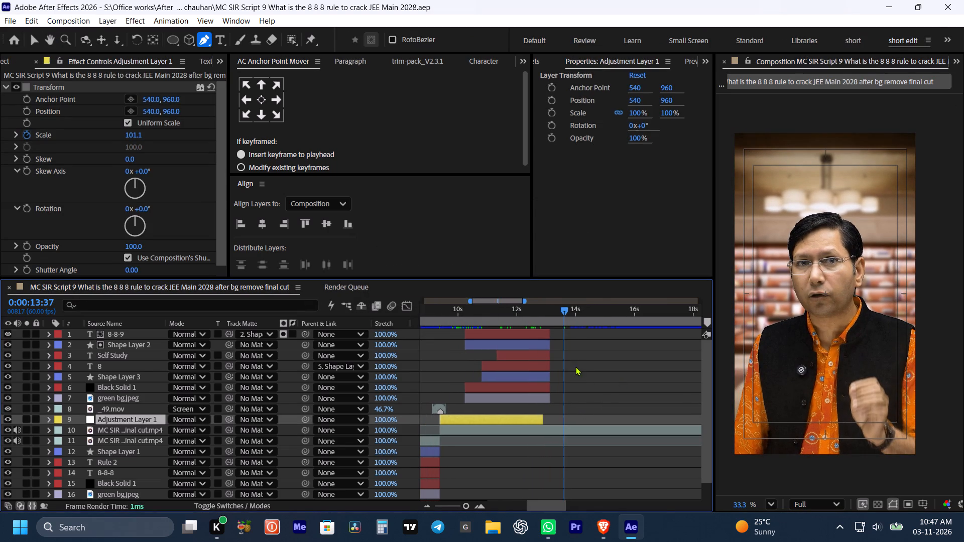
pyautogui.click(534, 318)
pyautogui.press('space')
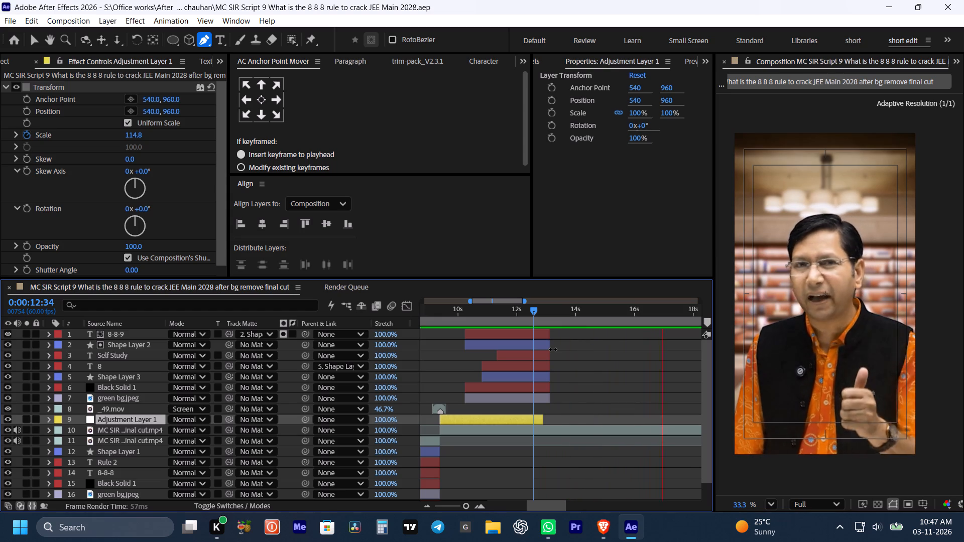
pyautogui.press('space')
pyautogui.press('space')
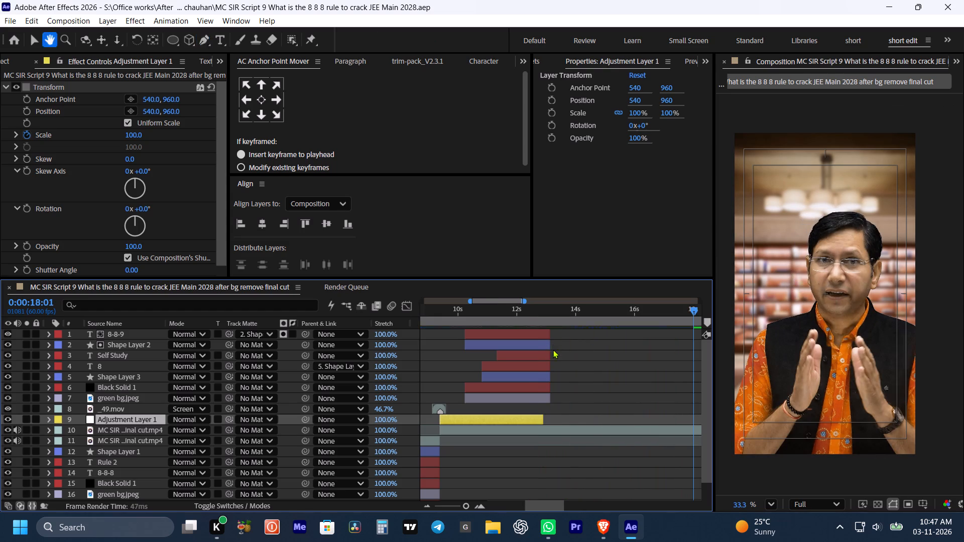
pyautogui.press('space')
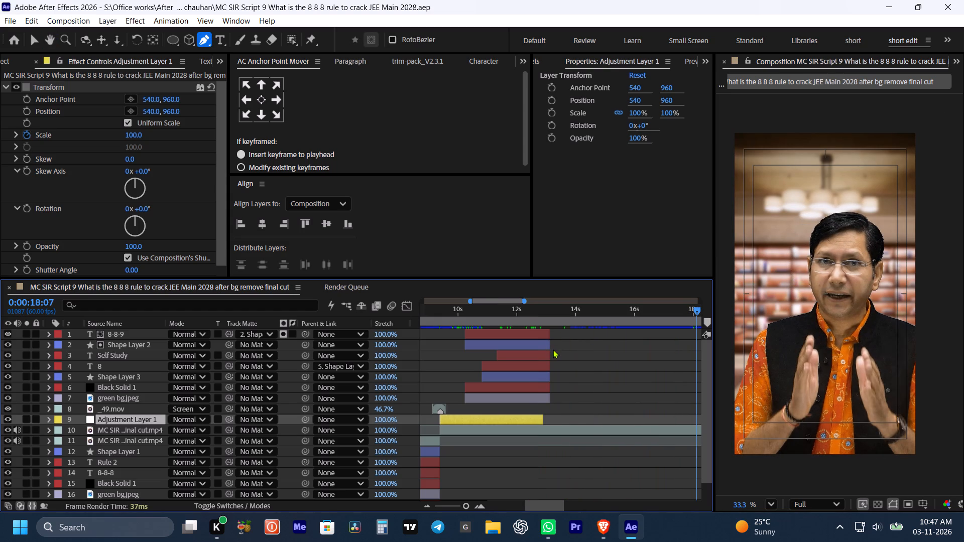
pyautogui.click(536, 314)
pyautogui.press('space')
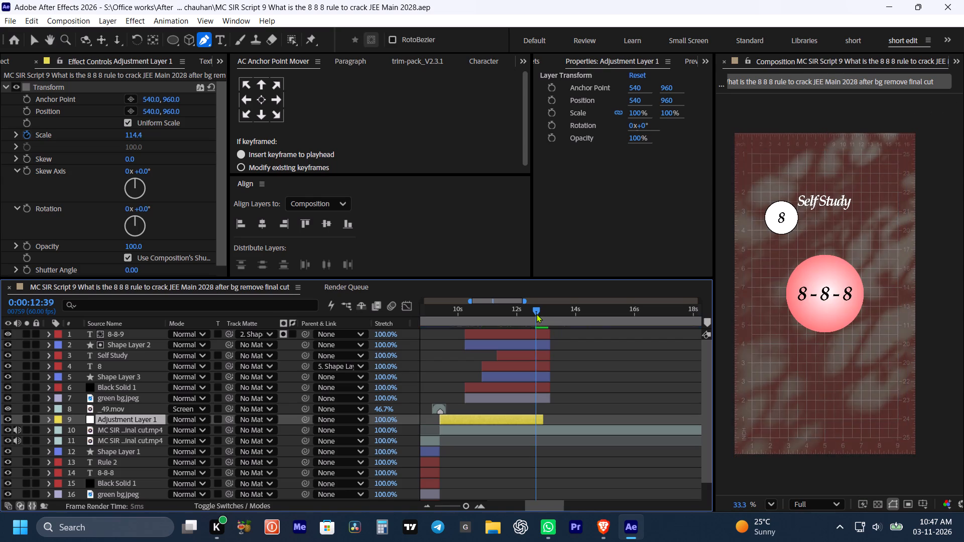
# Preview the speaker footage following the circle graphics, from 0:00:12:39 through about 0:00:17:49.
pyautogui.press('space')
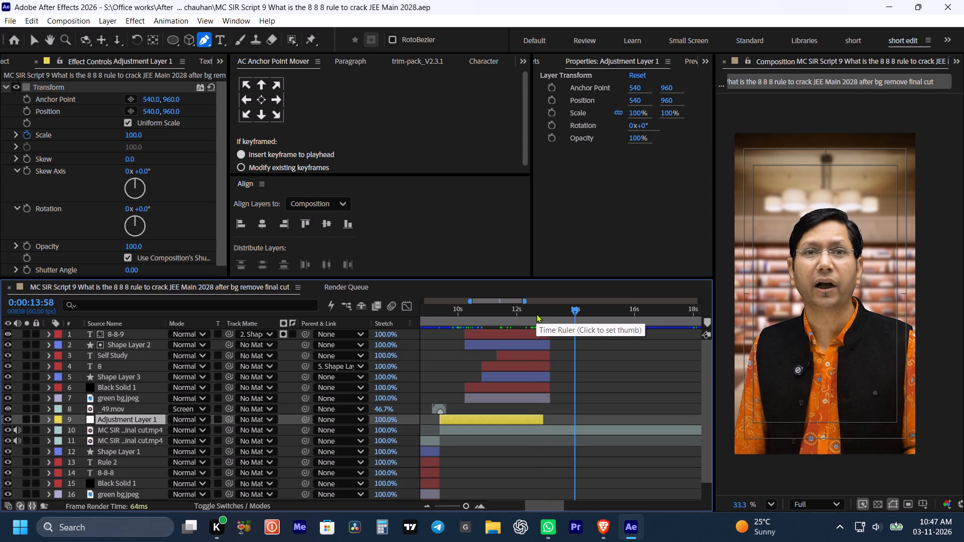
pyautogui.press('space')
pyautogui.press('space')
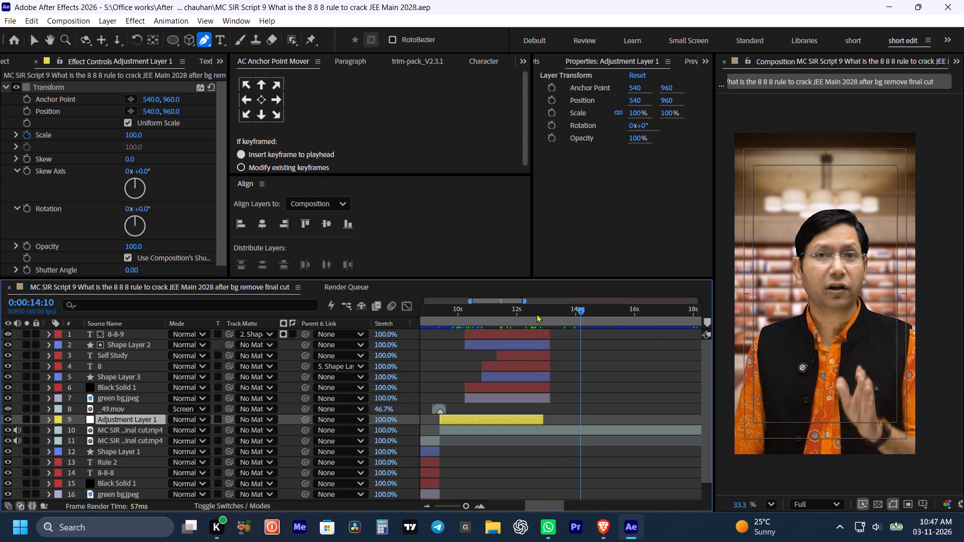
pyautogui.press('space')
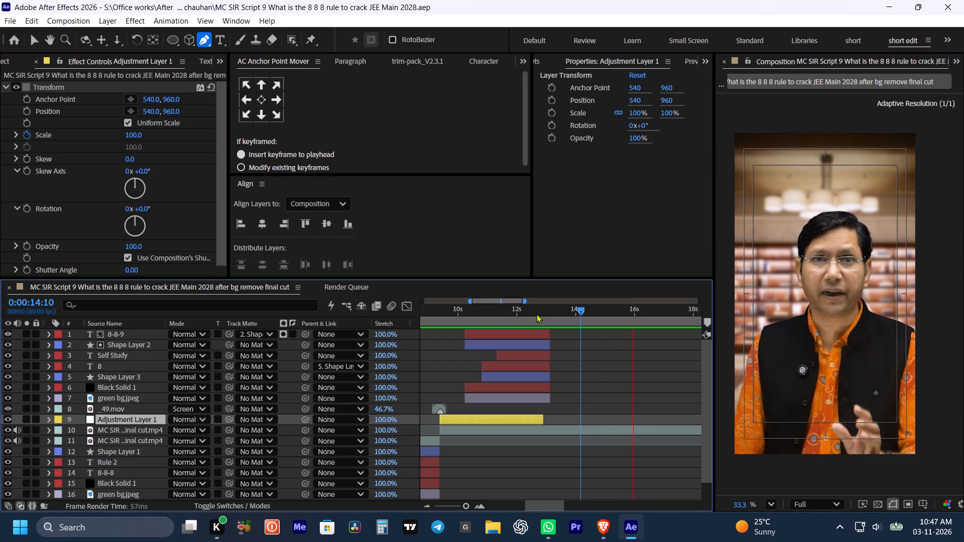
pyautogui.press('space')
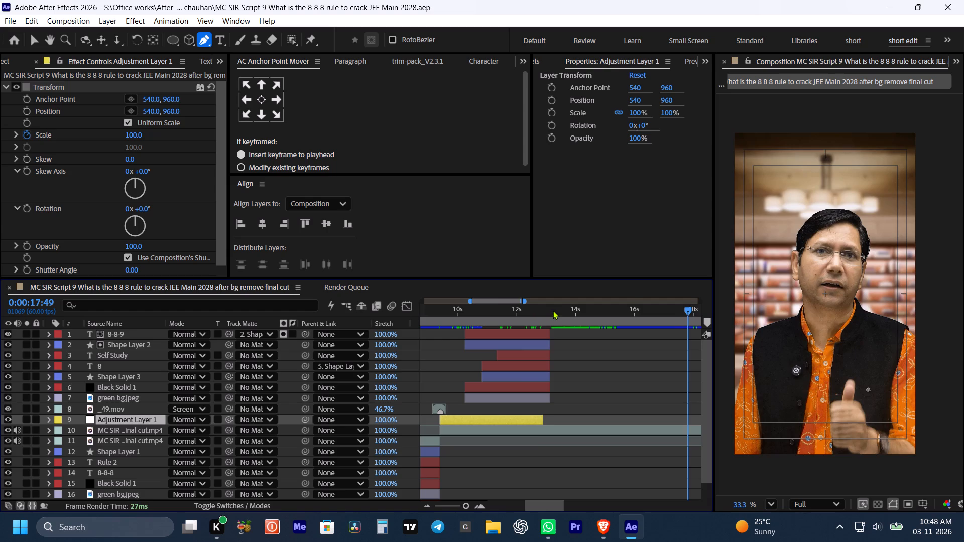
# Split the speaker footage at 0:00:13:09 where the circle graphics end, move its second part to the top of the layer stack, and save.
pyautogui.moveTo(553, 310); pyautogui.dragTo(532, 314)
pyautogui.press('space')
pyautogui.keyDown('alt'); pyautogui.scroll(-1, 571, 350); pyautogui.keyUp('alt')
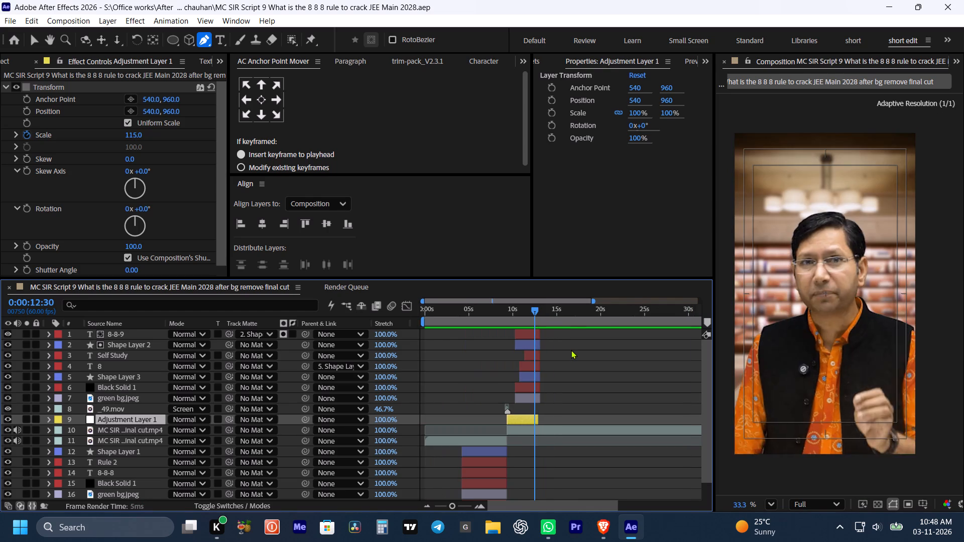
pyautogui.keyDown('alt'); pyautogui.scroll(-1, 571, 350); pyautogui.keyUp('alt')
pyautogui.press('space')
pyautogui.press('space')
pyautogui.press('space')
pyautogui.press('space')
pyautogui.press('space')
pyautogui.press('space')
pyautogui.press('space')
pyautogui.click(586, 366)
pyautogui.keyDown('alt'); pyautogui.scroll(2, 580, 368); pyautogui.keyUp('alt')
pyautogui.press('space')
pyautogui.press('space')
pyautogui.press('space')
pyautogui.press('space')
pyautogui.press('space')
pyautogui.press('space')
pyautogui.press('space')
pyautogui.press('space')
pyautogui.press('space')
pyautogui.press('space')
pyautogui.press('space')
pyautogui.press('space')
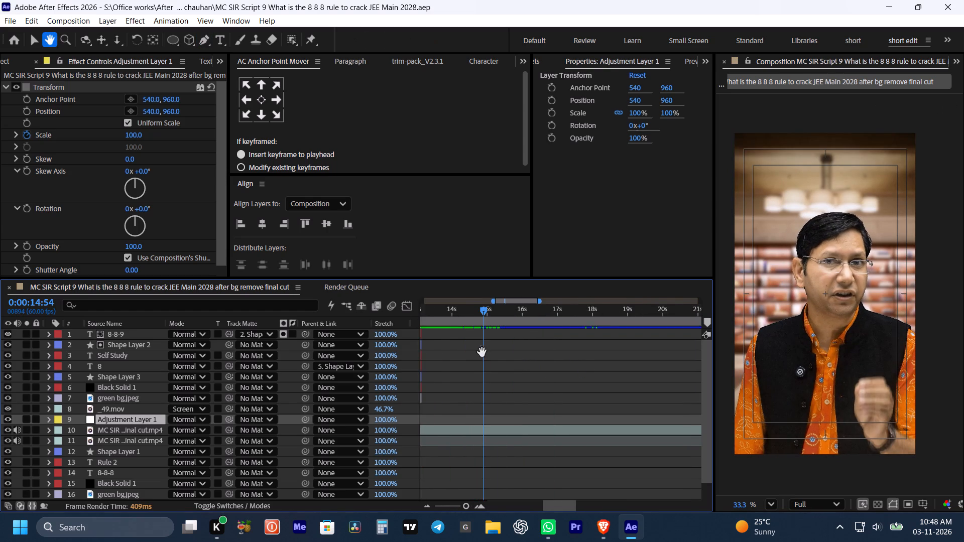
pyautogui.moveTo(488, 353); pyautogui.dragTo(580, 376)
pyautogui.keyDown('shift'); pyautogui.moveTo(508, 312); pyautogui.dragTo(514, 312); pyautogui.keyUp('shift')
pyautogui.keyDown('alt'); pyautogui.scroll(4, 517, 338); pyautogui.keyUp('alt')
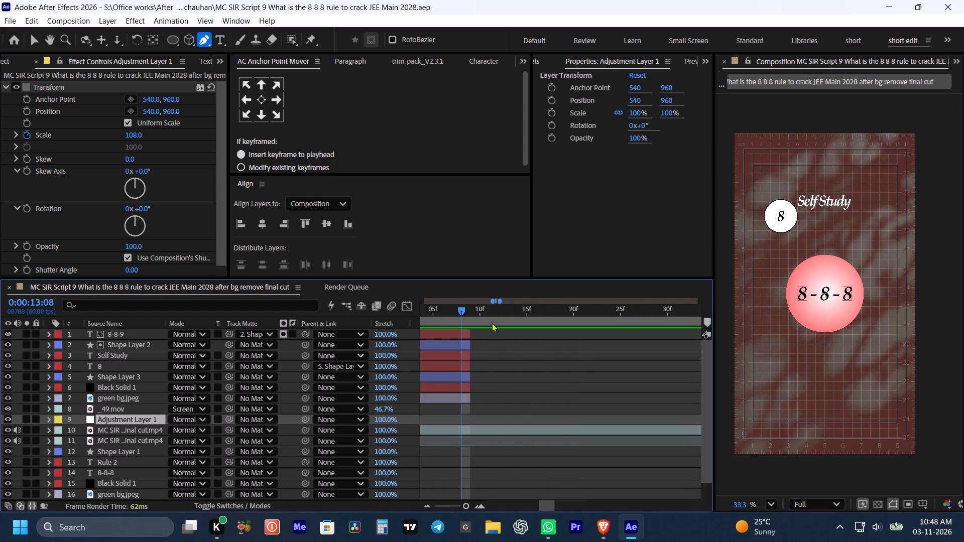
pyautogui.moveTo(462, 314); pyautogui.dragTo(469, 314)
pyautogui.click(503, 433)
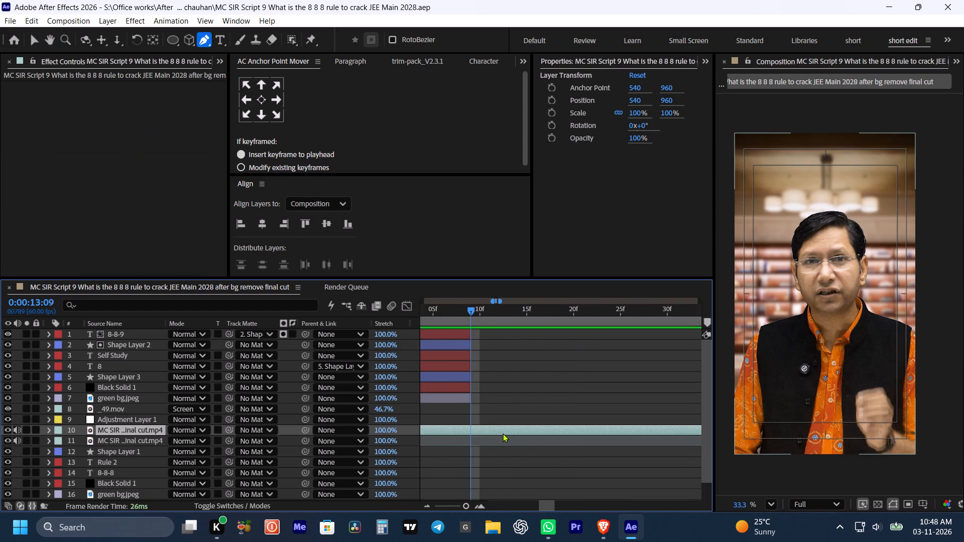
pyautogui.hotkey('ctrl', 'shift', 'd')
pyautogui.click(503, 433)
pyautogui.hotkey('ctrl', 'alt', 'shift', 'Up')
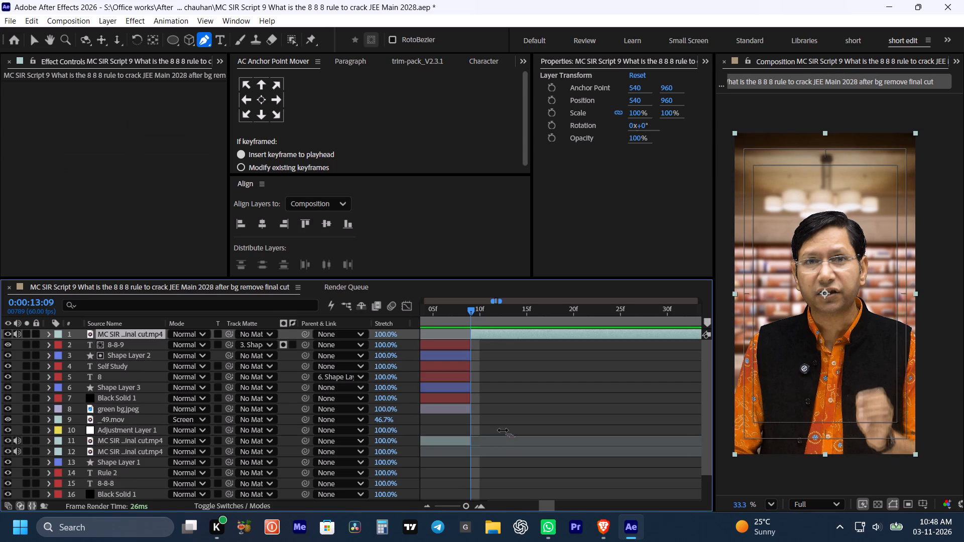
pyautogui.hotkey('ctrl', 's')
# Preview the top speaker clip from 0:00:13:09 to find the next cut point near 18 seconds.
pyautogui.keyDown('alt'); pyautogui.scroll(-4, 501, 429); pyautogui.keyUp('alt')
pyautogui.press('space')
pyautogui.keyDown('alt'); pyautogui.scroll(-2, 546, 385); pyautogui.keyUp('alt')
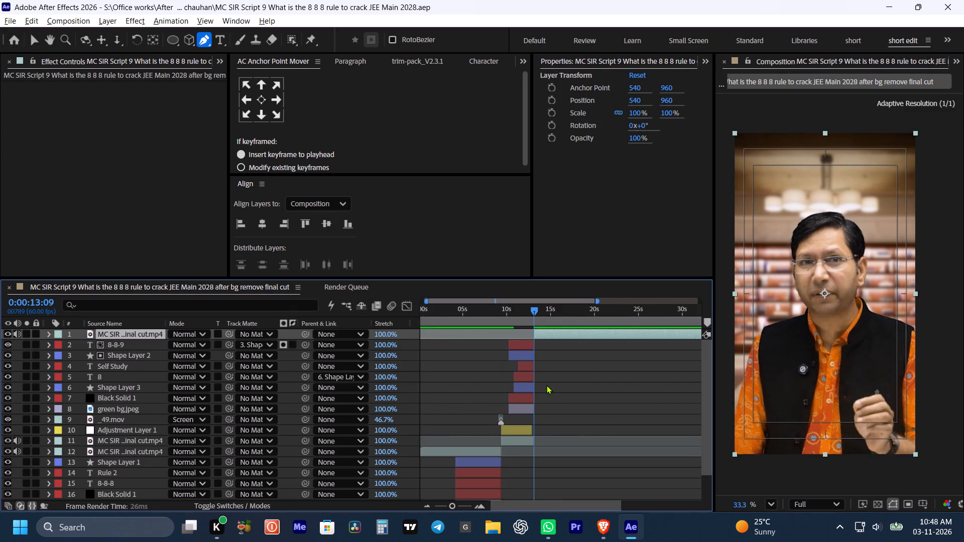
pyautogui.press('space')
pyautogui.moveTo(561, 376); pyautogui.dragTo(576, 382)
pyautogui.keyDown('alt'); pyautogui.scroll(1, 576, 382); pyautogui.keyUp('alt')
pyautogui.press('space')
pyautogui.press('space')
pyautogui.press('space')
pyautogui.press('space')
pyautogui.press('space')
pyautogui.moveTo(573, 378); pyautogui.dragTo(592, 368)
pyautogui.press('v')
pyautogui.keyDown('alt'); pyautogui.scroll(-1, 610, 373); pyautogui.keyUp('alt')
pyautogui.press('space')
pyautogui.press('space')
pyautogui.press('space')
pyautogui.moveTo(597, 366); pyautogui.dragTo(598, 374)
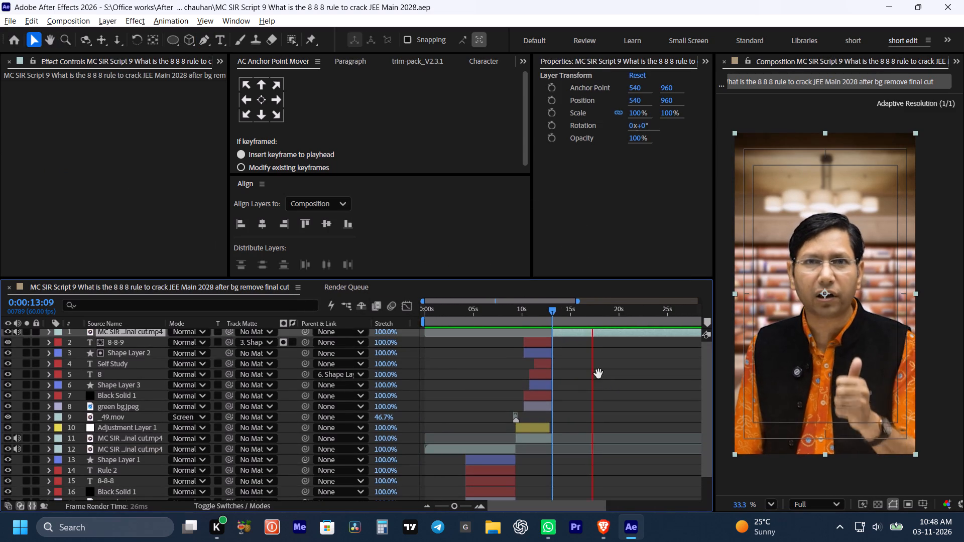
pyautogui.press('space')
pyautogui.press('space')
pyautogui.press('space')
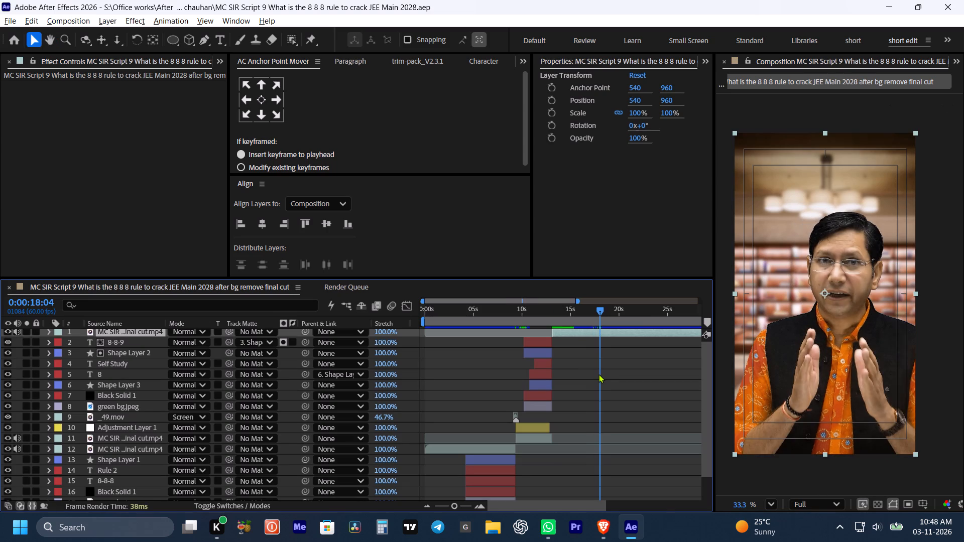
# Split the top speaker clip at 0:00:18:00, where the hands-together shot starts.
pyautogui.hotkey('ctrl', 'Left')
pyautogui.hotkey('ctrl', 'Left')
pyautogui.hotkey('ctrl', 'Left')
pyautogui.hotkey('ctrl', 'Left')
pyautogui.hotkey('ctrl', 'Left')
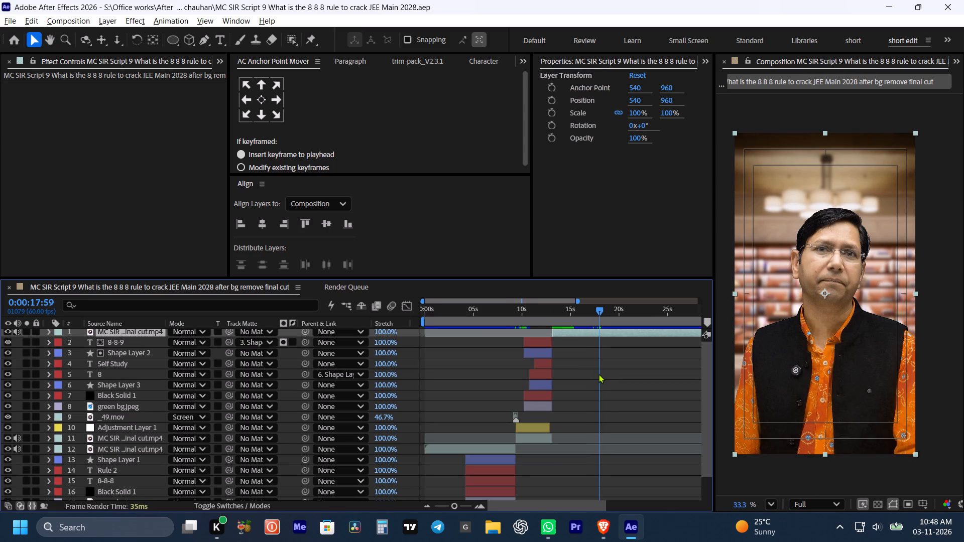
pyautogui.hotkey('ctrl', 'Right')
pyautogui.hotkey('ctrl', 'Left')
pyautogui.hotkey('ctrl', 'Right')
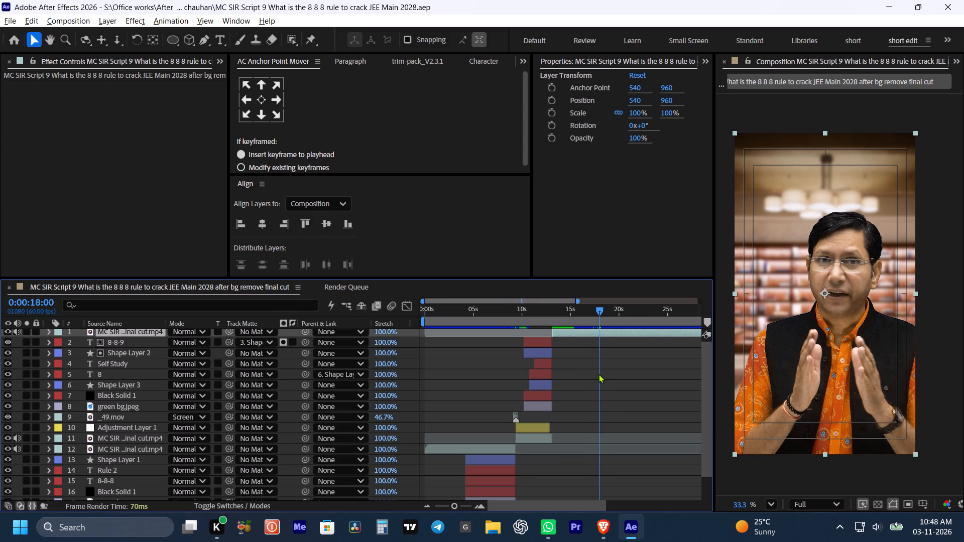
pyautogui.scroll(3, 625, 383)
pyautogui.click(612, 333)
pyautogui.hotkey('ctrl', 'shift', 'd')
# Copy the Linear Wipe Transition Completion and Transform Position keyframes from the opening speaker clip, layer 13.
pyautogui.moveTo(570, 321); pyautogui.dragTo(567, 321)
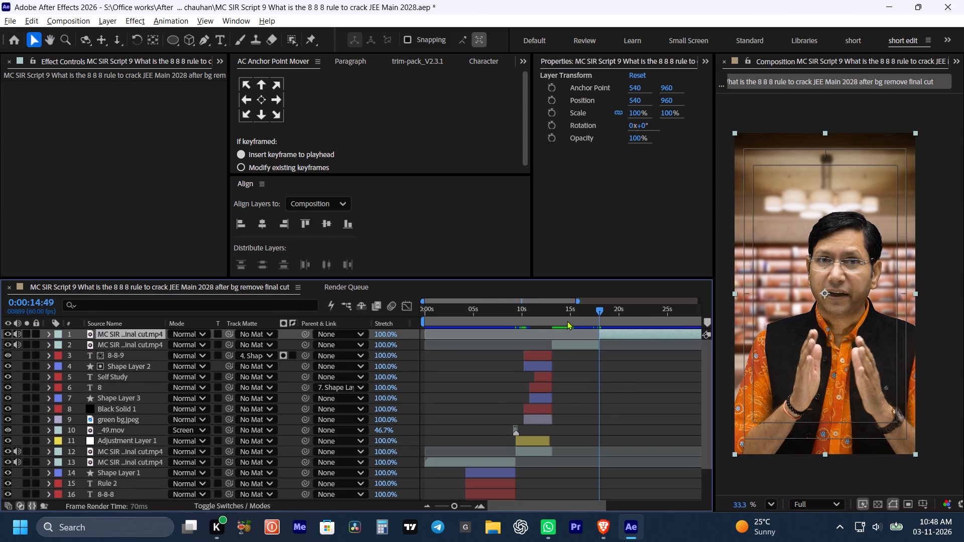
pyautogui.moveTo(567, 321); pyautogui.dragTo(558, 321)
pyautogui.scroll(-2, 574, 352)
pyautogui.press('space')
pyautogui.press('space')
pyautogui.press('space')
pyautogui.press('space')
pyautogui.press('space')
pyautogui.press('space')
pyautogui.press('space')
pyautogui.press('space')
pyautogui.press('space')
pyautogui.press('space')
pyautogui.press('space')
pyautogui.moveTo(568, 367); pyautogui.dragTo(592, 330)
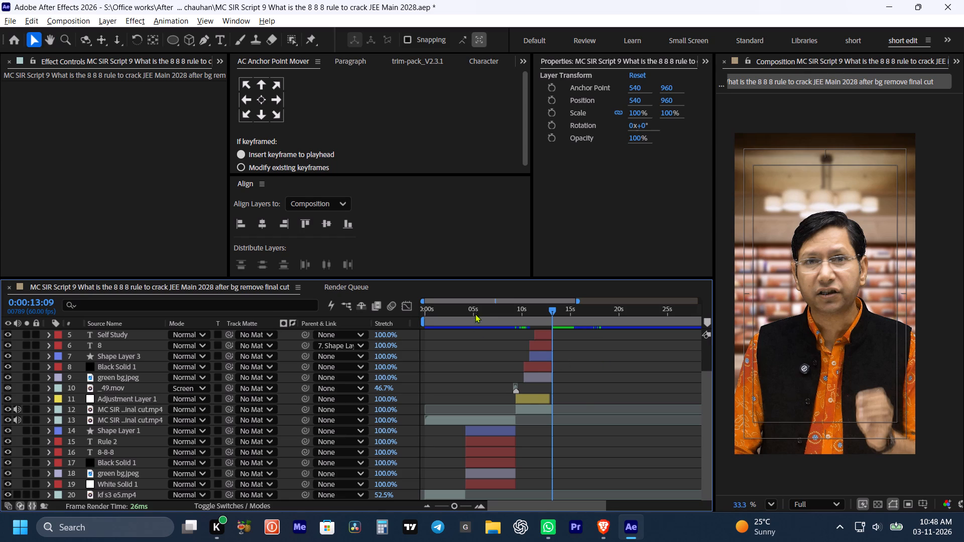
pyautogui.moveTo(474, 311); pyautogui.dragTo(418, 320)
pyautogui.click(441, 423)
pyautogui.press('u')
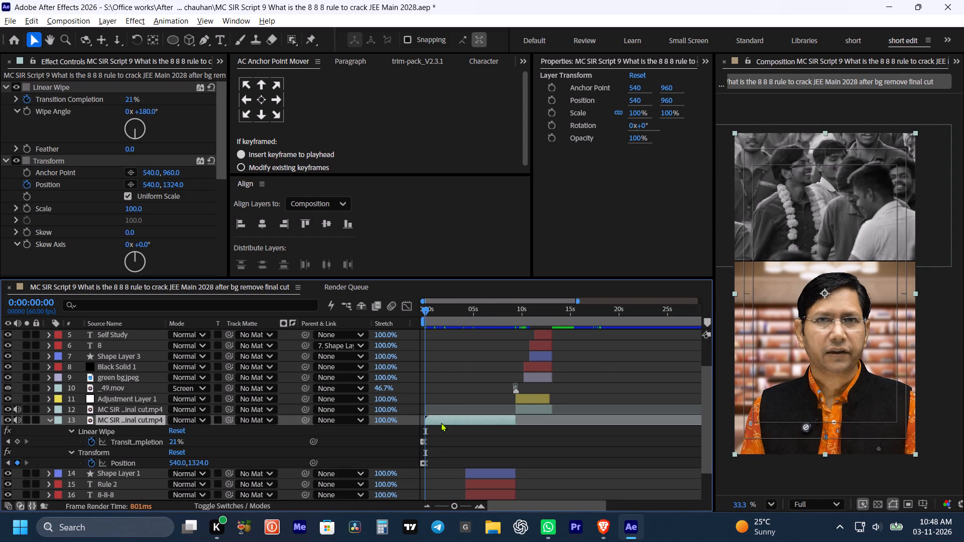
pyautogui.moveTo(440, 439); pyautogui.dragTo(385, 478)
pyautogui.hotkey('ctrl', 'c')
pyautogui.hotkey('ctrl', 'c')
# Paste the copied wipe and position keyframes at 0:00:13:09 onto the speaker clip on layer 2 and reveal them.
pyautogui.click(480, 447)
pyautogui.press('space')
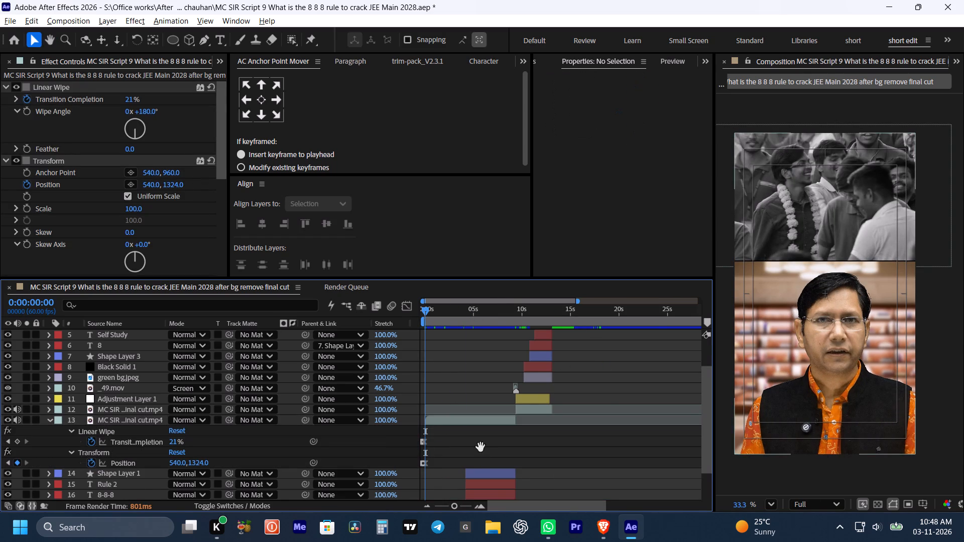
pyautogui.press('space')
pyautogui.scroll(3, 594, 375)
pyautogui.keyDown('shift'); pyautogui.click(558, 309); pyautogui.keyUp('shift')
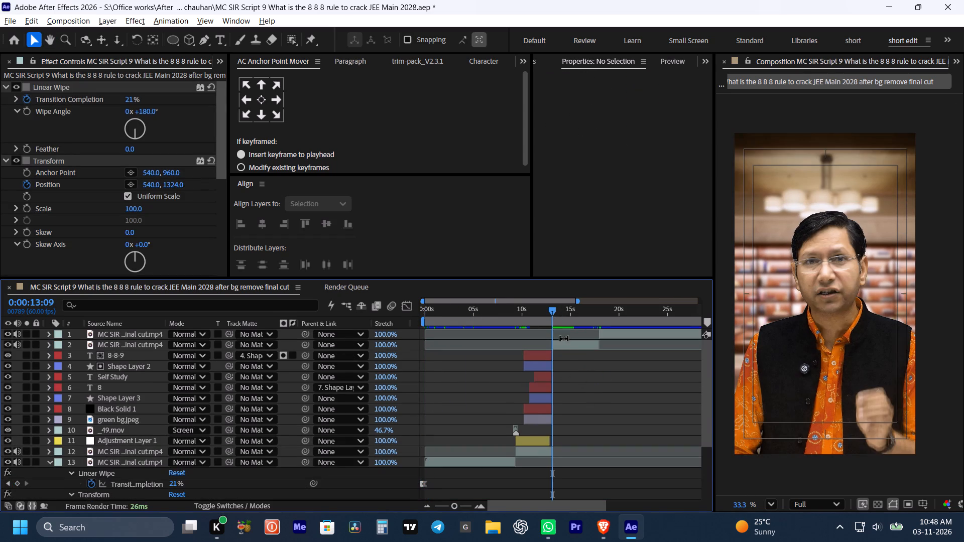
pyautogui.click(564, 342)
pyautogui.hotkey('ctrl', 'v')
pyautogui.press('u')
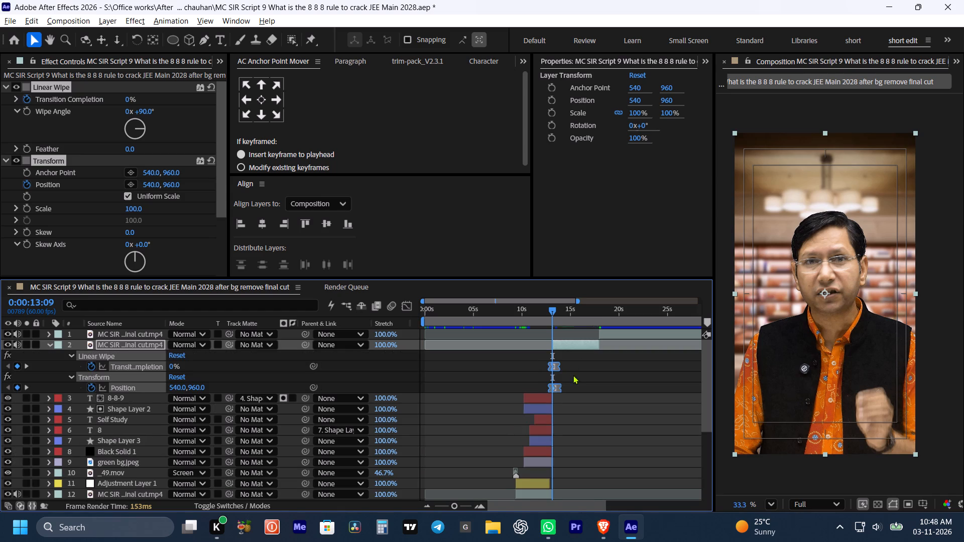
# Set the Linear Wipe's Wipe Angle on the layer 2 speaker clip to 180° and save the project.
pyautogui.keyDown('alt'); pyautogui.scroll(2, 560, 368); pyautogui.keyUp('alt')
pyautogui.press('space')
pyautogui.moveTo(578, 366); pyautogui.dragTo(589, 369)
pyautogui.keyDown('alt'); pyautogui.scroll(2, 547, 339); pyautogui.keyUp('alt')
pyautogui.press('space')
pyautogui.press('space')
pyautogui.press('space')
pyautogui.press('space')
pyautogui.press('space')
pyautogui.press('space')
pyautogui.press('space')
pyautogui.press('space')
pyautogui.moveTo(606, 377); pyautogui.dragTo(588, 377)
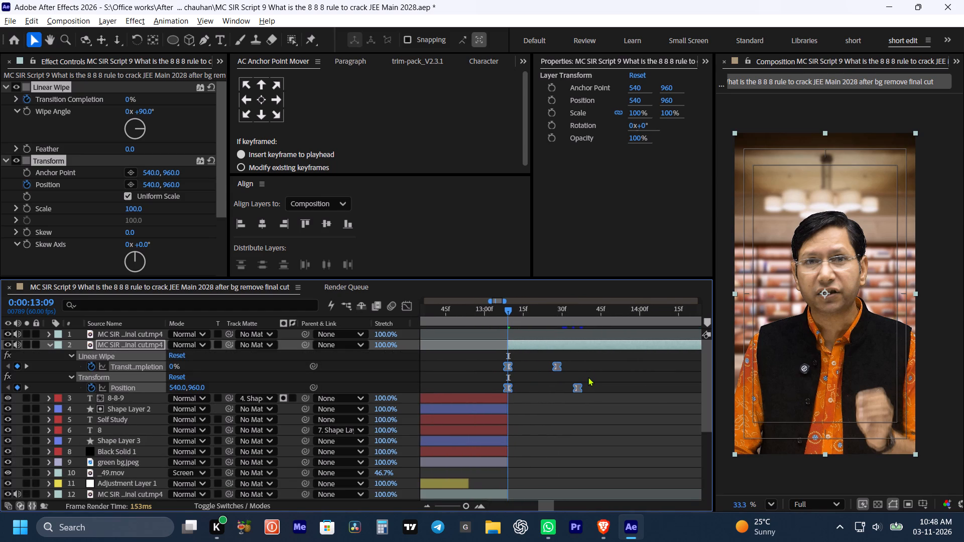
pyautogui.click(147, 110)
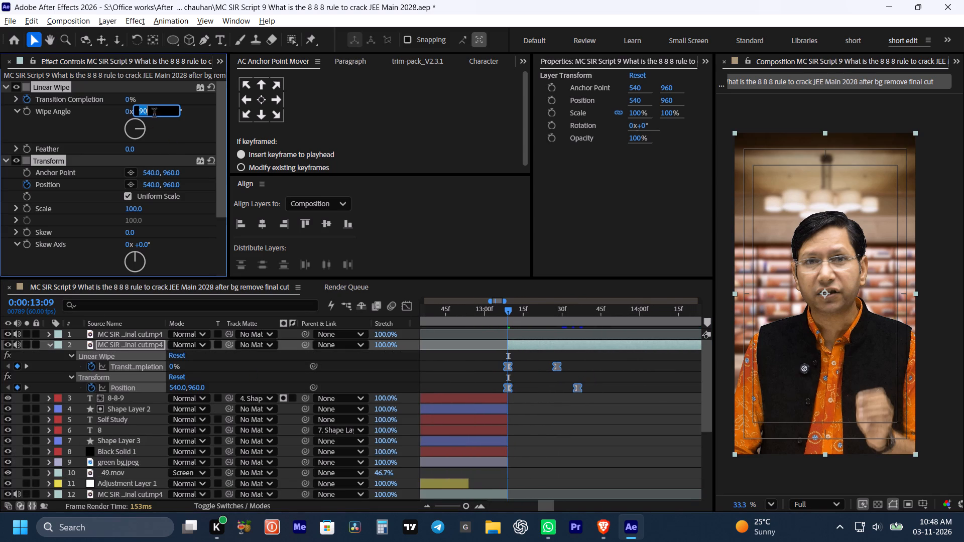
pyautogui.write('180')
pyautogui.click(170, 137)
pyautogui.hotkey('ctrl', 's')
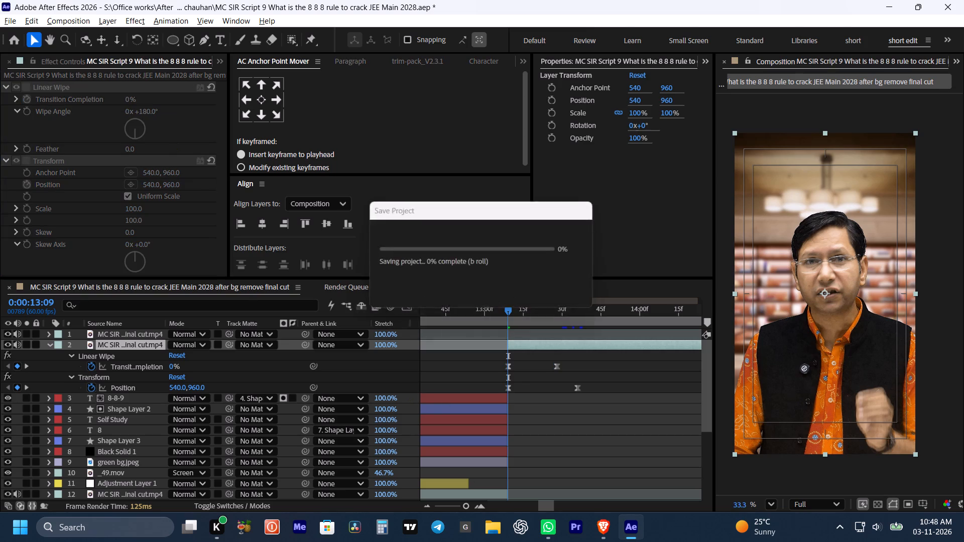
# Shift all wipe and position keyframes on the layer 2 speaker clip about 28 frames earlier, starting near 0:00:12:41.
pyautogui.click(629, 376)
pyautogui.moveTo(511, 309); pyautogui.dragTo(549, 316)
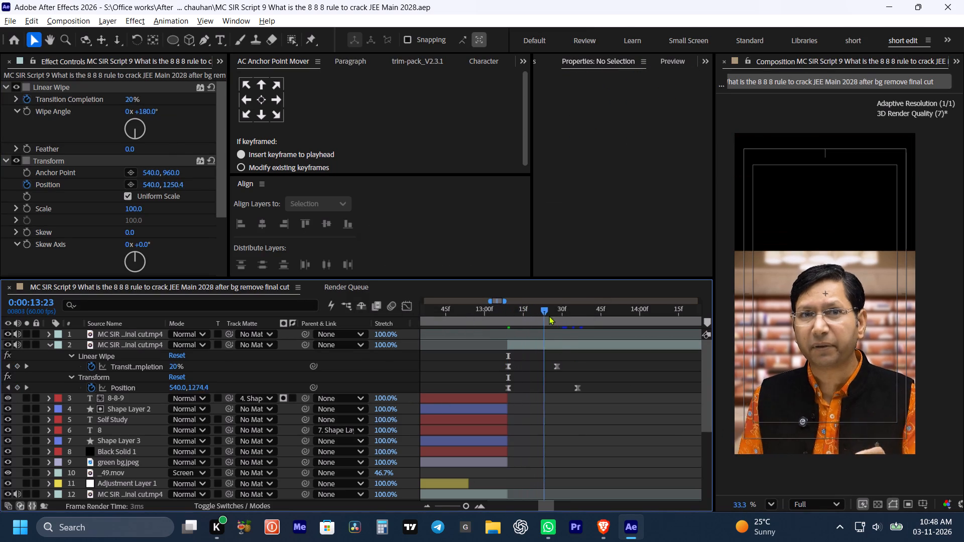
pyautogui.moveTo(549, 316); pyautogui.dragTo(564, 321)
pyautogui.moveTo(591, 353); pyautogui.dragTo(481, 409)
pyautogui.moveTo(508, 364); pyautogui.dragTo(485, 369)
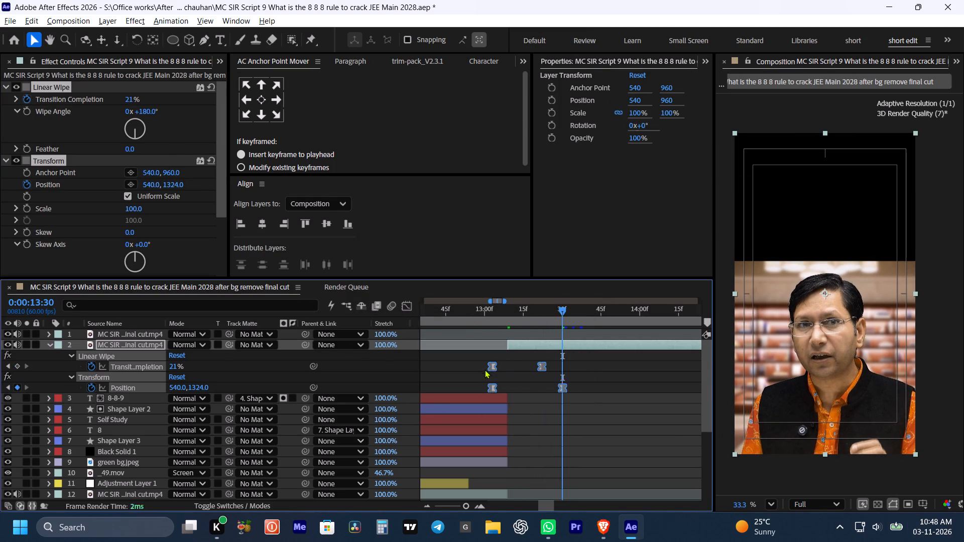
pyautogui.moveTo(485, 369); pyautogui.dragTo(436, 365)
pyautogui.click(523, 375)
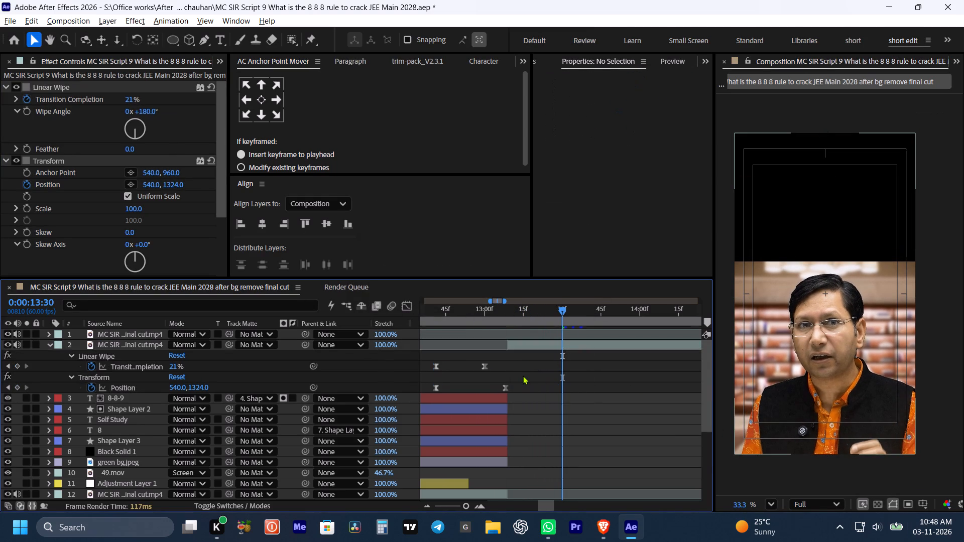
# Preview the cut from the graphics to the lowered speaker clip, starting at 0:00:13:03.
pyautogui.press('m')
pyautogui.click(492, 310)
pyautogui.press('space')
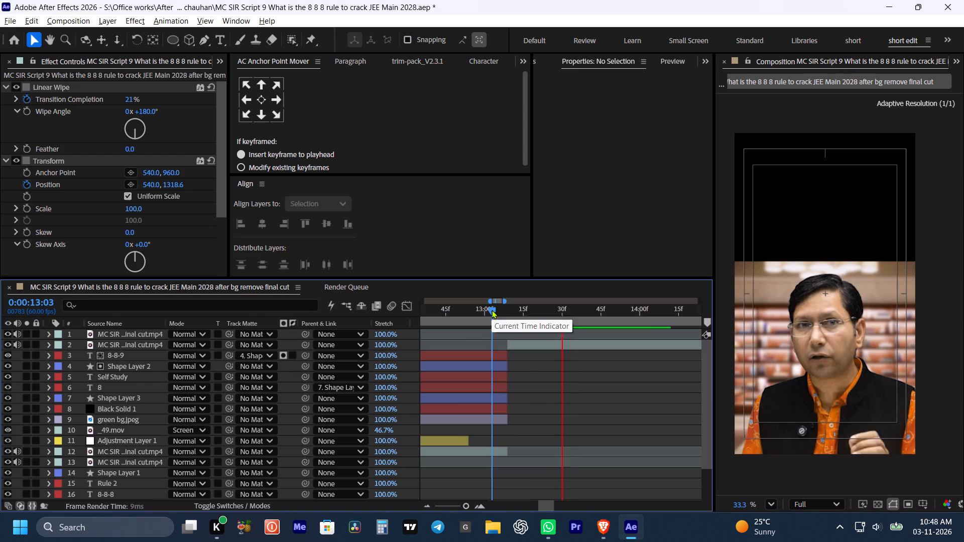
pyautogui.keyDown('alt'); pyautogui.scroll(-1, 492, 310); pyautogui.keyUp('alt')
pyautogui.press('space')
pyautogui.keyDown('alt'); pyautogui.scroll(-3, 514, 333); pyautogui.keyUp('alt')
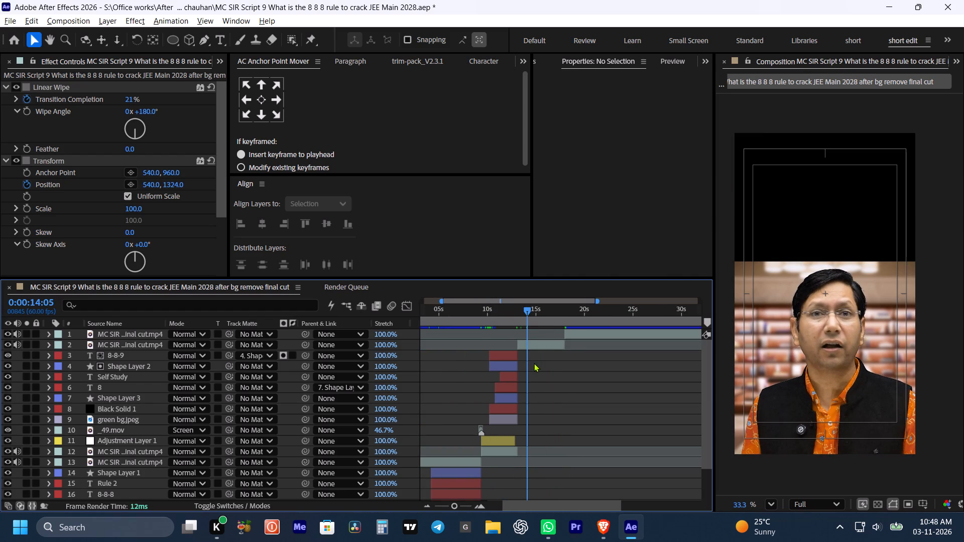
# Preview the circle graphics and Self Study label from 0:00:09:27 to 0:00:12:39.
pyautogui.press('space')
pyautogui.moveTo(563, 400); pyautogui.dragTo(578, 395)
pyautogui.press('m')
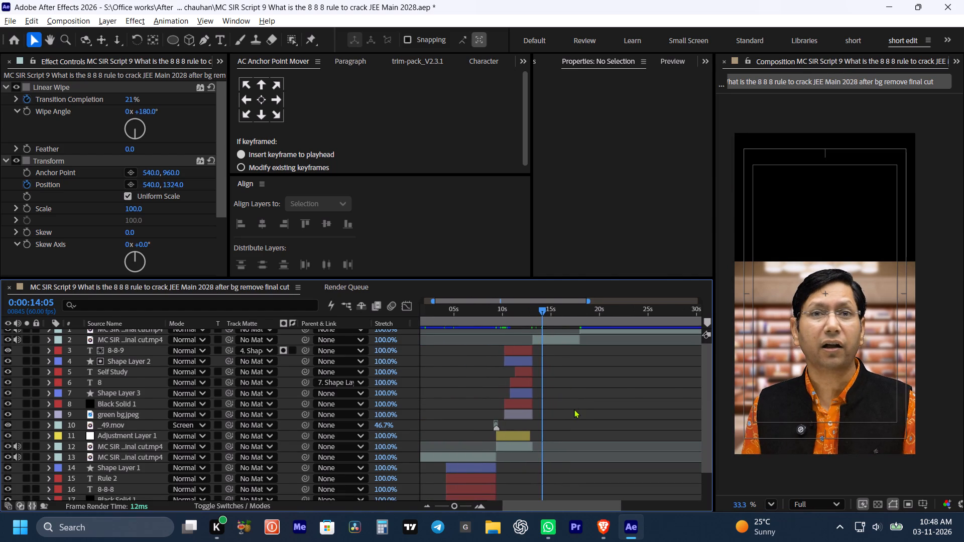
pyautogui.click(574, 409)
pyautogui.click(525, 319)
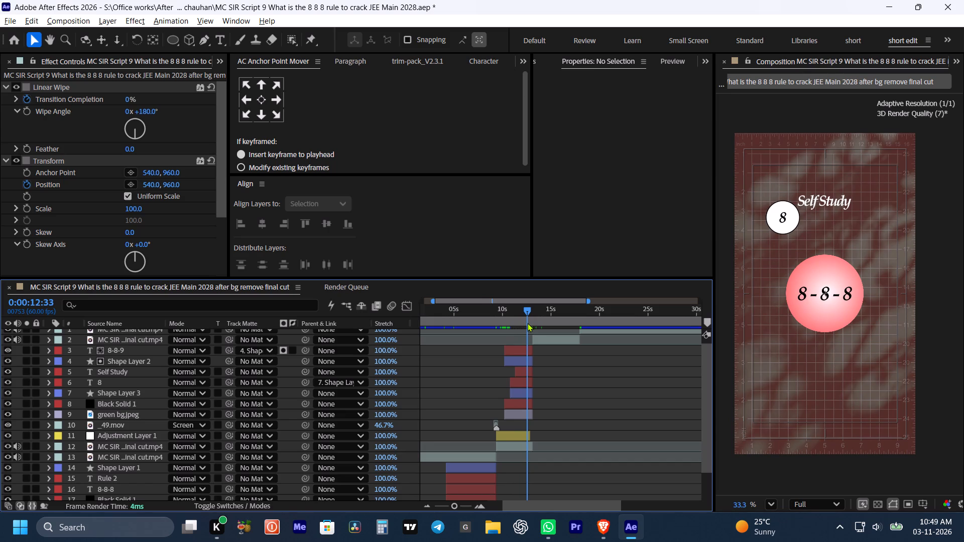
pyautogui.click(497, 312)
pyautogui.press('space')
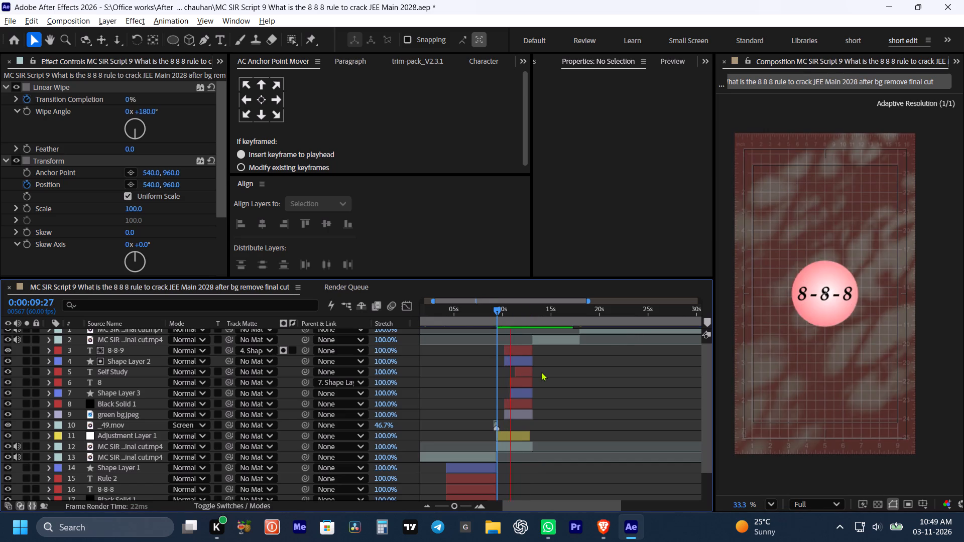
pyautogui.press('space')
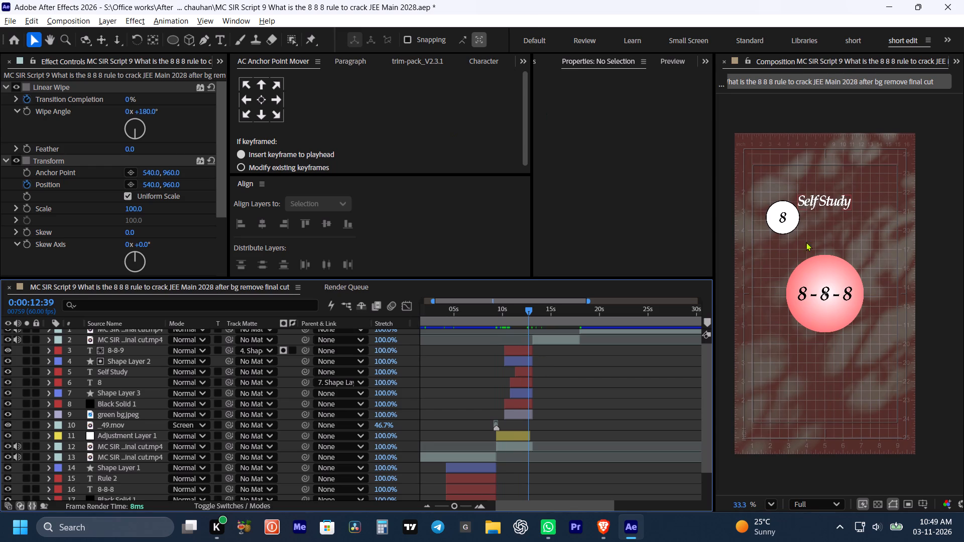
# Reposition the Self Study text to 566.6, 393.1, closer to the small numbered circle, and save the project.
pyautogui.click(515, 356)
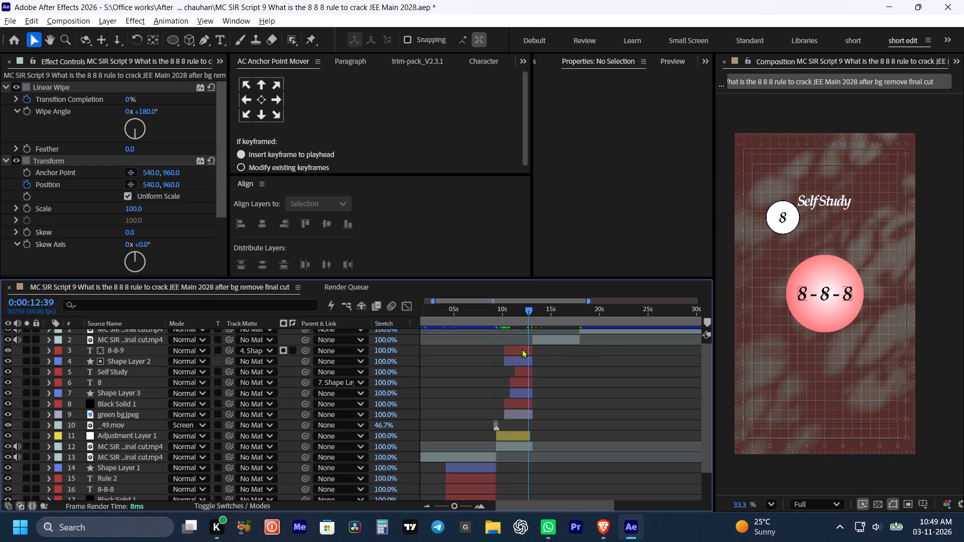
pyautogui.click(522, 348)
pyautogui.click(524, 370)
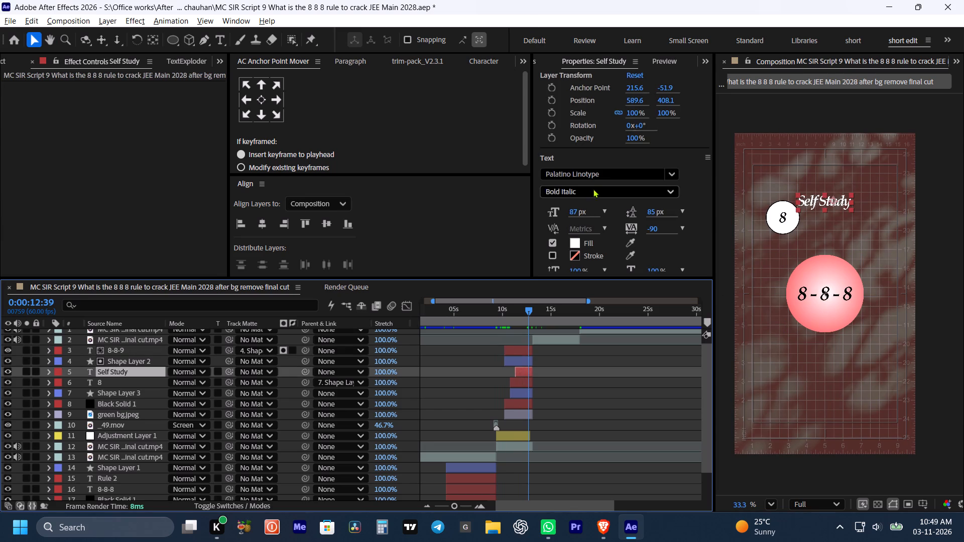
pyautogui.moveTo(664, 100); pyautogui.dragTo(674, 100)
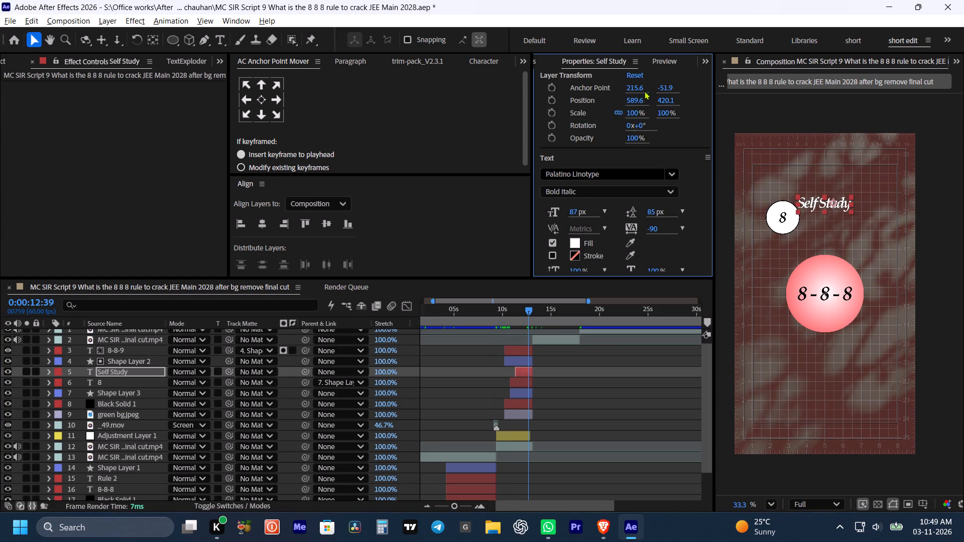
pyautogui.moveTo(638, 93); pyautogui.dragTo(629, 95)
pyautogui.moveTo(666, 103); pyautogui.dragTo(649, 103)
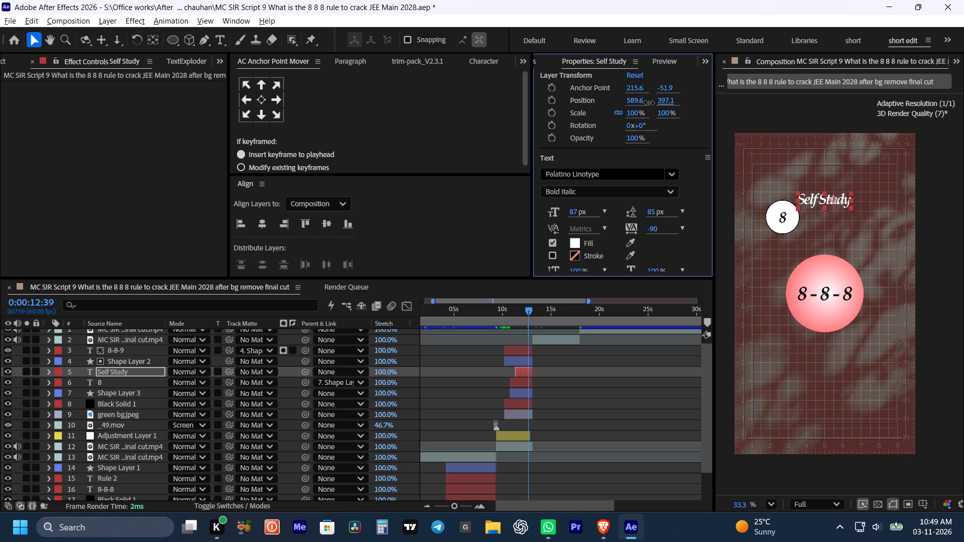
pyautogui.moveTo(649, 103); pyautogui.dragTo(647, 102)
pyautogui.moveTo(630, 101); pyautogui.dragTo(615, 102)
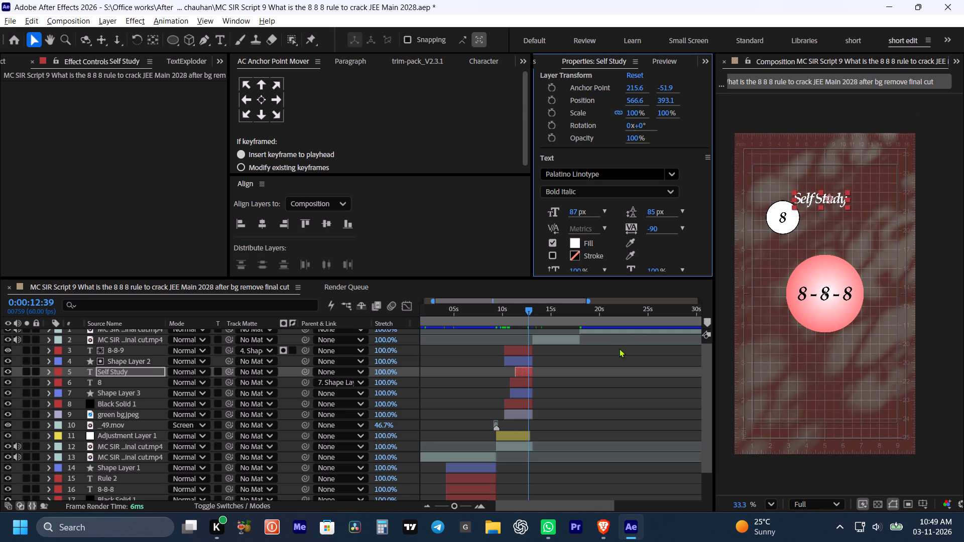
pyautogui.click(575, 409)
pyautogui.hotkey('ctrl', 's')
pyautogui.hotkey('ctrl', 's')
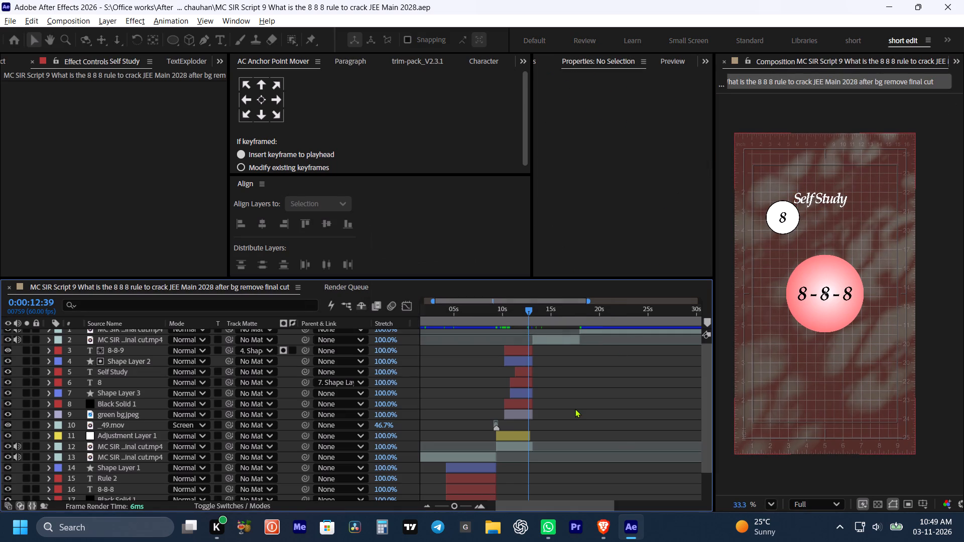
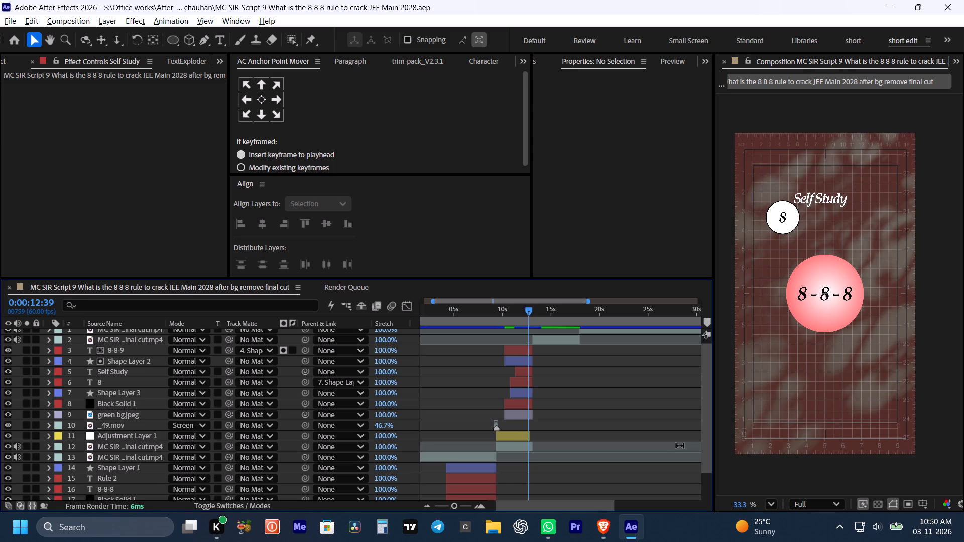
# Preview the cut from the circle graphics to the lowered speaker clip from 0:00:12:39, and save the project.
pyautogui.click(631, 373)
pyautogui.press('space')
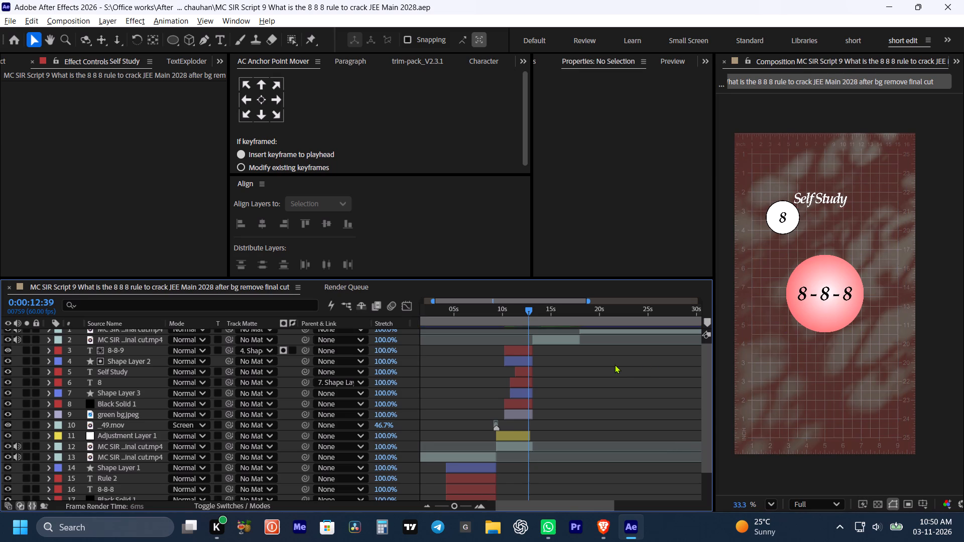
pyautogui.press('space')
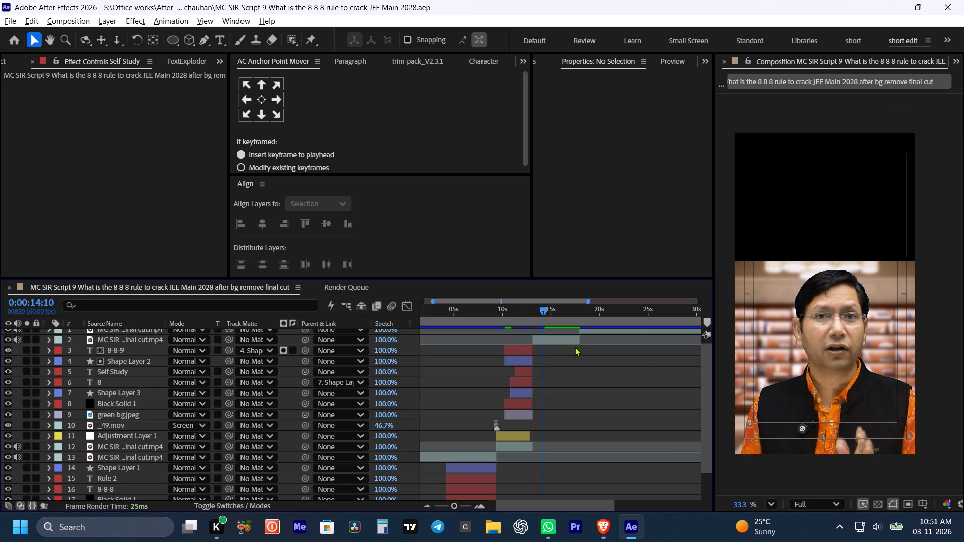
pyautogui.hotkey('ctrl', 's')
# Review the earlier Rule 8-8-8 split-screen section from 0:00:06:05 to 0:00:07:34, hiding and reshowing White Solid 1 to check its contribution.
pyautogui.press('space')
pyautogui.press('space')
pyautogui.press('space')
pyautogui.press('space')
pyautogui.press('space')
pyautogui.press('space')
pyautogui.press('space')
pyautogui.press('space')
pyautogui.press('space')
pyautogui.press('space')
pyautogui.press('space')
pyautogui.press('space')
pyautogui.press('space')
pyautogui.press('space')
pyautogui.press('space')
pyautogui.press('space')
pyautogui.press('space')
pyautogui.press('space')
pyautogui.press('space')
pyautogui.press('space')
pyautogui.moveTo(586, 384); pyautogui.dragTo(590, 391)
pyautogui.click(590, 391)
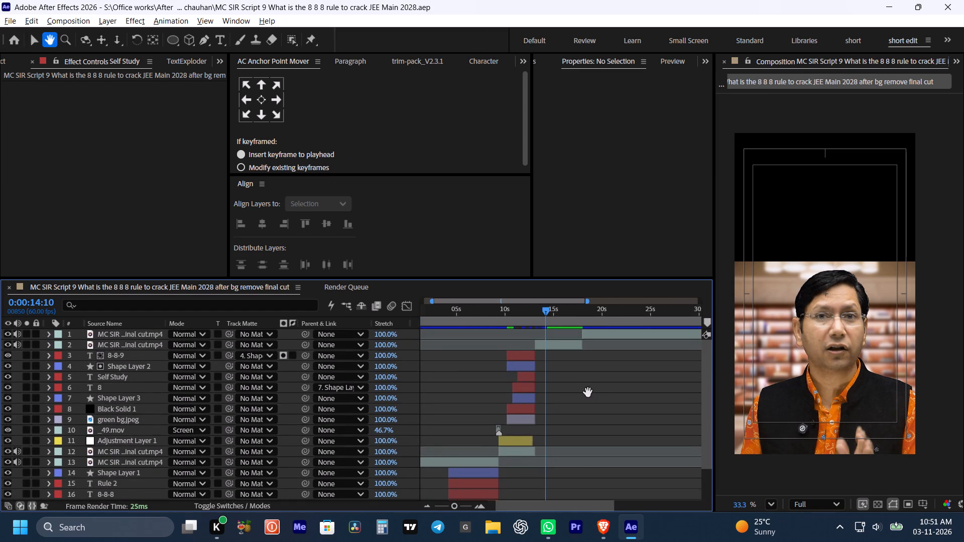
pyautogui.moveTo(587, 392); pyautogui.dragTo(632, 311)
pyautogui.moveTo(499, 310); pyautogui.dragTo(477, 313)
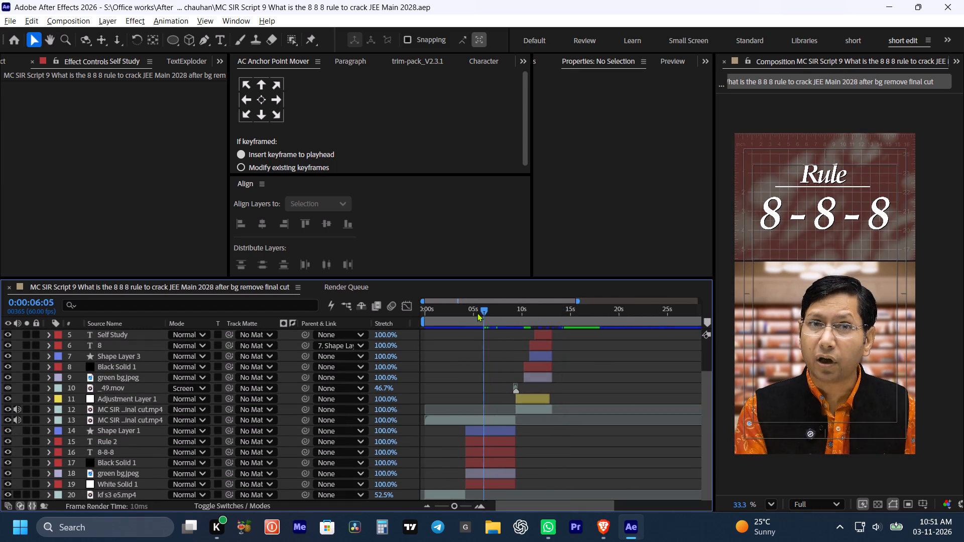
pyautogui.moveTo(477, 313); pyautogui.dragTo(499, 315)
pyautogui.scroll(-3, 499, 315)
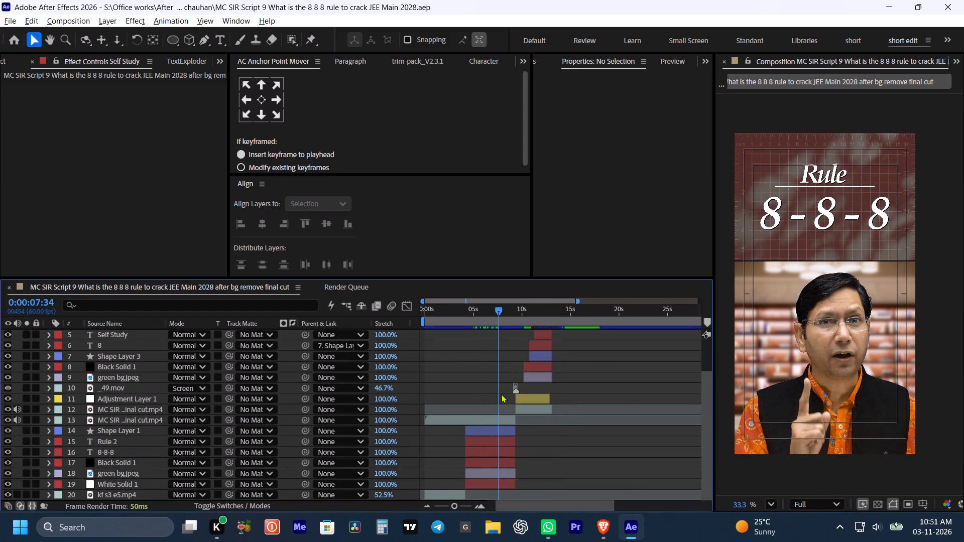
pyautogui.click(486, 443)
pyautogui.click(492, 429)
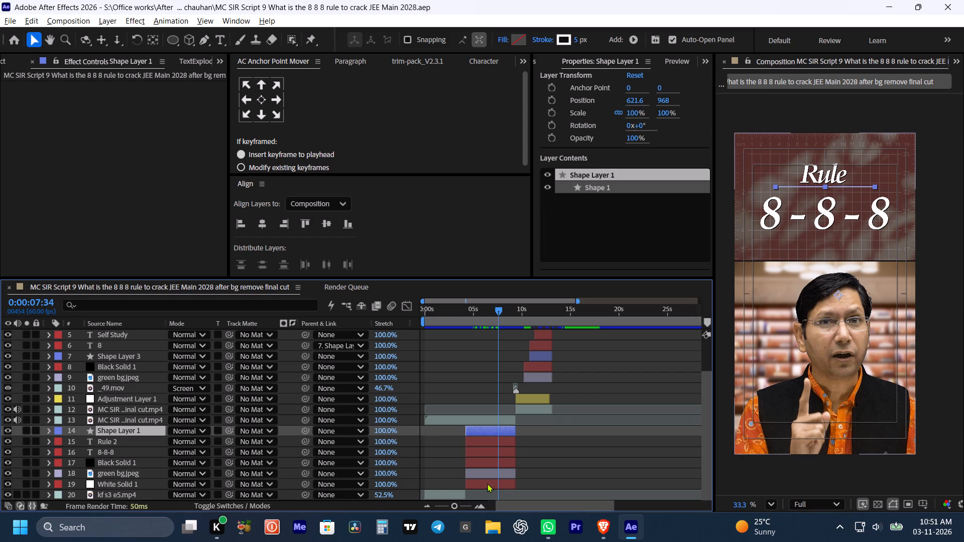
pyautogui.click(111, 483)
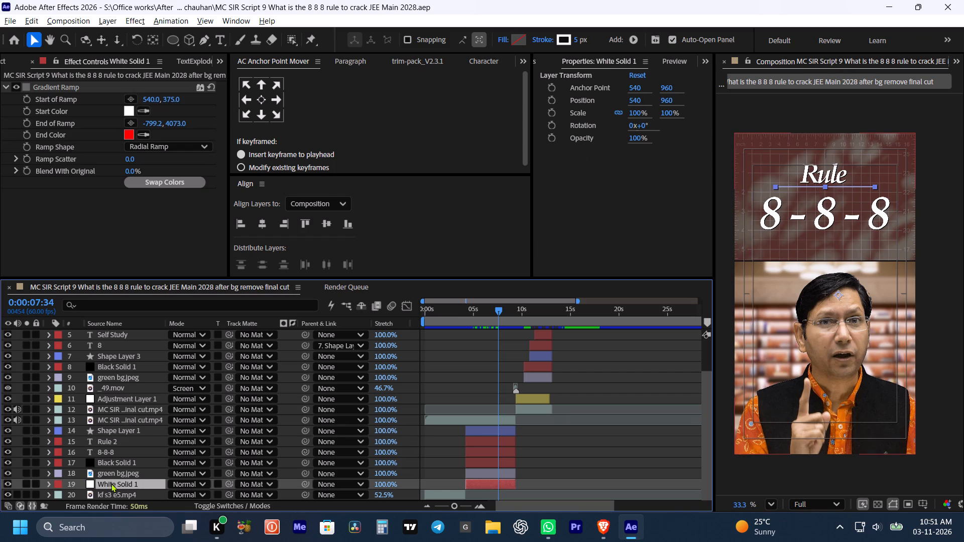
pyautogui.click(8, 482)
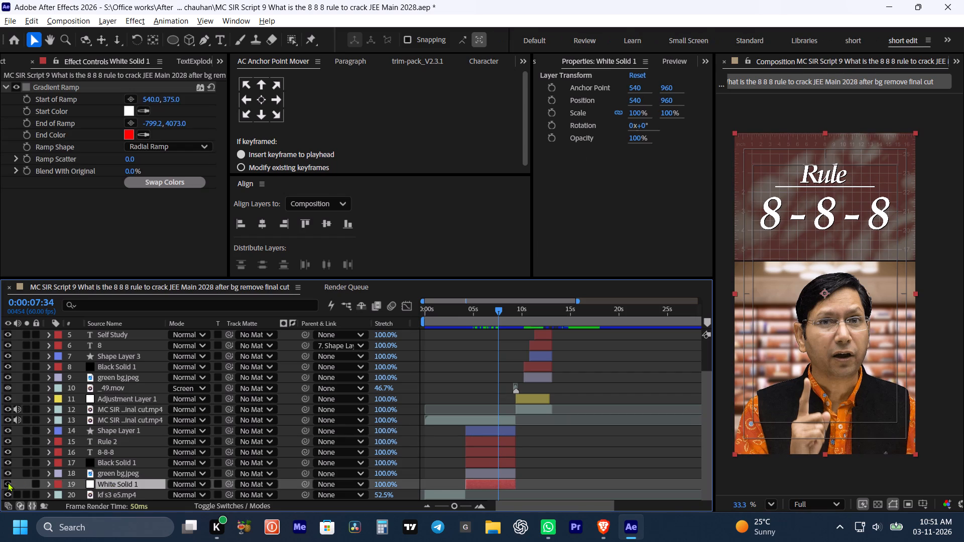
pyautogui.click(8, 482)
# Copy Shape Layer 1, Rule 2, 8-8-8 and their Black Solid 1, and paste them below the layer 2 speaker clip, starting at 0:00:13:09.
pyautogui.click(516, 475)
pyautogui.keyDown('shift'); pyautogui.click(505, 431); pyautogui.keyUp('shift')
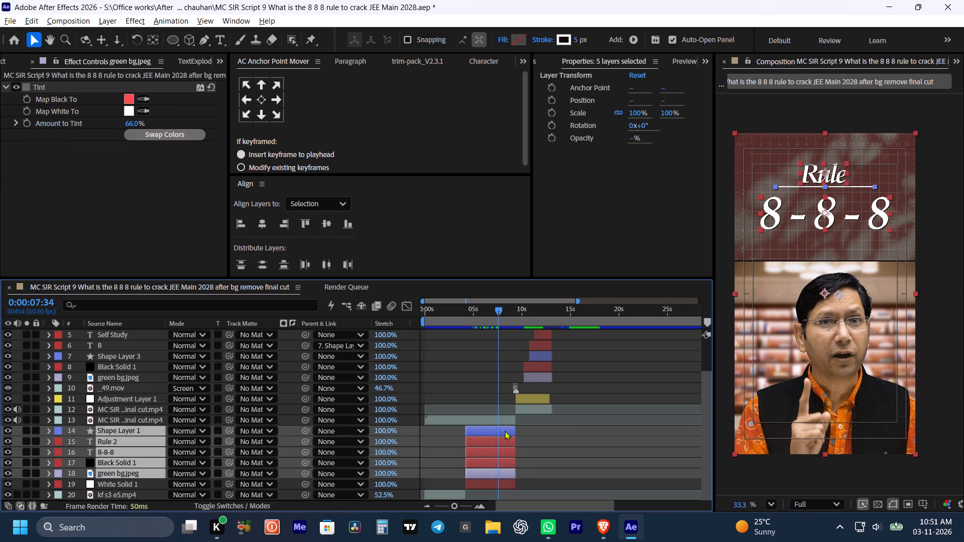
pyautogui.hotkey('ctrl', 'c')
pyautogui.click(558, 459)
pyautogui.click(508, 431)
pyautogui.keyDown('shift'); pyautogui.click(506, 467); pyautogui.keyUp('shift')
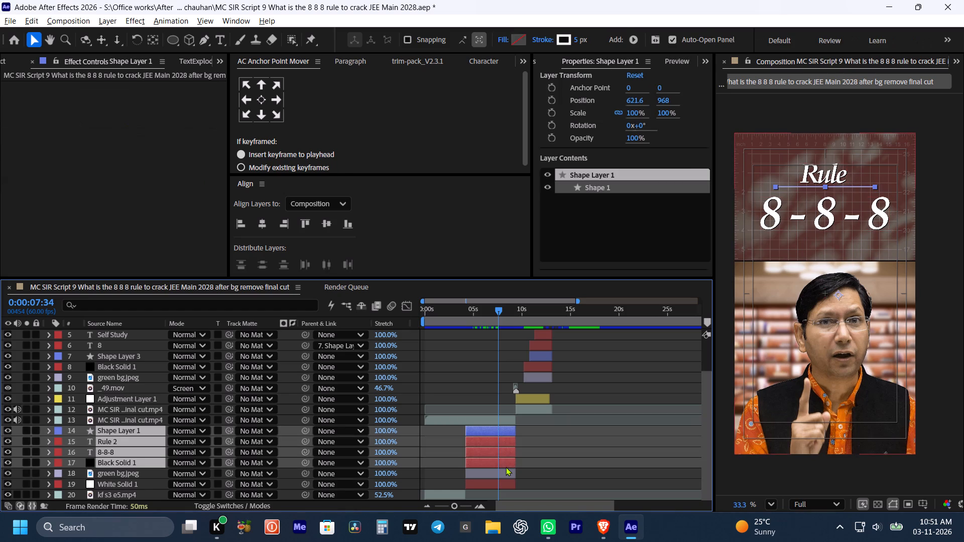
pyautogui.hotkey('ctrl', 'c')
pyautogui.scroll(5, 588, 398)
pyautogui.press('space')
pyautogui.moveTo(604, 393); pyautogui.dragTo(567, 439)
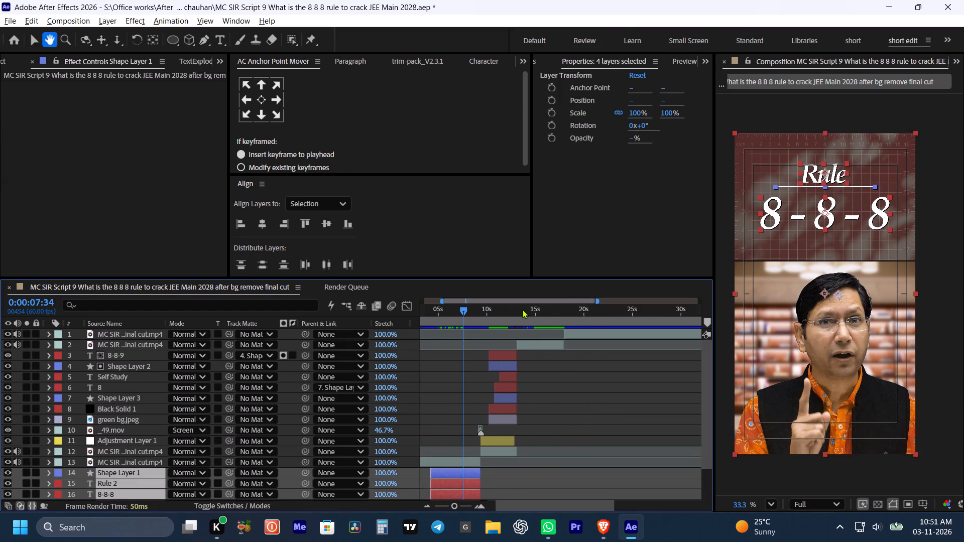
pyautogui.keyDown('shift'); pyautogui.click(522, 309); pyautogui.keyUp('shift')
pyautogui.scroll(2, 518, 347)
pyautogui.keyDown('alt'); pyautogui.scroll(1, 518, 349); pyautogui.keyUp('alt')
pyautogui.press('v')
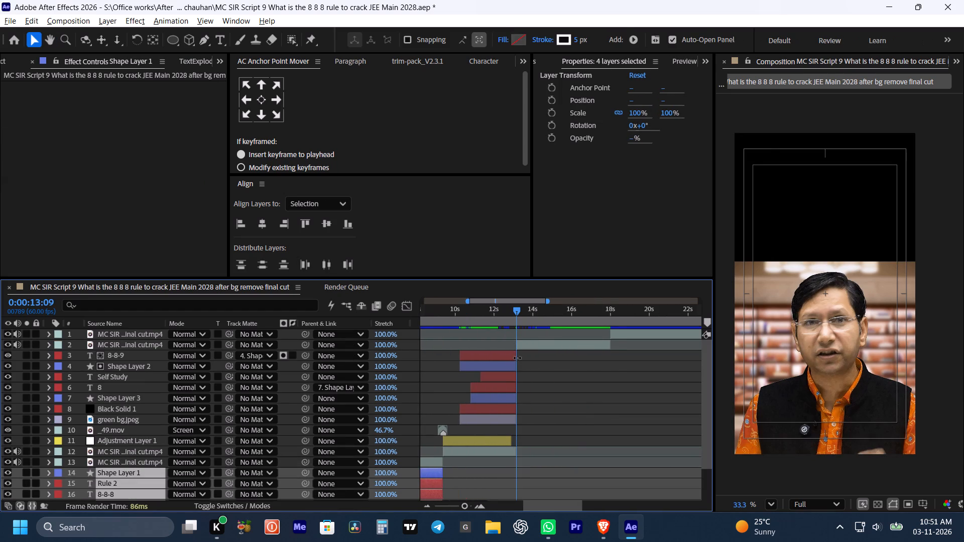
pyautogui.click(518, 353)
pyautogui.hotkey('ctrl', 'v')
pyautogui.press('[')
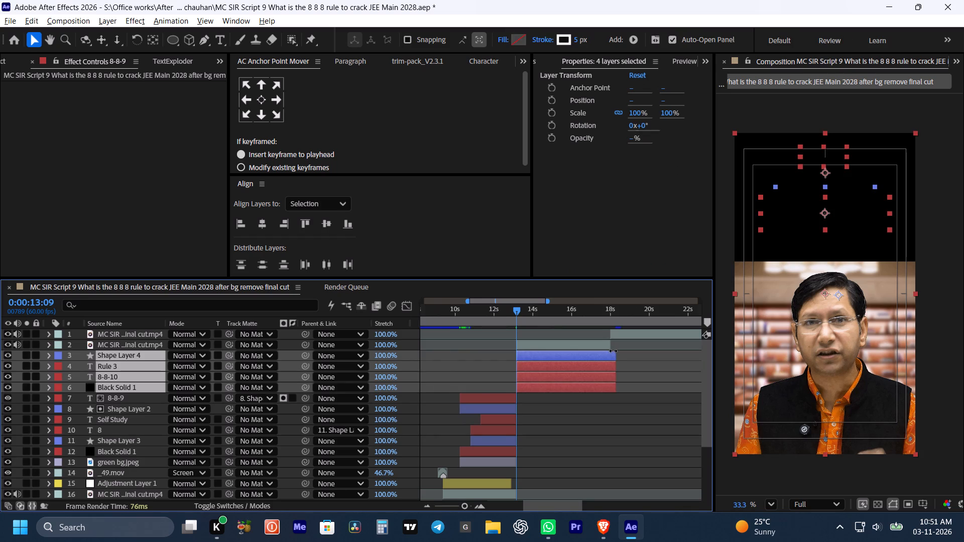
# Scrub through the pasted Rule 8-8-8 text animation up to 0:00:13:53.
pyautogui.keyDown('alt'); pyautogui.scroll(2, 504, 352); pyautogui.keyUp('alt')
pyautogui.keyDown('alt'); pyautogui.scroll(2, 584, 373); pyautogui.keyUp('alt')
pyautogui.keyDown('alt'); pyautogui.scroll(3, 468, 370); pyautogui.keyUp('alt')
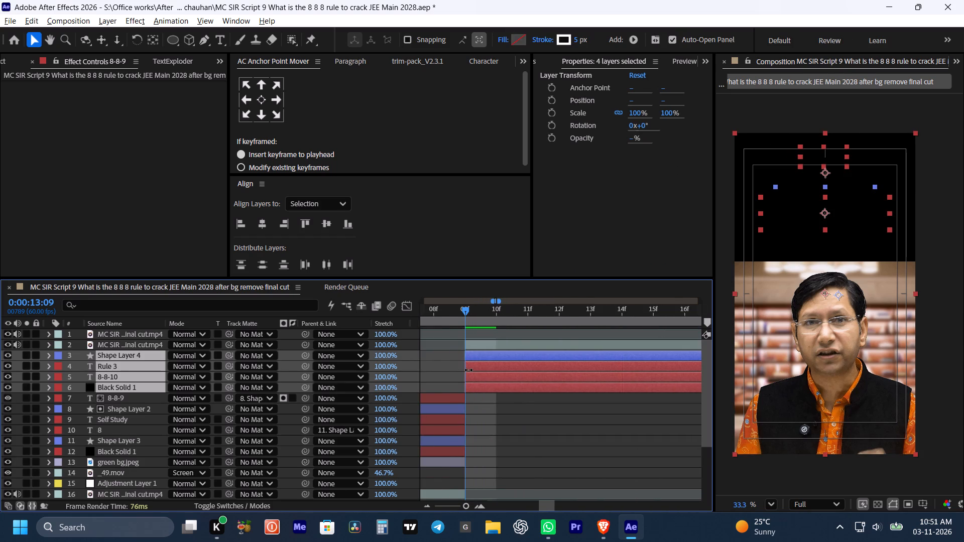
pyautogui.keyDown('alt'); pyautogui.scroll(3, 468, 370); pyautogui.keyUp('alt')
pyautogui.keyDown('alt'); pyautogui.scroll(-5, 468, 370); pyautogui.keyUp('alt')
pyautogui.moveTo(471, 314); pyautogui.dragTo(496, 318)
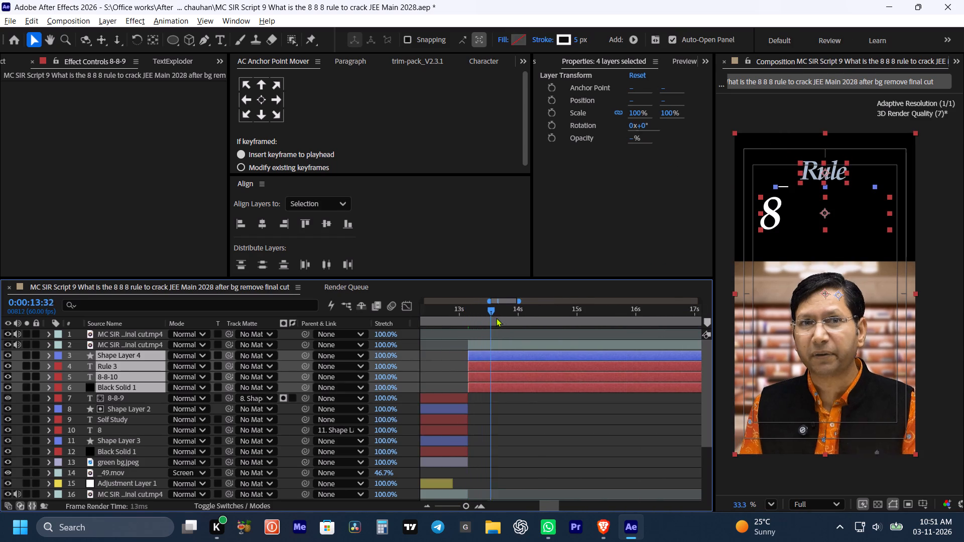
pyautogui.moveTo(496, 318); pyautogui.dragTo(513, 324)
# Copy the first Rule section's green bg.jpeg, paste it beneath the new Black Solid 1 aligned with the pasted layers' start, and save.
pyautogui.keyDown('alt'); pyautogui.scroll(-2, 512, 324); pyautogui.keyUp('alt')
pyautogui.press('space')
pyautogui.moveTo(552, 428); pyautogui.dragTo(606, 382)
pyautogui.keyDown('alt'); pyautogui.scroll(-2, 606, 382); pyautogui.keyUp('alt')
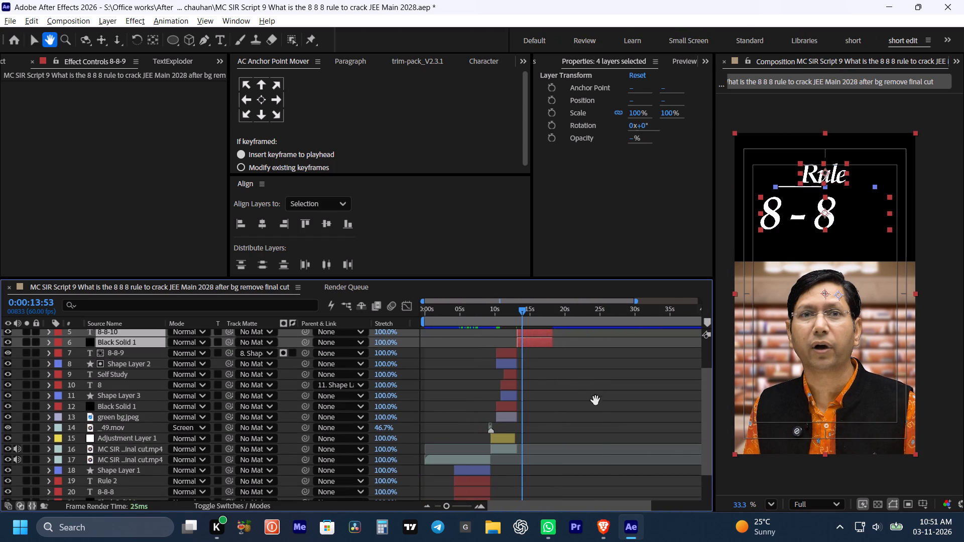
pyautogui.press('space')
pyautogui.press('space')
pyautogui.press('space')
pyautogui.press('space')
pyautogui.press('space')
pyautogui.press('space')
pyautogui.press('space')
pyautogui.press('space')
pyautogui.press('space')
pyautogui.press('space')
pyautogui.press('space')
pyautogui.press('space')
pyautogui.press('space')
pyautogui.moveTo(575, 386); pyautogui.dragTo(598, 302)
pyautogui.press('v')
pyautogui.click(475, 475)
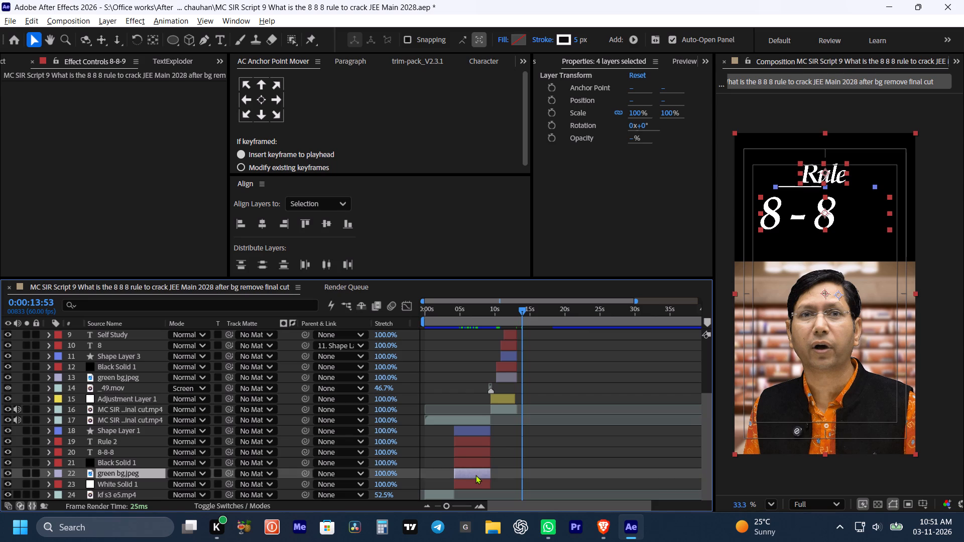
pyautogui.hotkey('ctrl', 'c')
pyautogui.scroll(4, 544, 421)
pyautogui.keyDown('alt'); pyautogui.scroll(2, 523, 393); pyautogui.keyUp('alt')
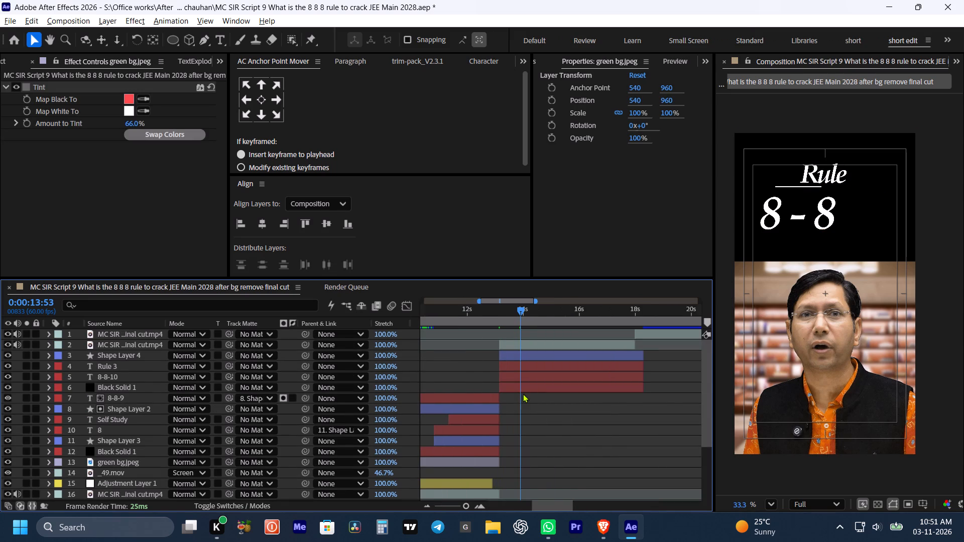
pyautogui.click(498, 397)
pyautogui.hotkey('ctrl', 'v')
pyautogui.press('[')
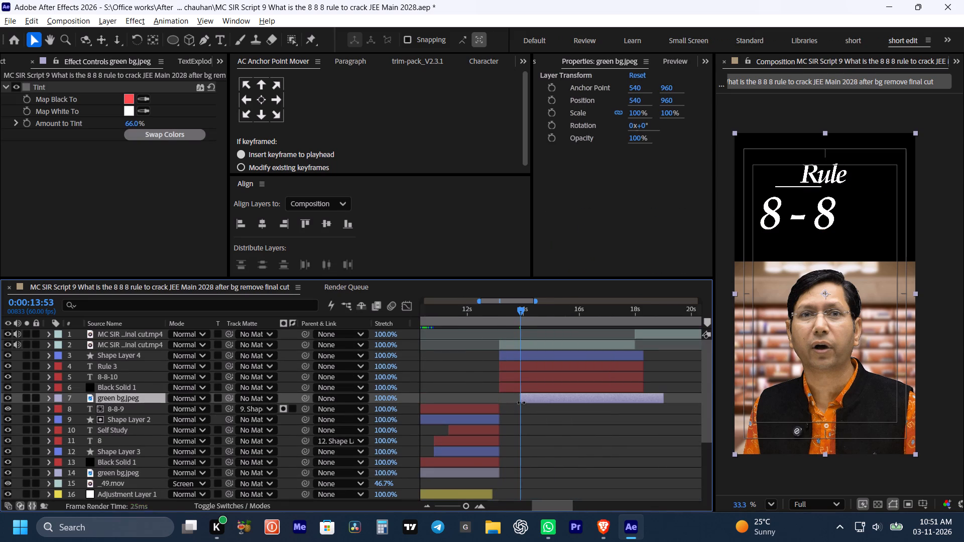
pyautogui.moveTo(537, 397); pyautogui.dragTo(521, 401)
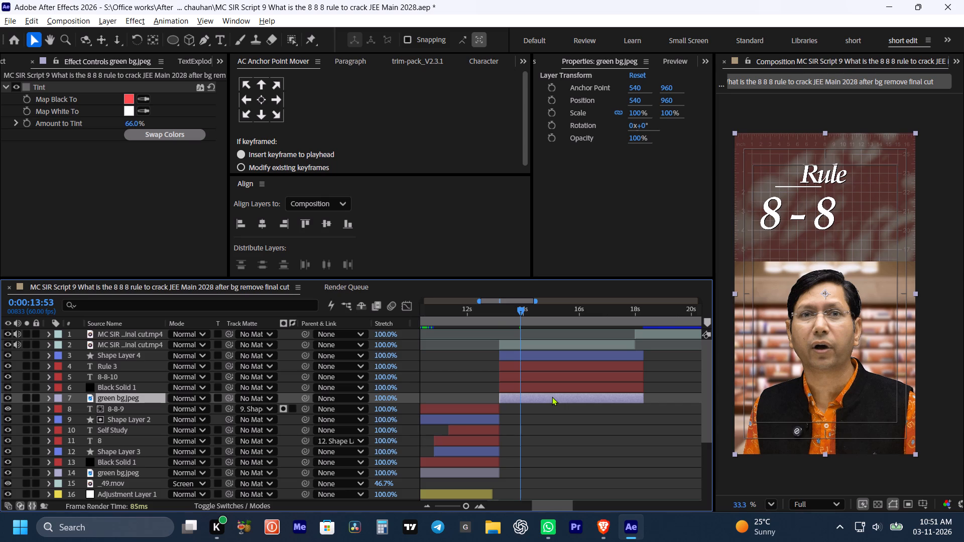
pyautogui.click(579, 487)
pyautogui.hotkey('ctrl', 's')
# Preview the transition into the new split-screen Rule section from 0:00:12:34, and save the project.
pyautogui.click(484, 310)
pyautogui.press('space')
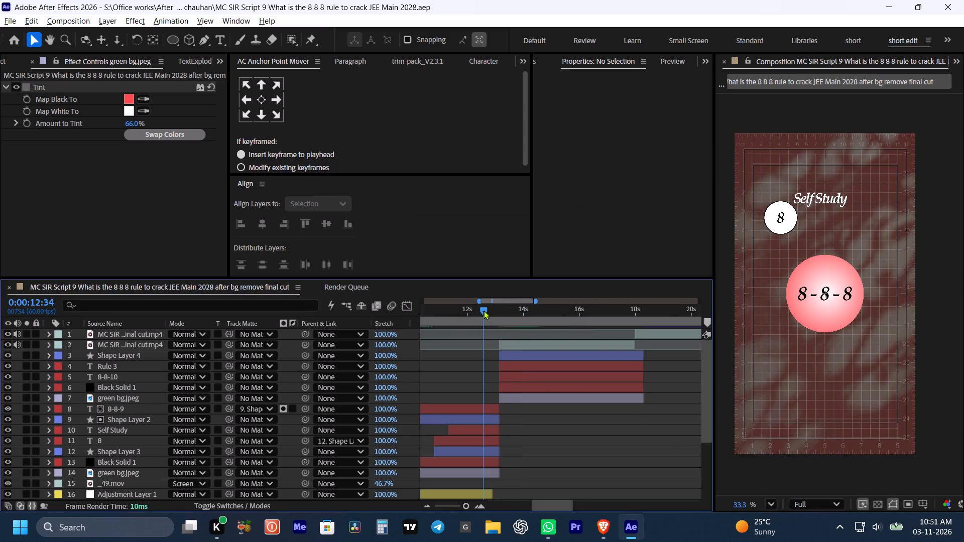
pyautogui.press('space')
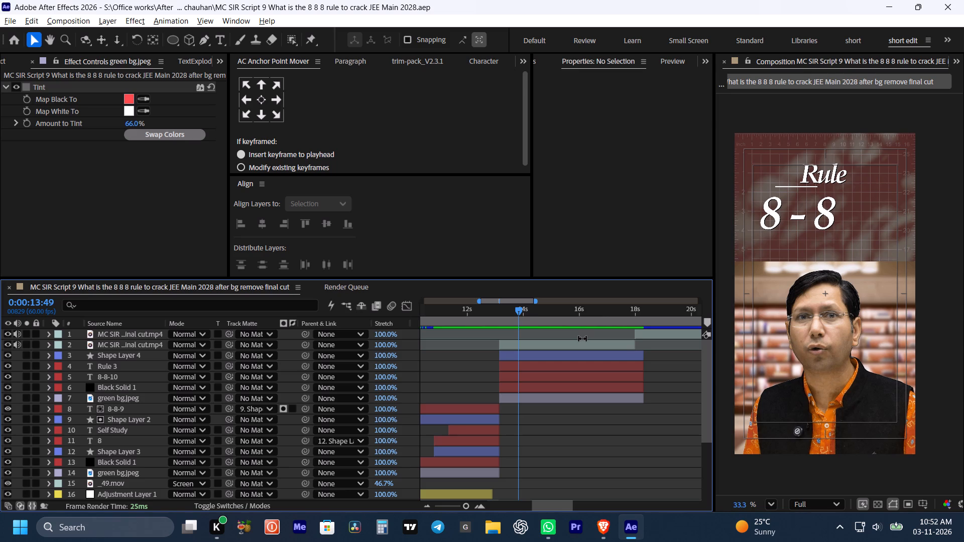
pyautogui.hotkey('ctrl', 's')
# Replay the transition from the Self Study circle graphics into the split-screen Rule section, starting from 0:00:12:29 and from 0:00:11:47.
pyautogui.click(480, 314)
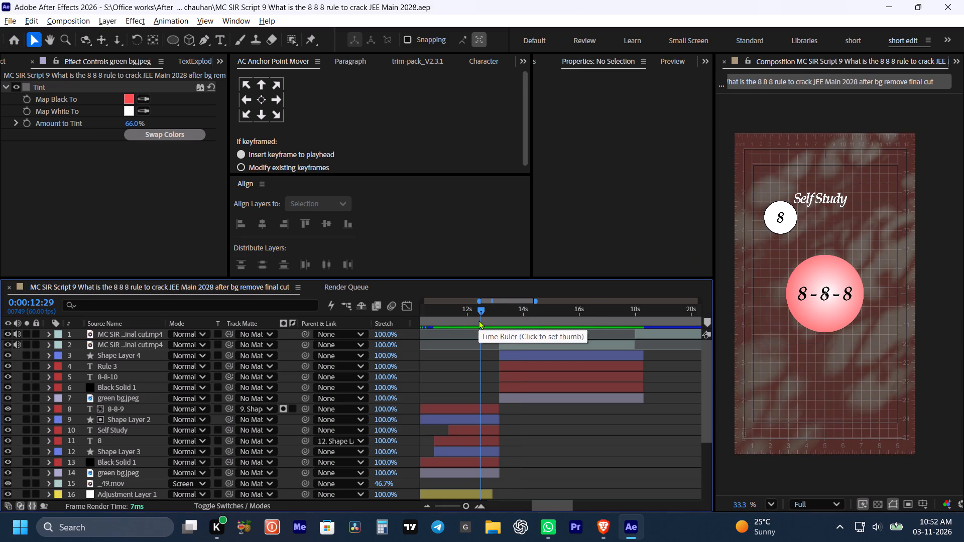
pyautogui.press('space')
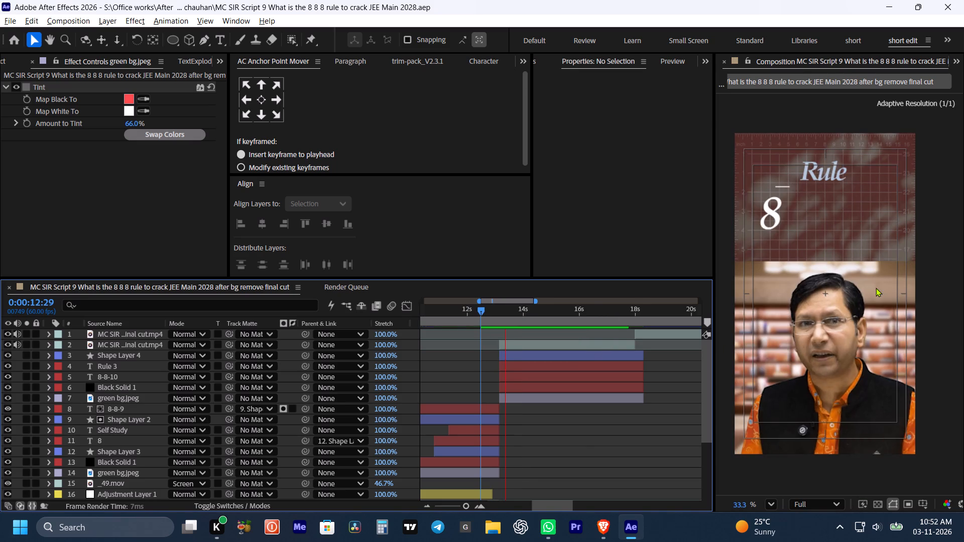
pyautogui.press('space')
pyautogui.press('space')
pyautogui.press('space')
pyautogui.click(561, 450)
pyautogui.press('v')
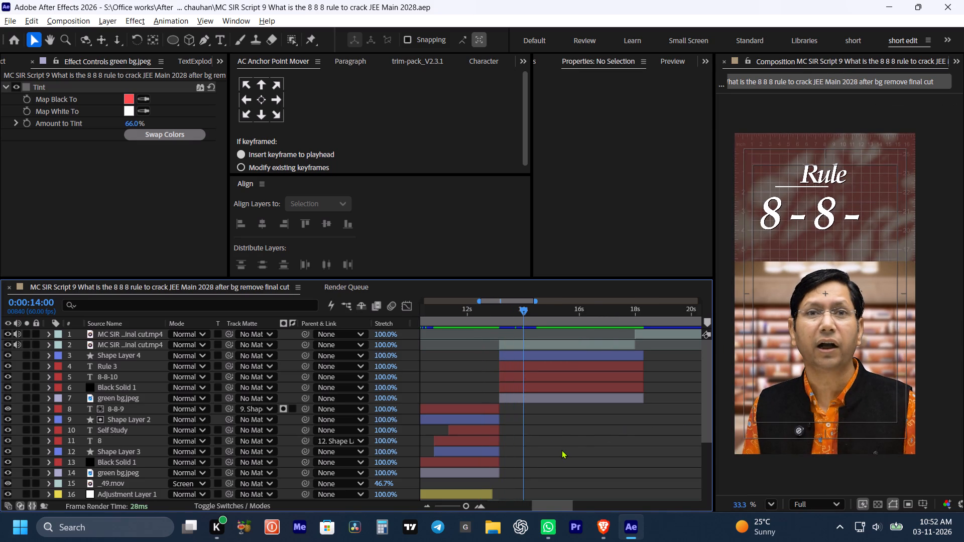
pyautogui.click(490, 310)
pyautogui.press('space')
pyautogui.press('space')
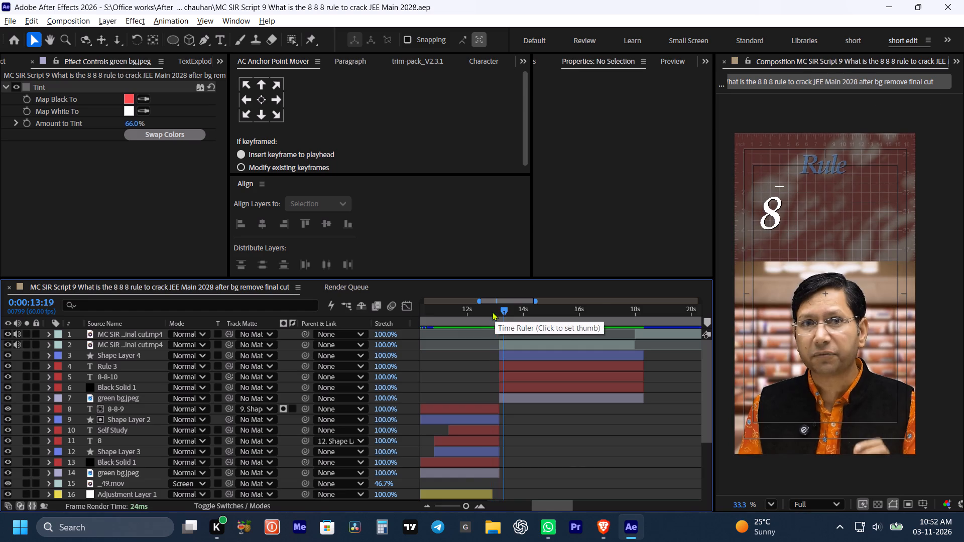
pyautogui.moveTo(477, 314); pyautogui.dragTo(461, 317)
pyautogui.press('space')
pyautogui.keyDown('alt'); pyautogui.scroll(-1, 485, 339); pyautogui.keyUp('alt')
pyautogui.press('space')
pyautogui.moveTo(522, 427); pyautogui.dragTo(533, 426)
pyautogui.press('v')
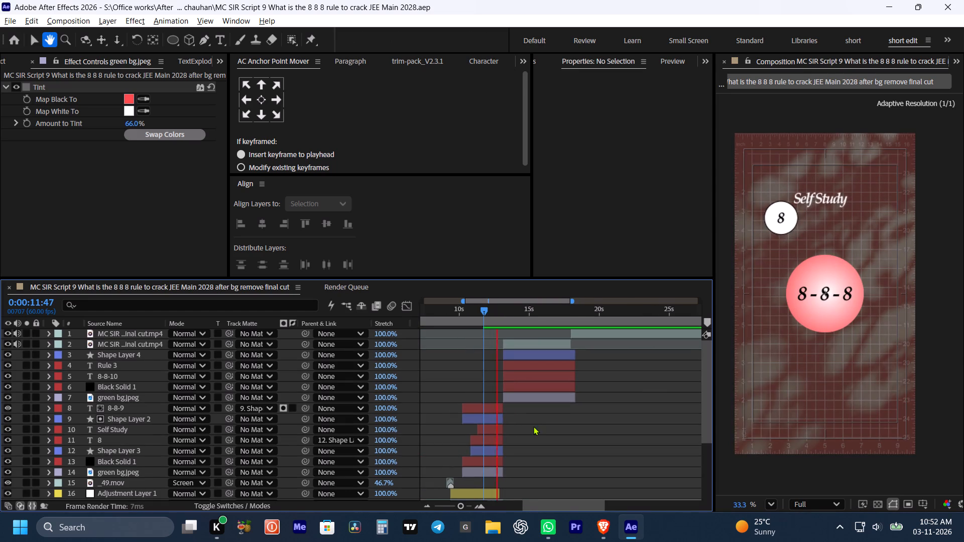
pyautogui.press('space')
pyautogui.press('space')
pyautogui.press('space')
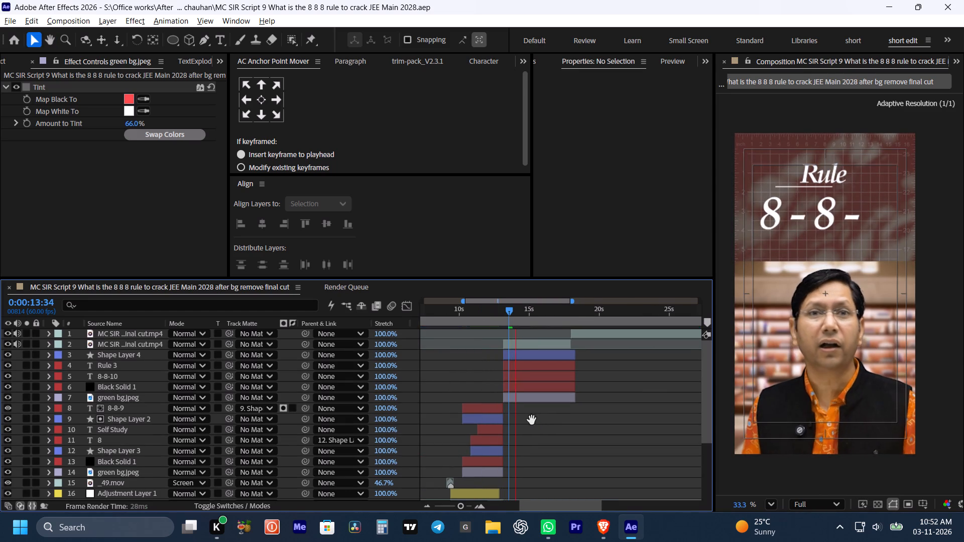
pyautogui.click(532, 420)
pyautogui.press('v')
# Replace the text of the pasted Rule 3 layer above the lowered speaker clip with "Self Study".
pyautogui.keyDown('alt'); pyautogui.scroll(2, 532, 420); pyautogui.keyUp('alt')
pyautogui.press('space')
pyautogui.moveTo(532, 421); pyautogui.dragTo(575, 428)
pyautogui.keyDown('alt'); pyautogui.scroll(-1, 575, 428); pyautogui.keyUp('alt')
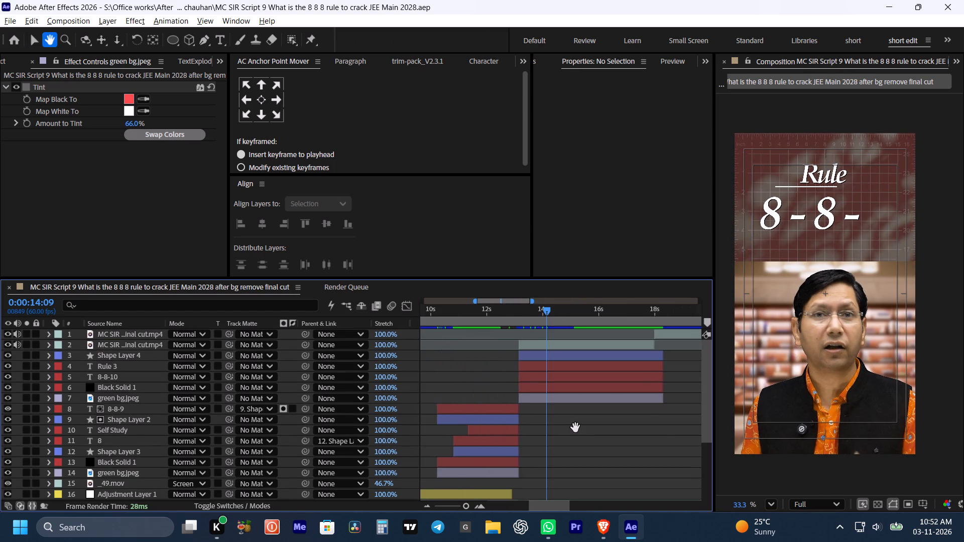
pyautogui.press('space')
pyautogui.moveTo(591, 433); pyautogui.dragTo(569, 433)
pyautogui.press('v')
pyautogui.press('space')
pyautogui.moveTo(576, 433); pyautogui.dragTo(567, 431)
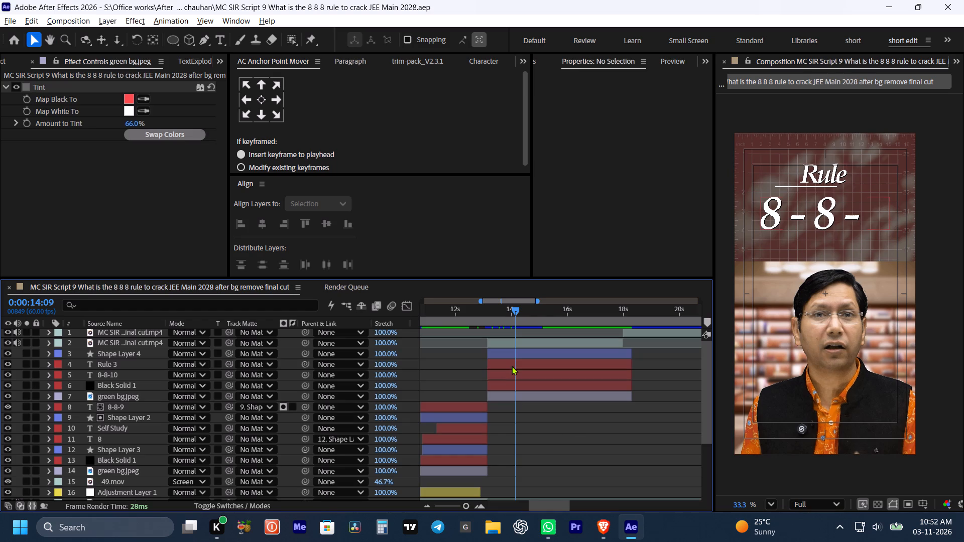
pyautogui.click(512, 366)
pyautogui.doubleClick(512, 366)
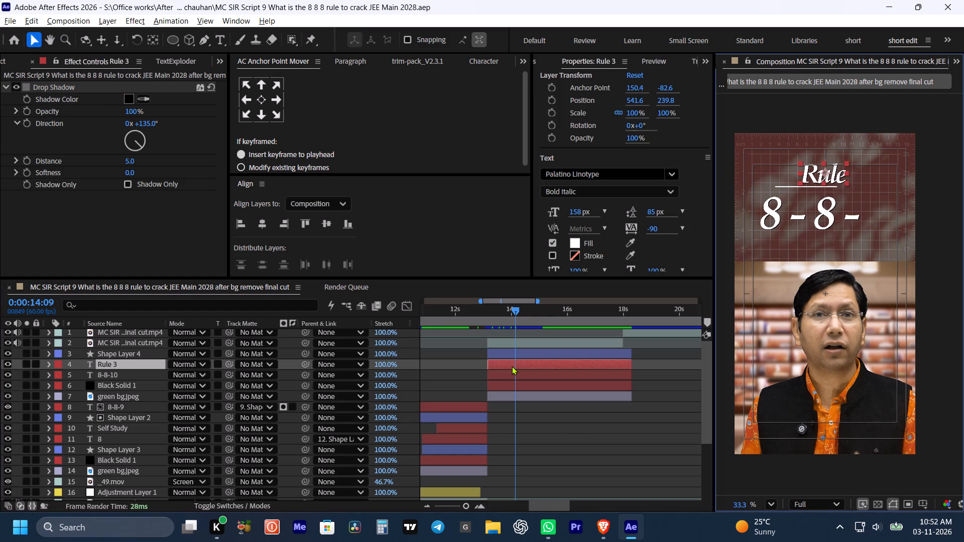
pyautogui.write('Selgf')
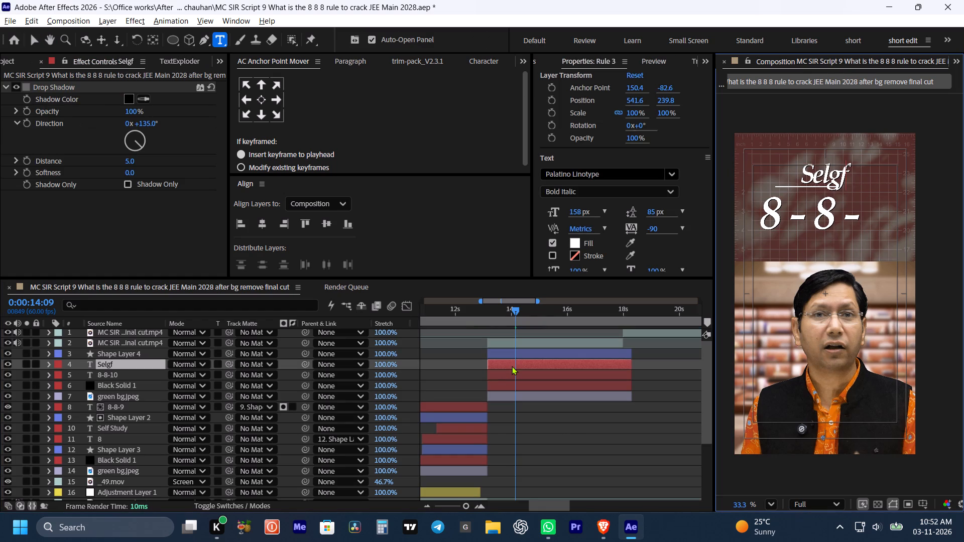
pyautogui.press('BackSpace')
pyautogui.press('BackSpace')
pyautogui.write('f Study')
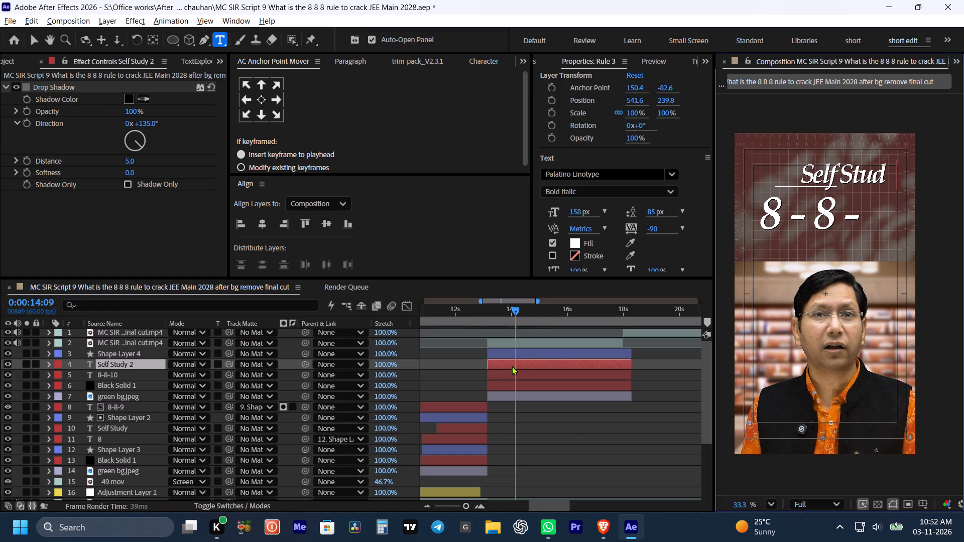
# Centre the Self Study 2 text horizontally in the composition with its anchor point at its middle, and play it back.
pyautogui.click(264, 220)
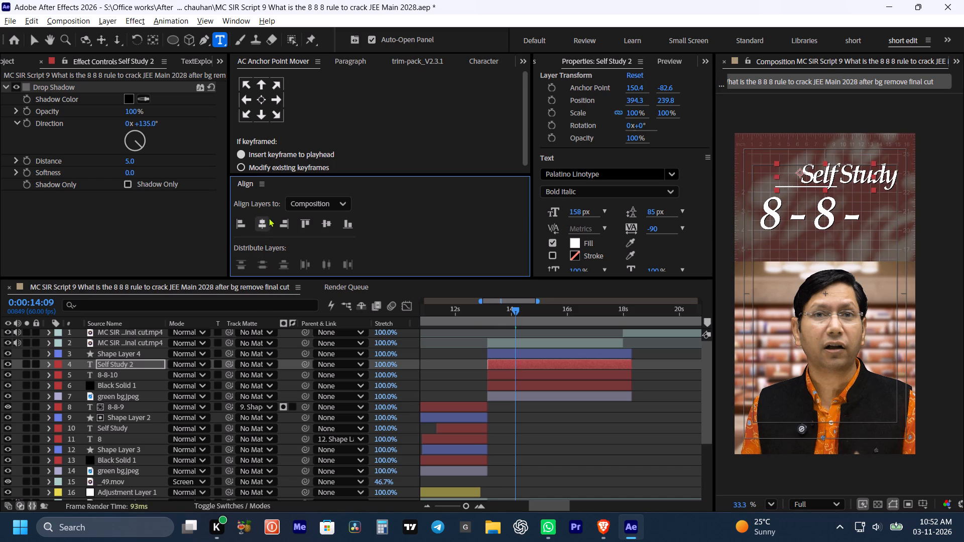
pyautogui.click(259, 99)
pyautogui.click(645, 425)
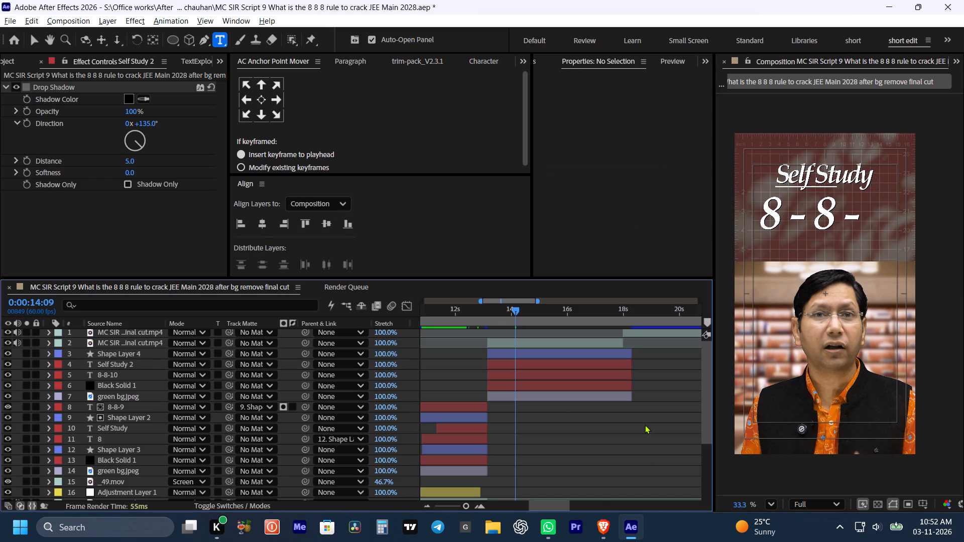
pyautogui.press('space')
pyautogui.press('space')
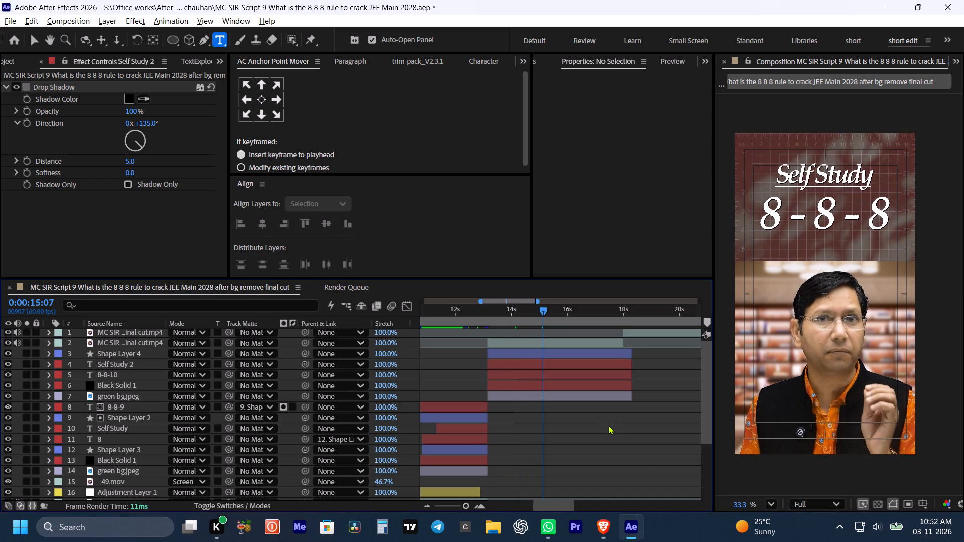
pyautogui.press('space')
pyautogui.press('space')
# Centre the anchor point of the Shape Layer 4 underline and lower the line to a Y position of 342.5.
pyautogui.click(523, 358)
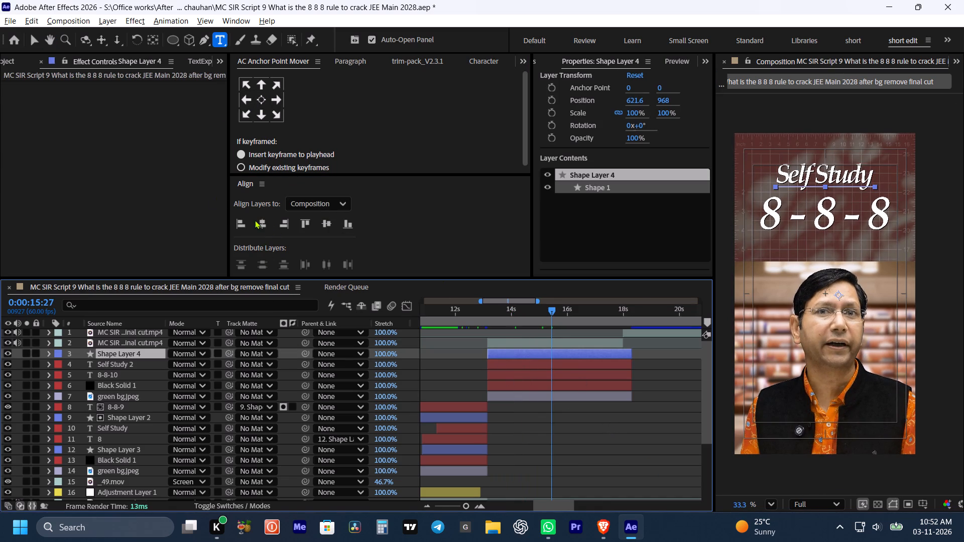
pyautogui.click(255, 220)
pyautogui.click(261, 221)
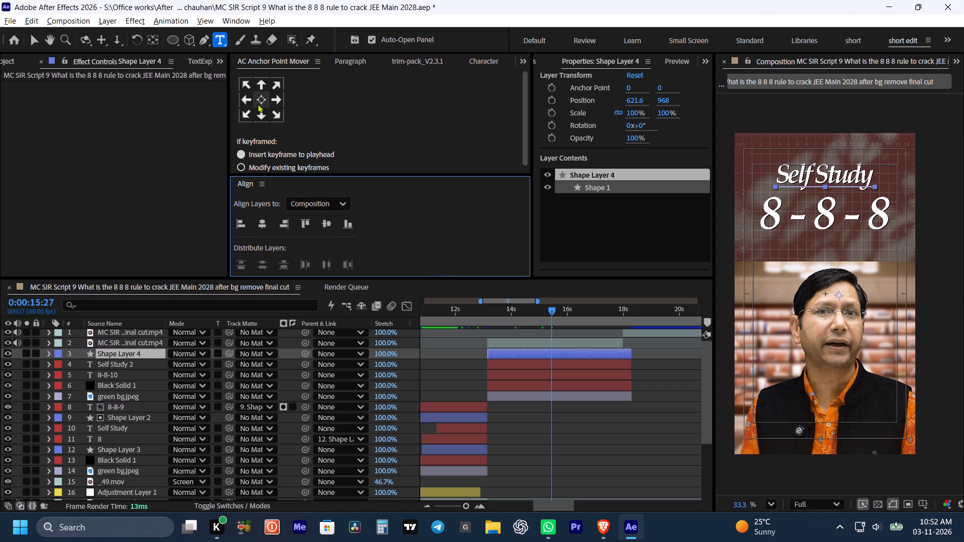
pyautogui.click(258, 103)
pyautogui.moveTo(667, 99); pyautogui.dragTo(679, 101)
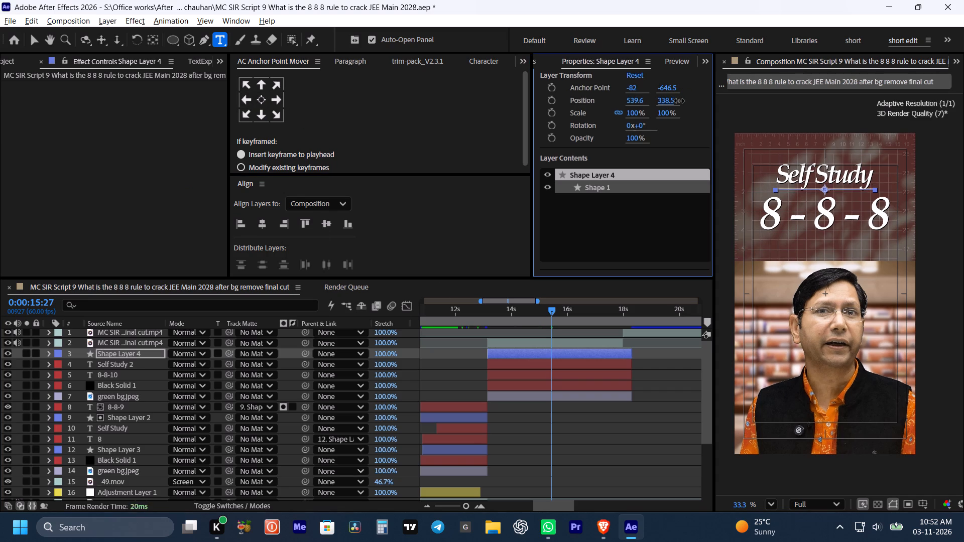
pyautogui.moveTo(679, 101); pyautogui.dragTo(682, 101)
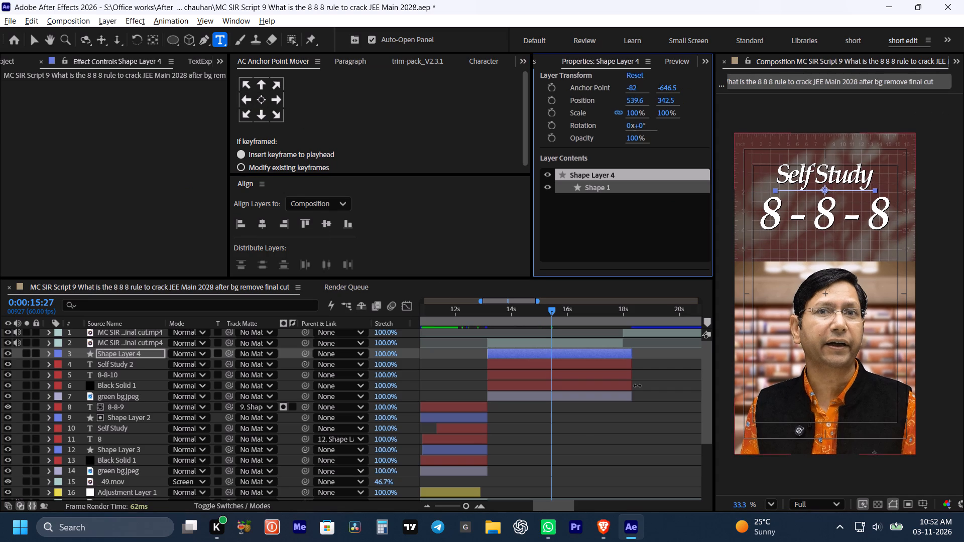
pyautogui.press('v')
pyautogui.click(570, 439)
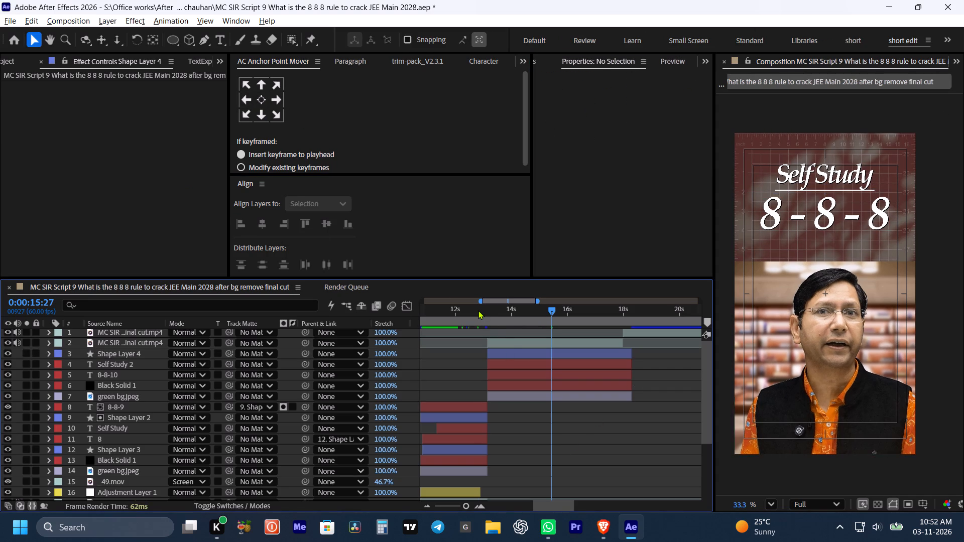
# After previewing the underline, raise Shape Layer 4 to a Y position of 318.5 and move it beneath the Self Study 2 layer.
pyautogui.click(478, 310)
pyautogui.press('space')
pyautogui.press('space')
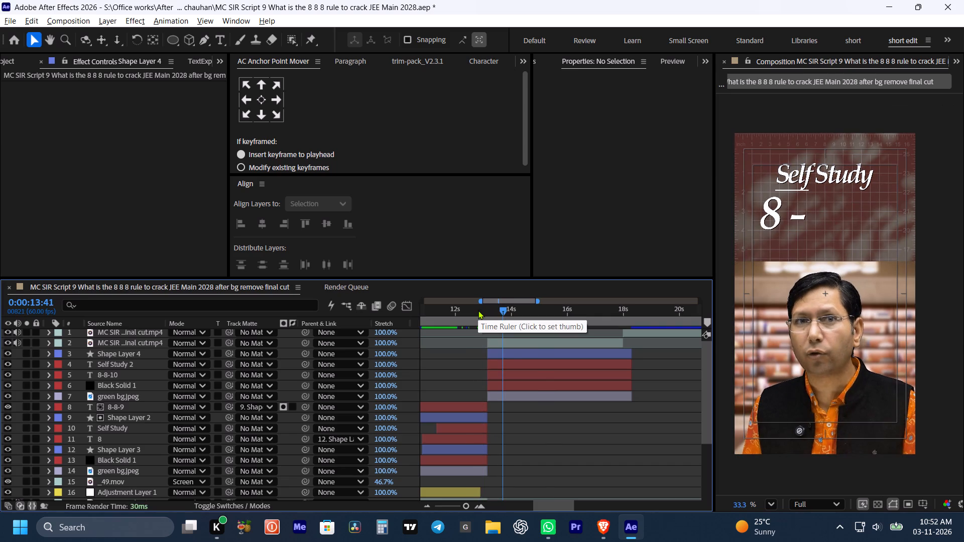
pyautogui.press('space')
pyautogui.press('space')
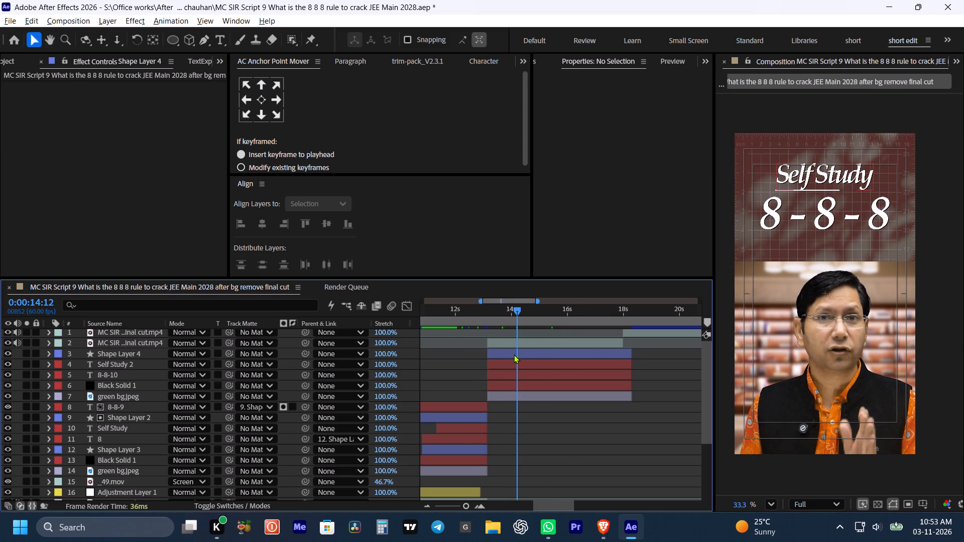
pyautogui.click(514, 354)
pyautogui.moveTo(666, 97); pyautogui.dragTo(671, 98)
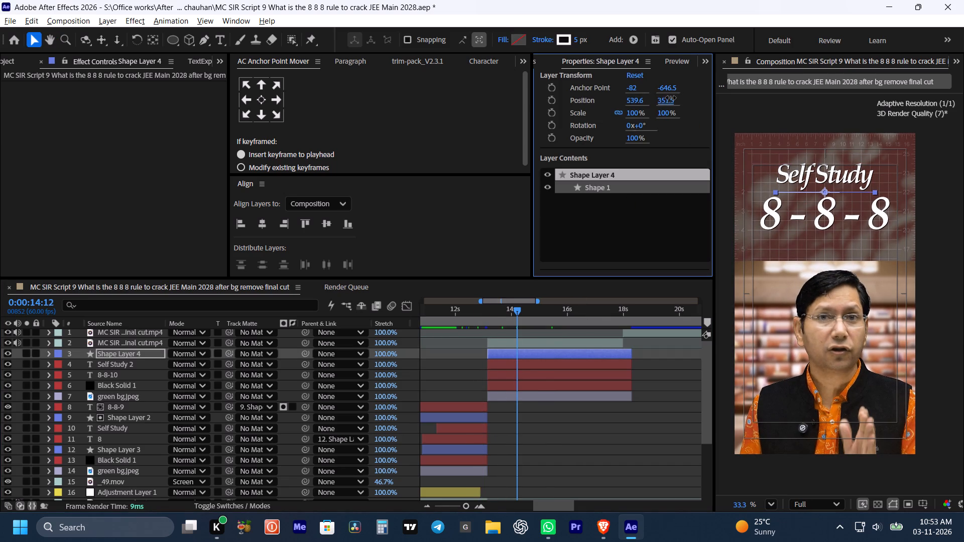
pyautogui.moveTo(671, 98); pyautogui.dragTo(657, 95)
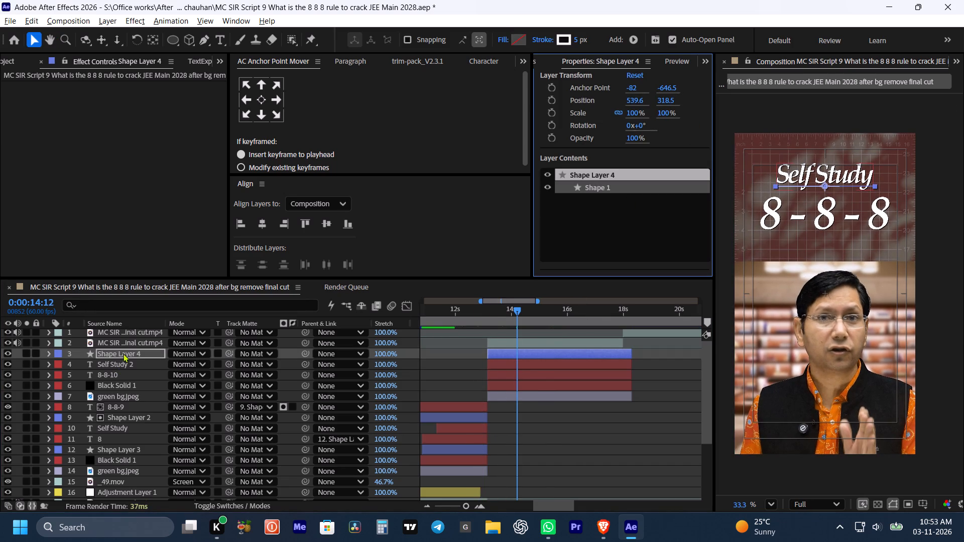
pyautogui.moveTo(123, 353); pyautogui.dragTo(125, 365)
pyautogui.click(551, 446)
pyautogui.click(595, 425)
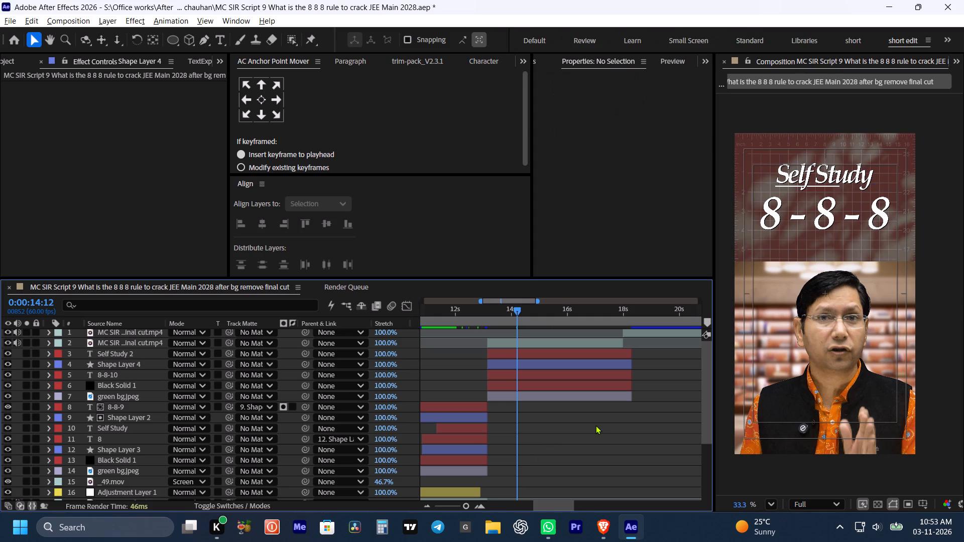
pyautogui.press('v')
# Replay the Self Study split-screen title from 0:00:12:57 and check the 8-8-10 text layer's timing up to 0:00:14:46.
pyautogui.press('space')
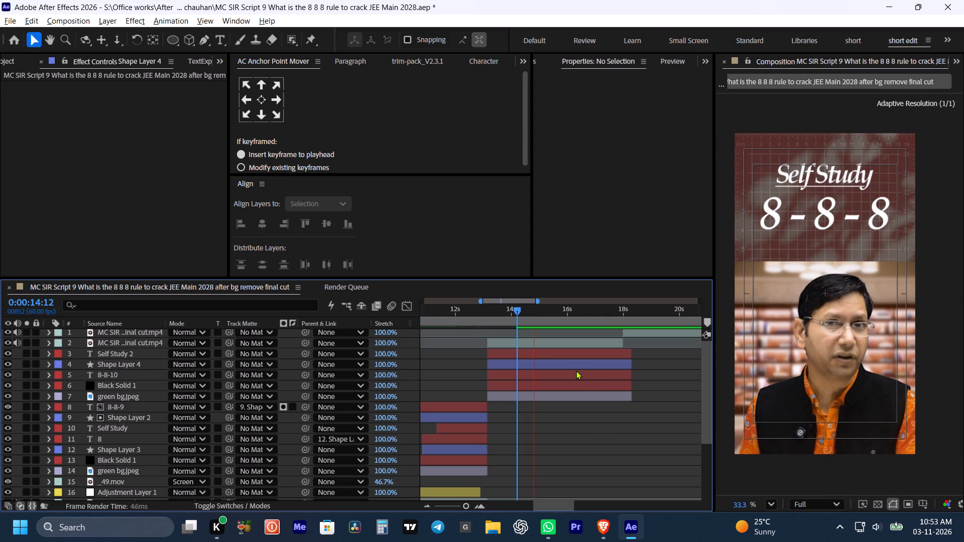
pyautogui.press('space')
pyautogui.click(482, 312)
pyautogui.press('space')
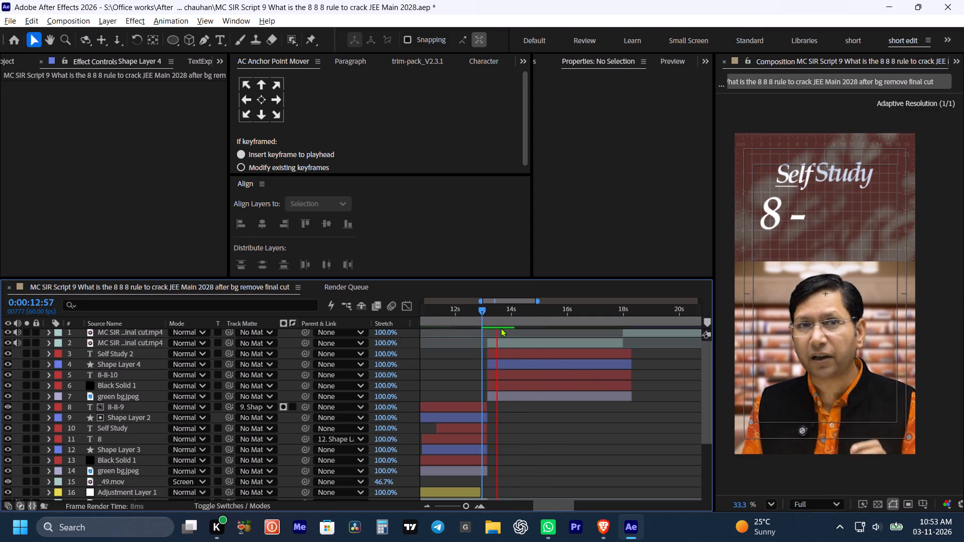
pyautogui.press('space')
pyautogui.press('space')
pyautogui.press('space')
pyautogui.click(559, 428)
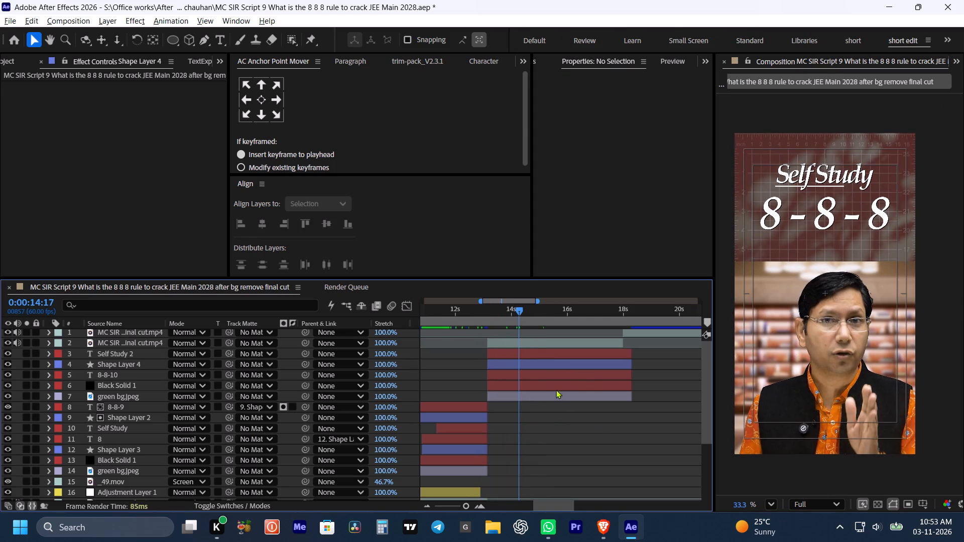
pyautogui.click(533, 356)
pyautogui.click(538, 375)
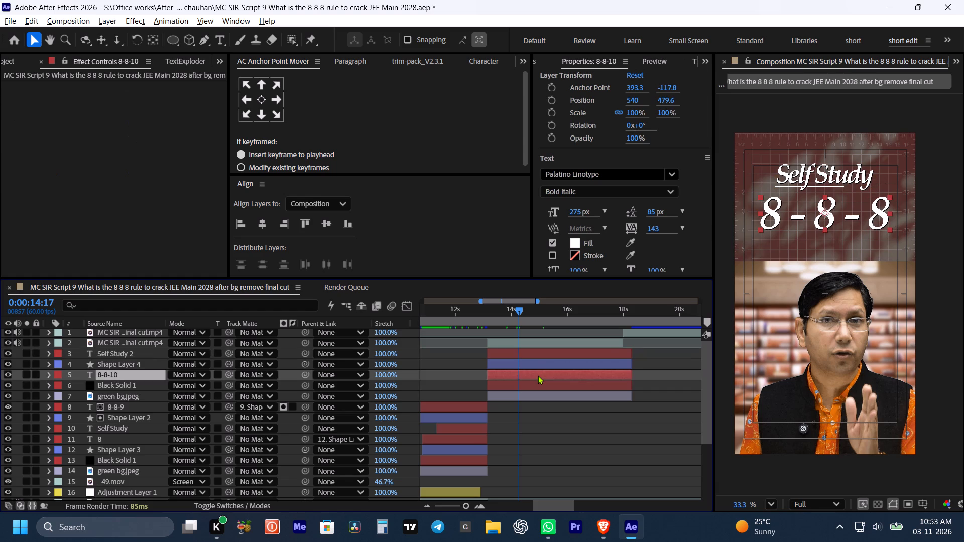
pyautogui.press('space')
pyautogui.press('space')
# Switch to the Brave browser and open the CT<> Manoj Sir Scripts document from the speaker's SCRIPTS folder in the SHORT DEPARTMENT drive.
pyautogui.click(607, 526)
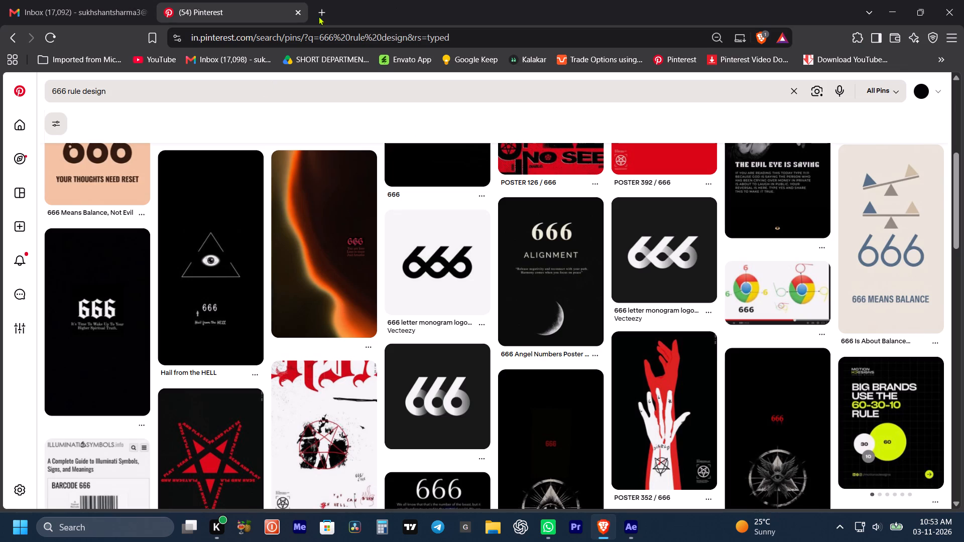
pyautogui.click(328, 18)
pyautogui.click(321, 48)
pyautogui.click(319, 64)
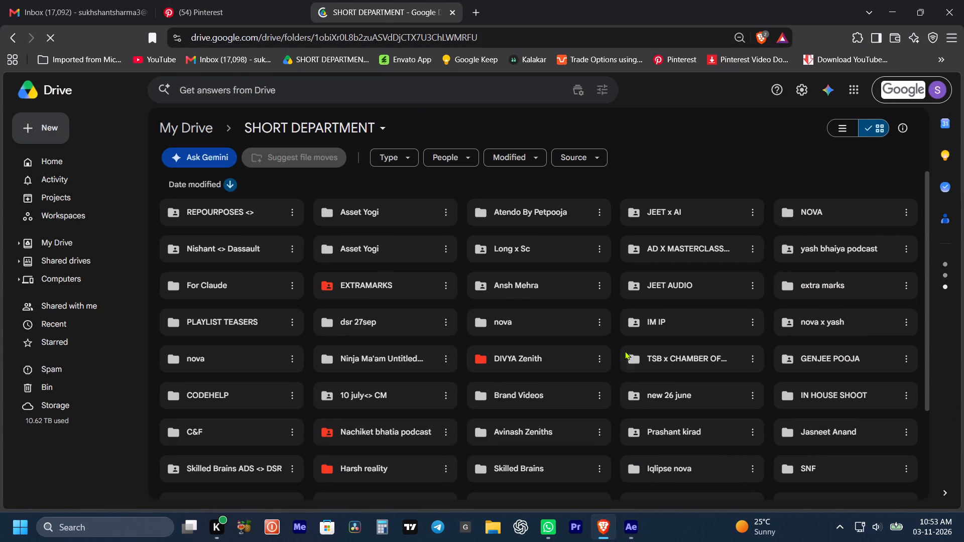
pyautogui.scroll(-2, 511, 344)
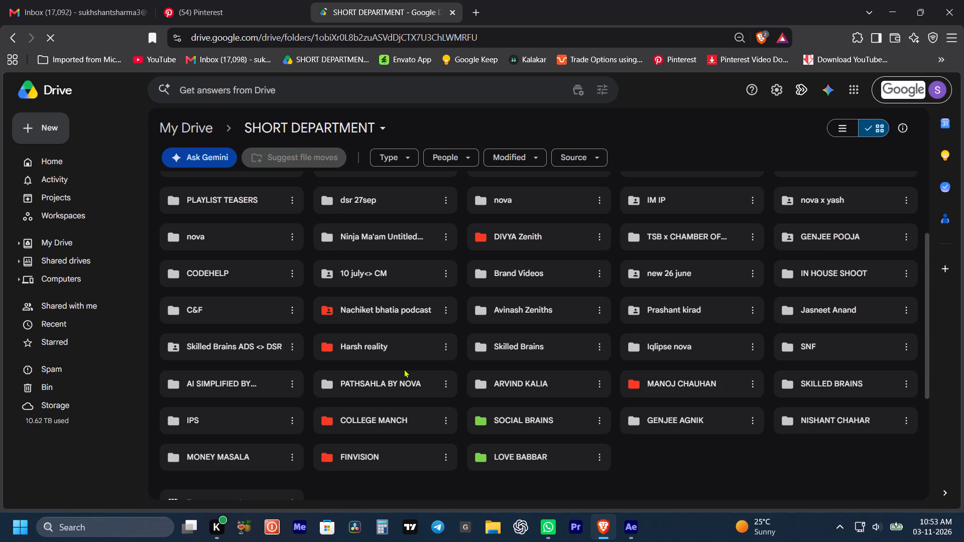
pyautogui.doubleClick(663, 390)
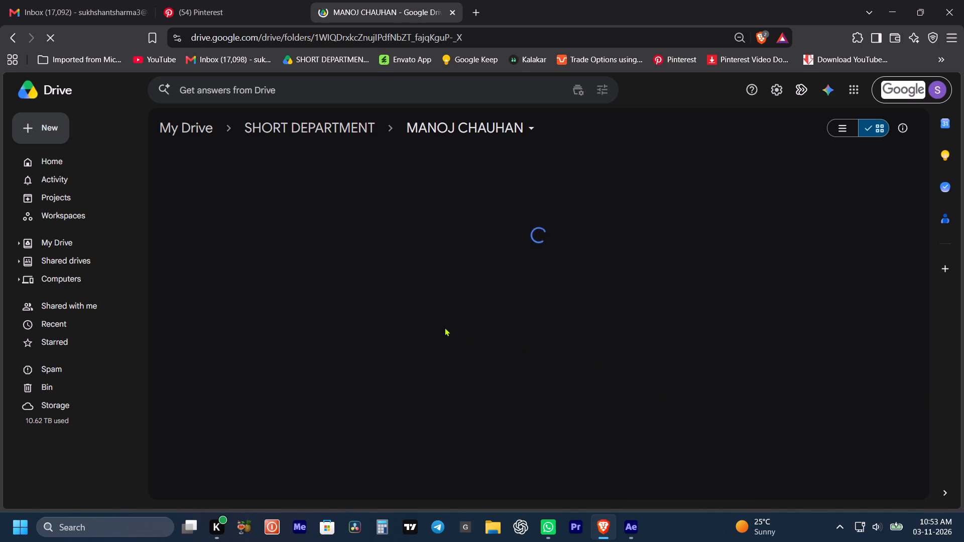
pyautogui.doubleClick(334, 212)
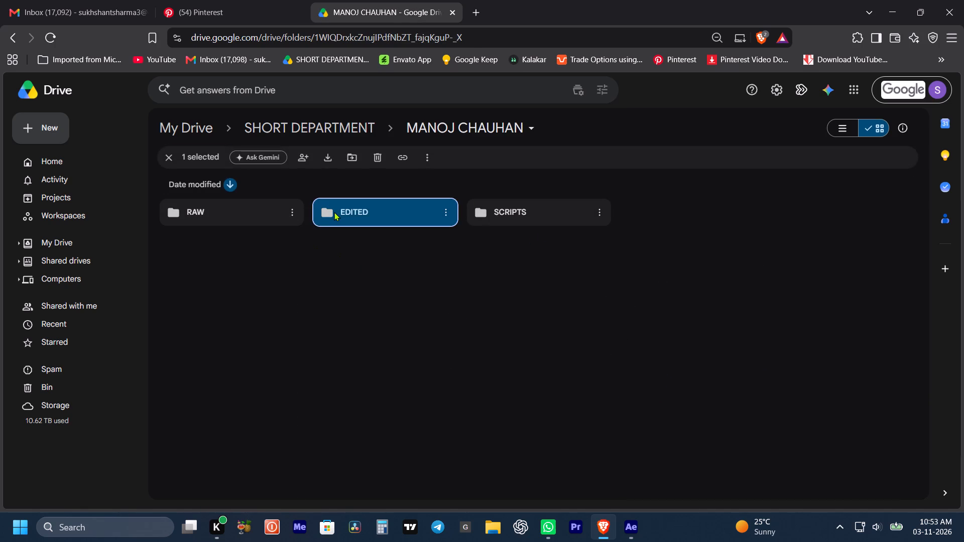
pyautogui.click(193, 215)
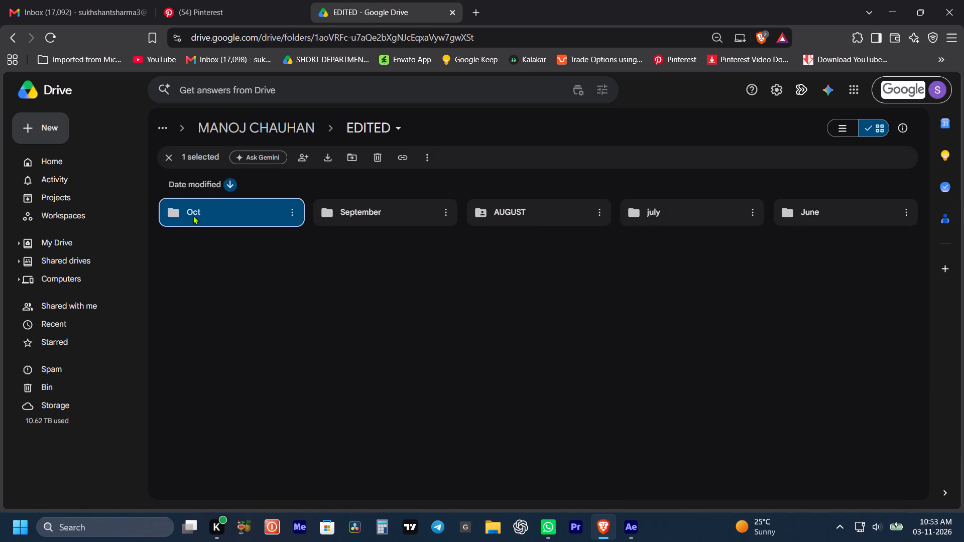
pyautogui.click(255, 121)
pyautogui.doubleClick(509, 209)
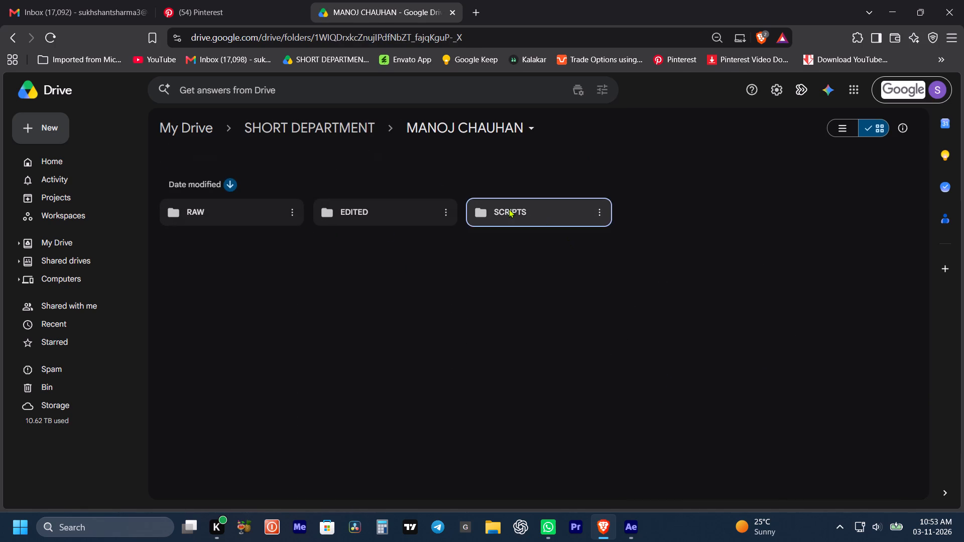
pyautogui.doubleClick(387, 264)
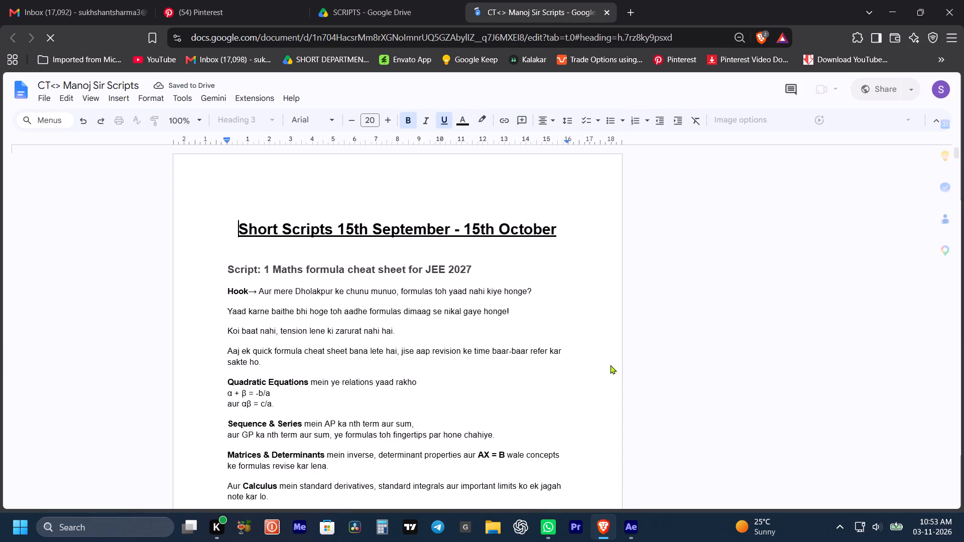
# Copy the word "revisions" from the self-study line of Script 9, the 8-8-8 rule script.
pyautogui.scroll(-20, 631, 378)
pyautogui.scroll(-6, 631, 378)
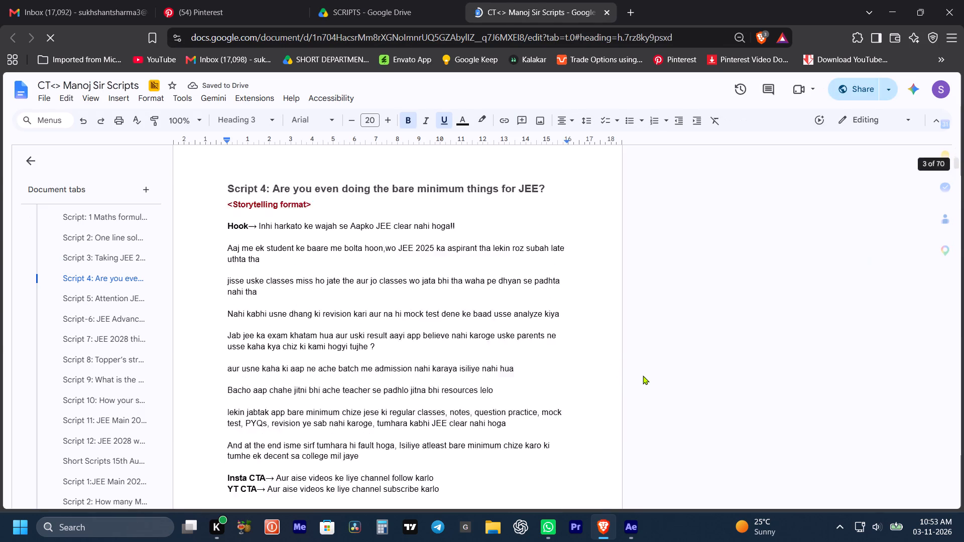
pyautogui.scroll(-14, 643, 375)
pyautogui.scroll(-11, 646, 374)
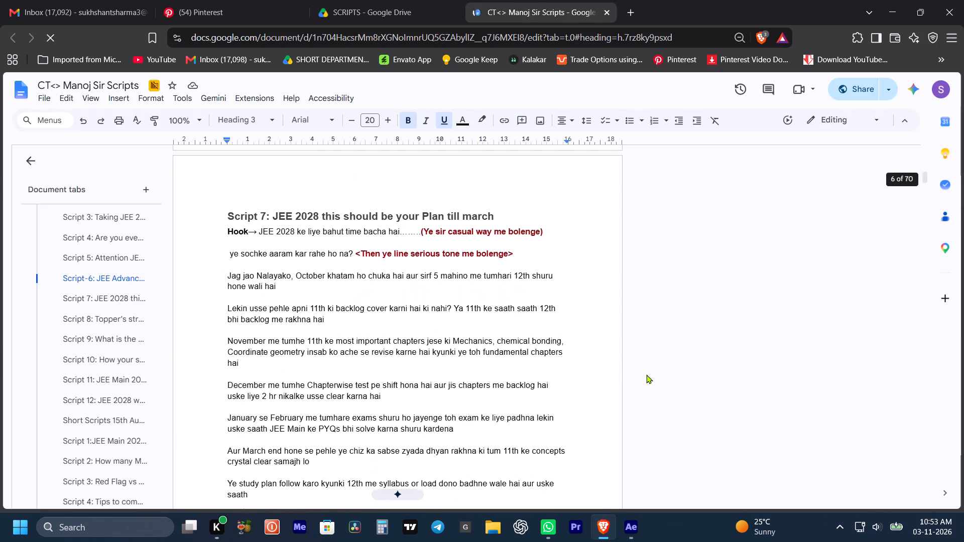
pyautogui.scroll(-6, 646, 374)
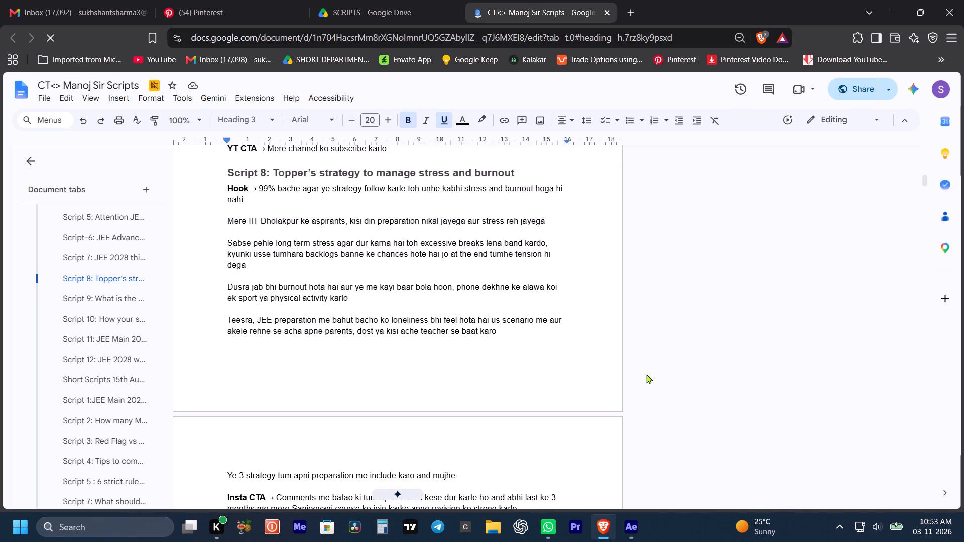
pyautogui.scroll(-5, 646, 374)
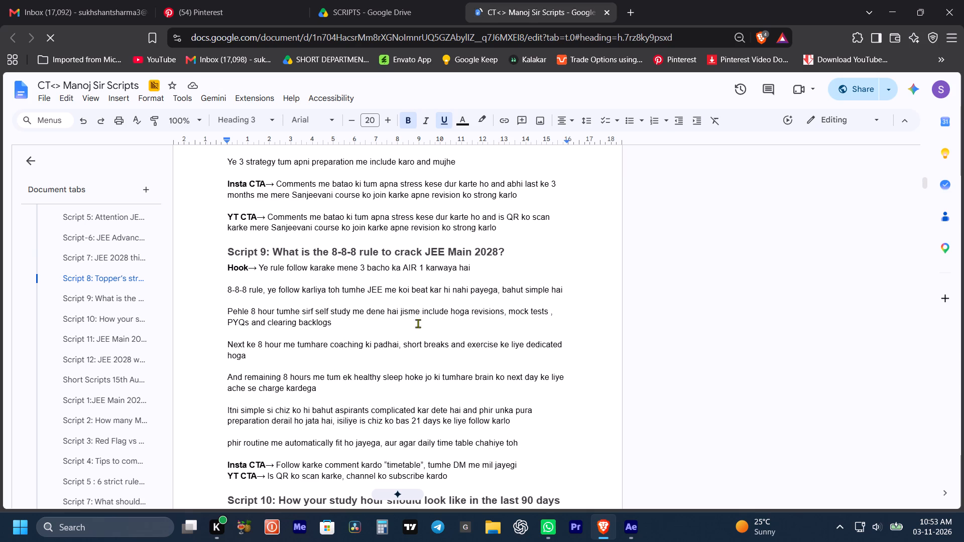
pyautogui.doubleClick(489, 311)
pyautogui.hotkey('ctrl', 'c')
pyautogui.hotkey('ctrl', 'c')
pyautogui.hotkey('ctrl', 'c')
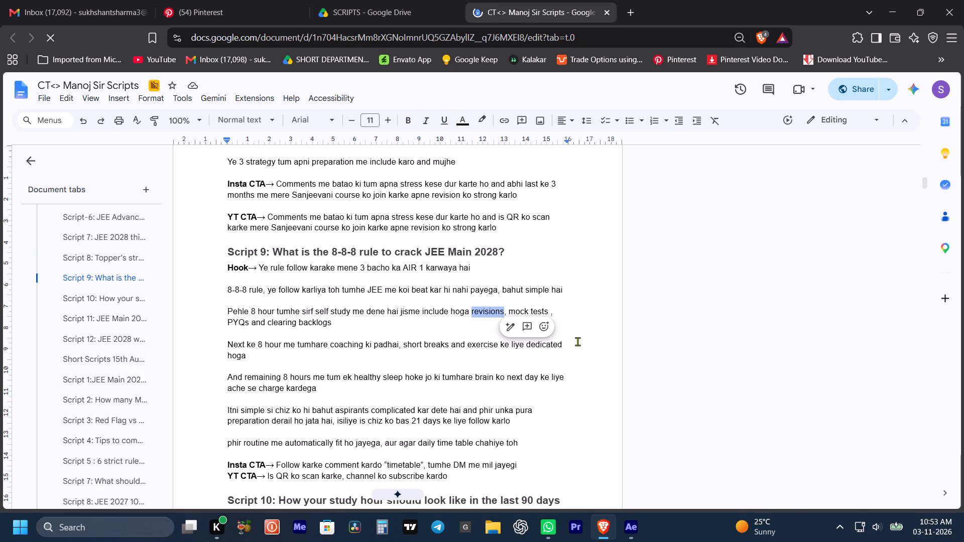
pyautogui.hotkey('ctrl', 'c')
pyautogui.hotkey('ctrl', 'c')
pyautogui.hotkey('ctrl', 'c')
# Switch back to After Effects and replace the text of the 8-8-10 layer with the copied "revisions".
pyautogui.click(635, 521)
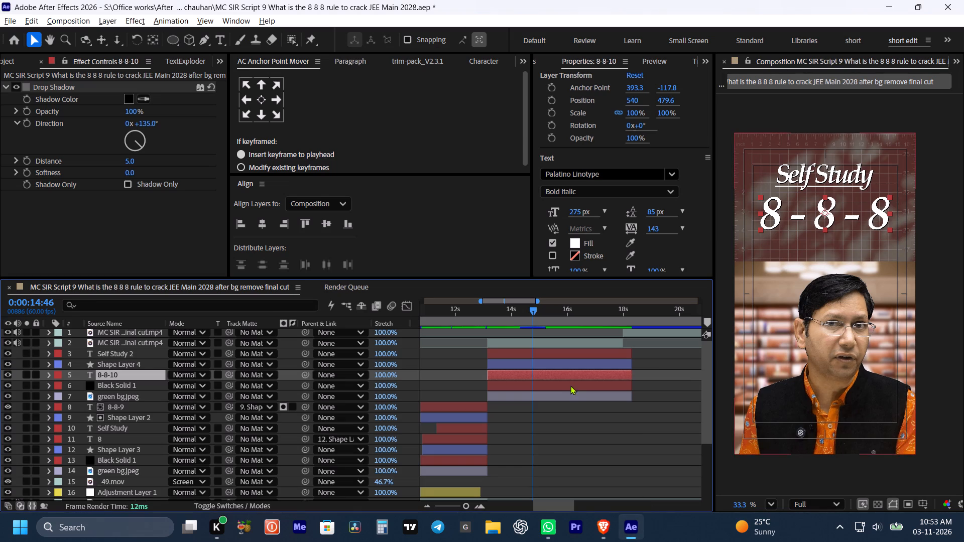
pyautogui.doubleClick(527, 373)
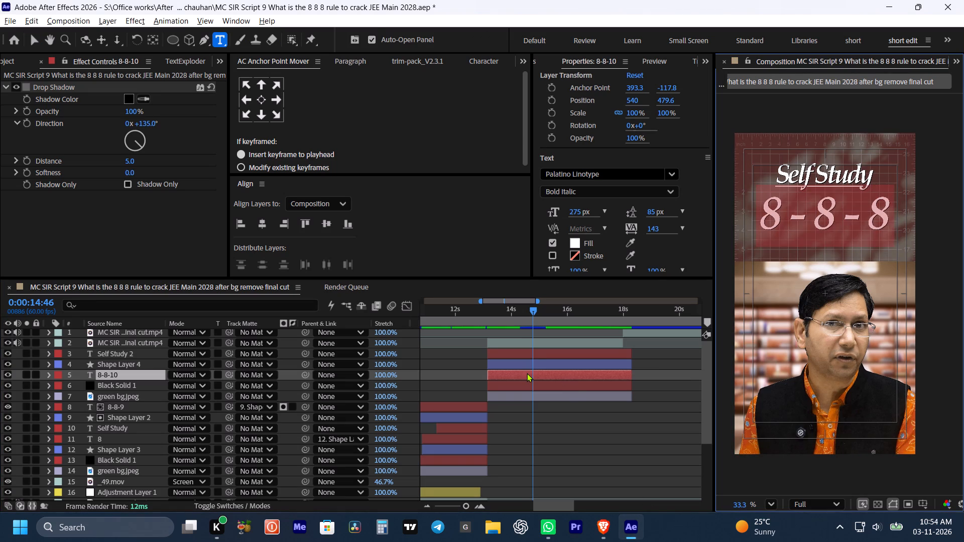
pyautogui.hotkey('ctrl', 'v')
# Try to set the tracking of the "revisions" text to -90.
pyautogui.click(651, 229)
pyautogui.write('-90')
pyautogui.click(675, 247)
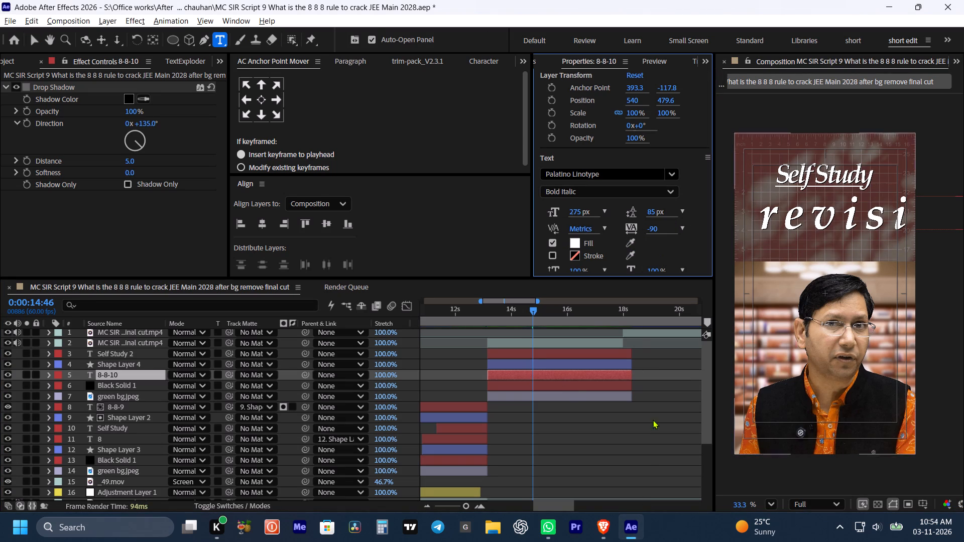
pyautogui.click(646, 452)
# Reduce the font size of the "revisions" text layer to 156 px.
pyautogui.click(559, 376)
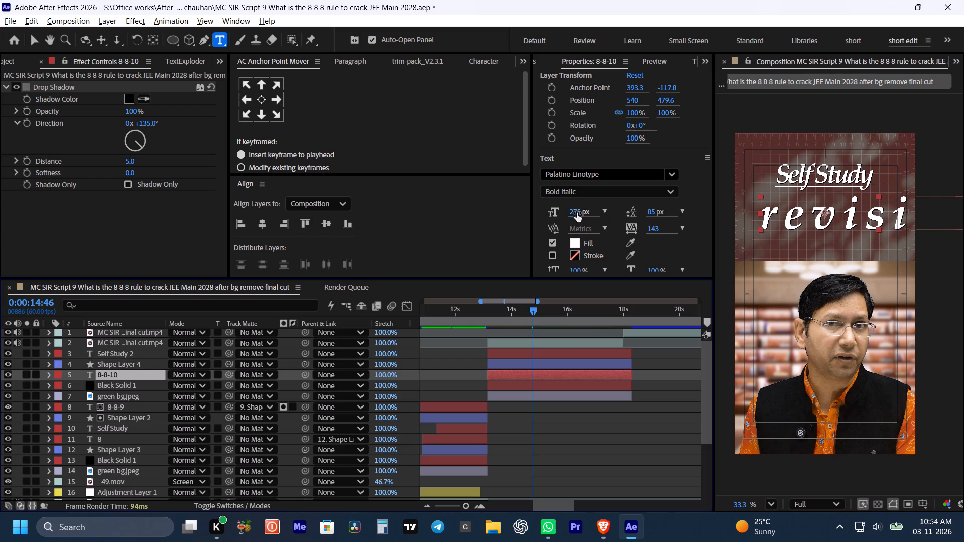
pyautogui.moveTo(577, 213); pyautogui.dragTo(514, 227)
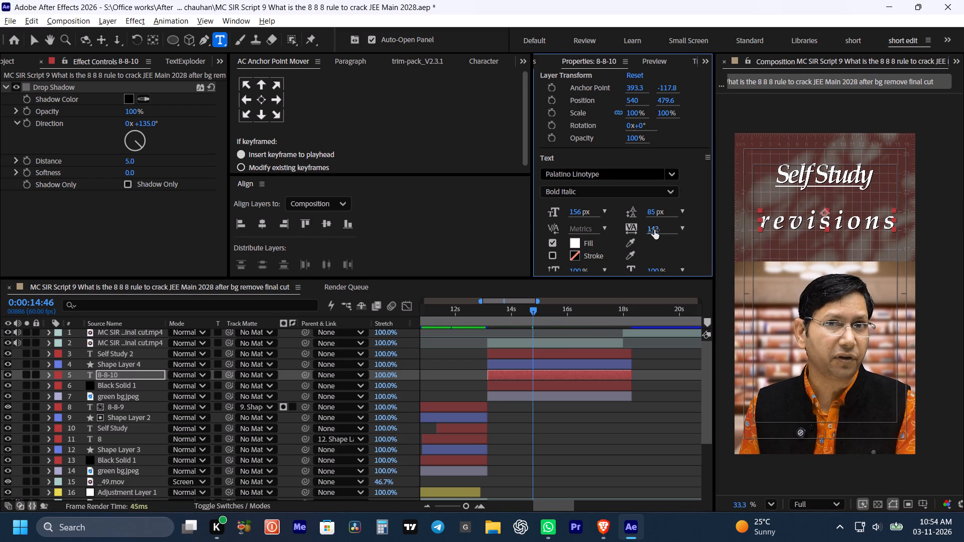
# Set the tracking of the "revisions" text to -90.
pyautogui.click(654, 230)
pyautogui.write('-9')
pyautogui.press('0')
pyautogui.click(696, 258)
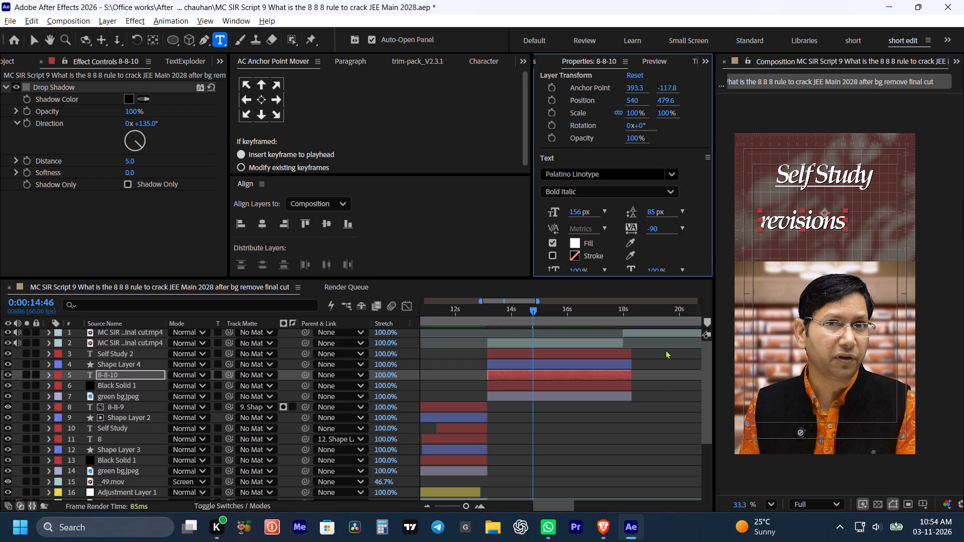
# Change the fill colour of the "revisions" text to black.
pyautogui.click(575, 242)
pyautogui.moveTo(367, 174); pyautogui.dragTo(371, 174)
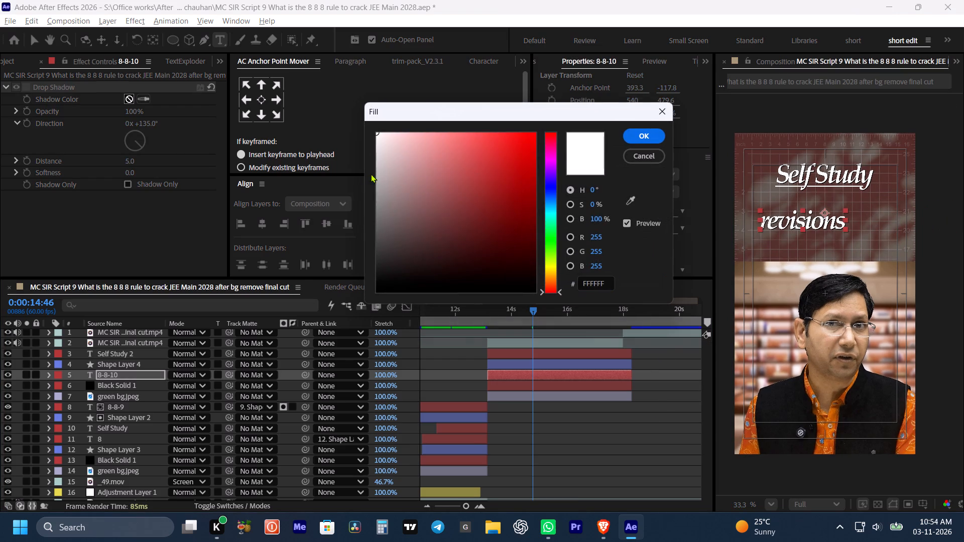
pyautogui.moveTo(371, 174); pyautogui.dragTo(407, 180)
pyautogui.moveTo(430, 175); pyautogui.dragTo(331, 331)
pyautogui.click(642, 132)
# Turn off the Drop Shadow effect on the "revisions" text layer.
pyautogui.click(15, 83)
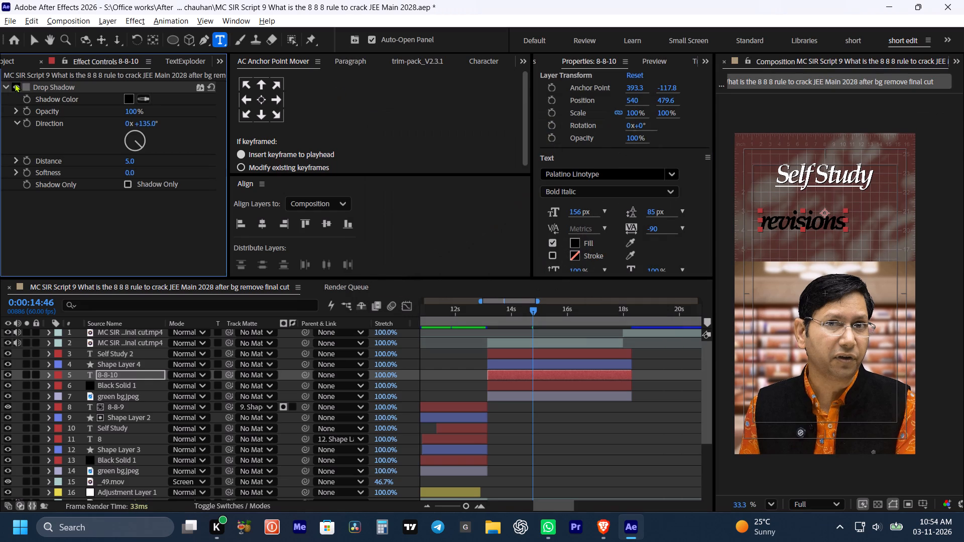
pyautogui.click(615, 427)
# Capitalise the first letter of the "revisions" text so it reads "Revisions".
pyautogui.click(509, 373)
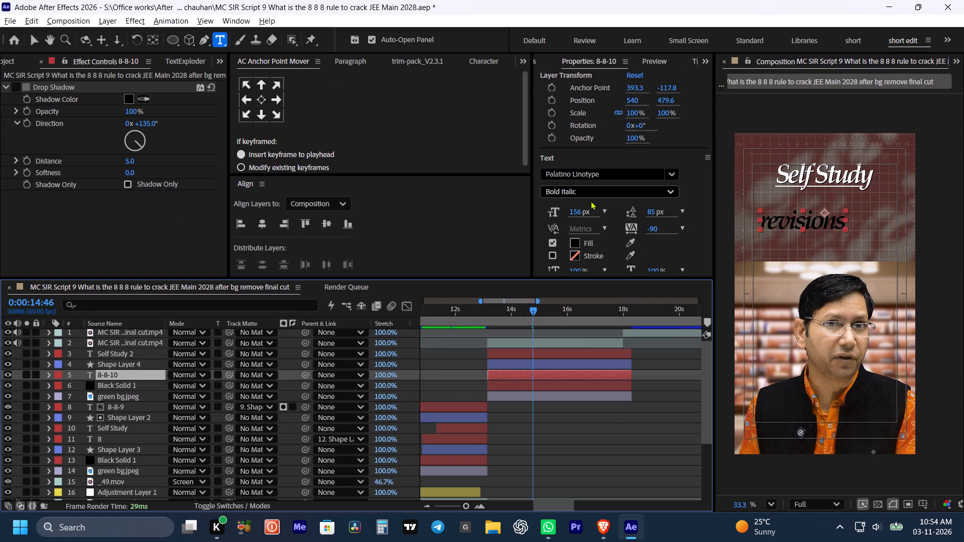
pyautogui.doubleClick(525, 373)
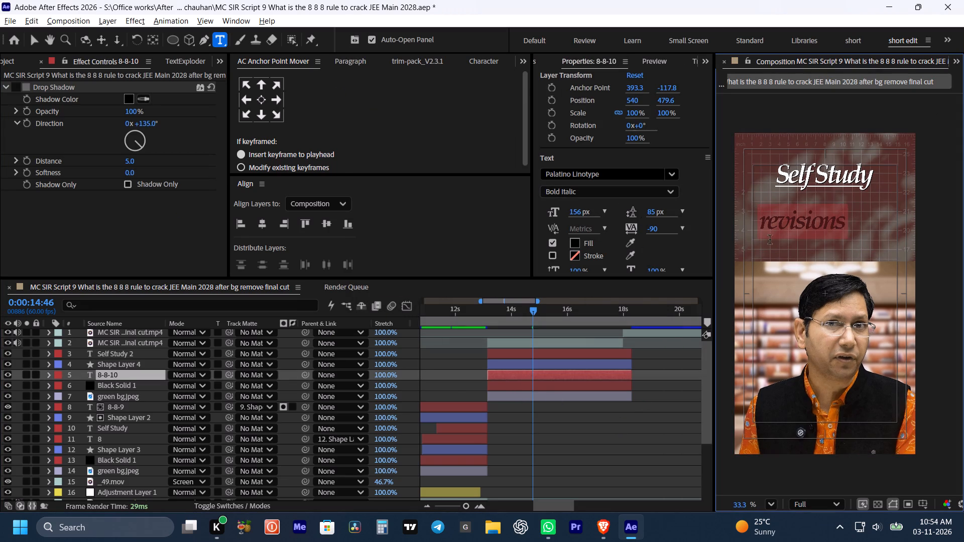
pyautogui.click(773, 224)
pyautogui.press('BackSpace')
pyautogui.hotkey('shift', 'r')
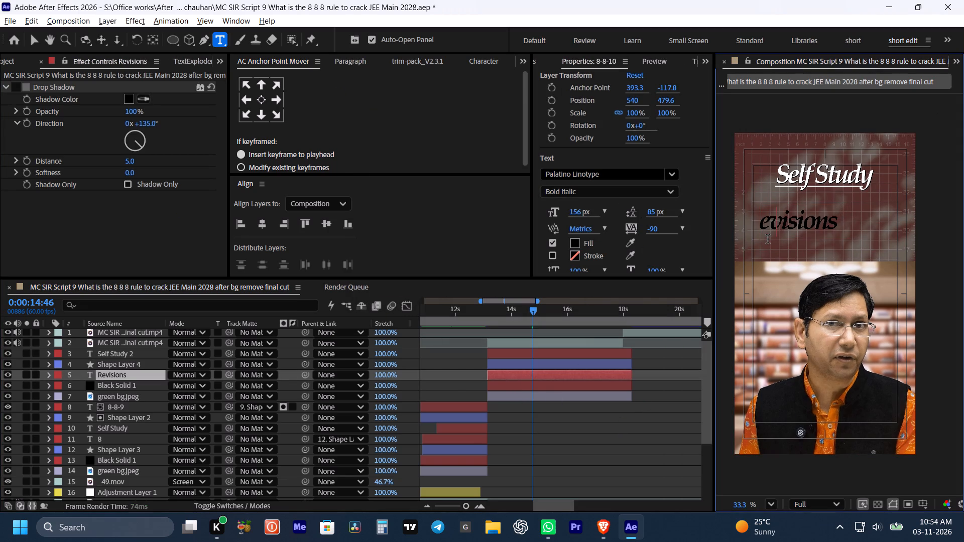
# Centre the Revisions text horizontally with a centred anchor point, raise it to Y position 460.4, and save the project.
pyautogui.click(262, 221)
pyautogui.click(262, 95)
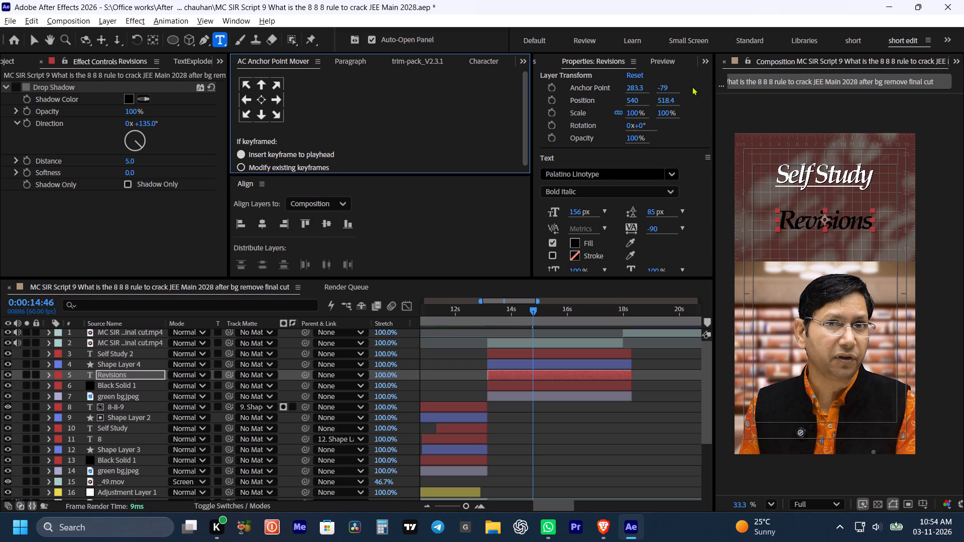
pyautogui.click(262, 101)
pyautogui.click(258, 227)
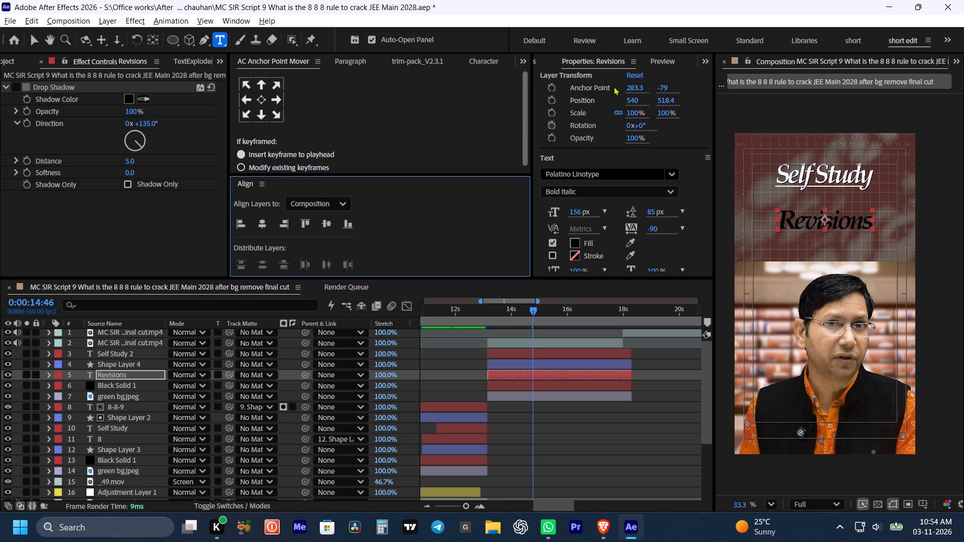
pyautogui.moveTo(669, 103); pyautogui.dragTo(633, 100)
pyautogui.click(589, 425)
pyautogui.hotkey('ctrl', 's')
pyautogui.click(587, 426)
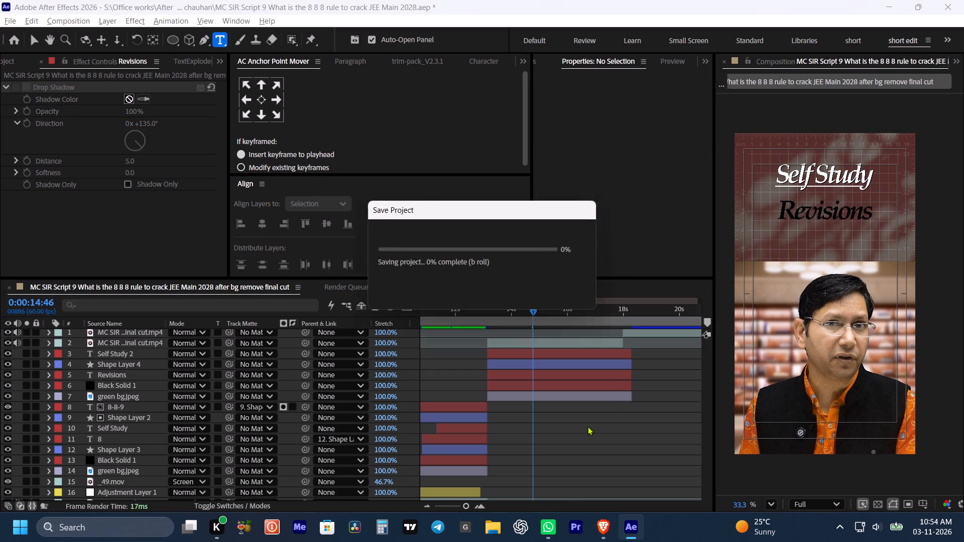
# Reduce the Self Study 2 title to 132 px, centre it and its anchor point, and raise it to Y position 230.7.
pyautogui.click(516, 380)
pyautogui.click(518, 375)
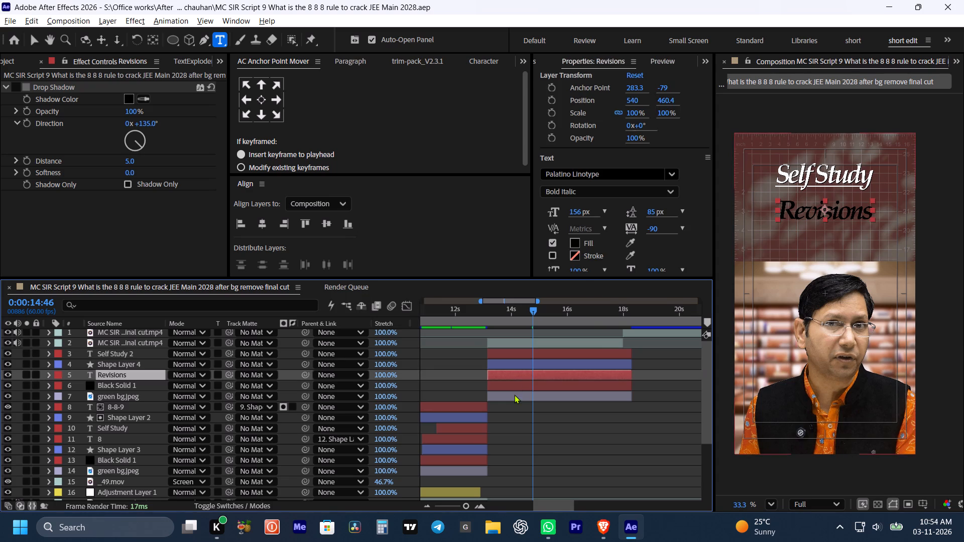
pyautogui.click(514, 388)
pyautogui.click(506, 354)
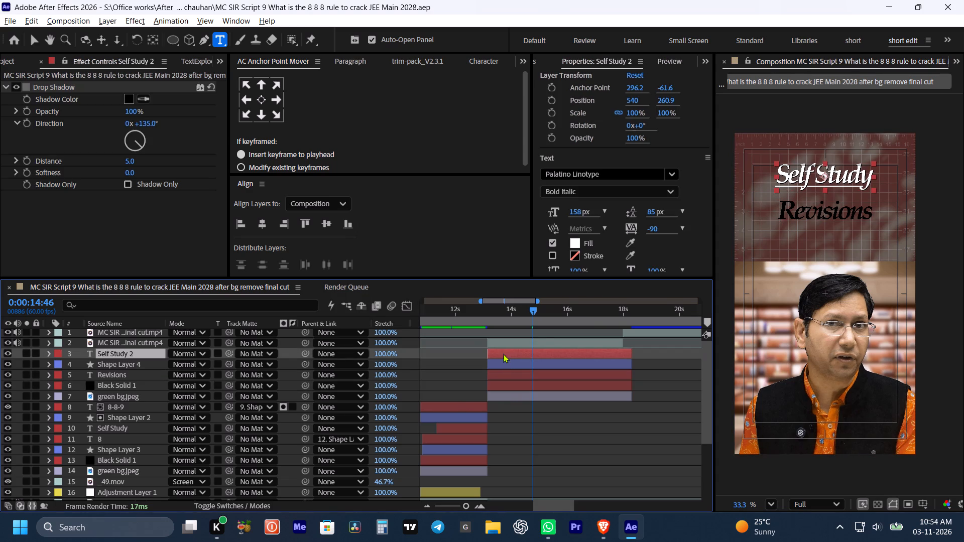
pyautogui.moveTo(577, 207); pyautogui.dragTo(562, 208)
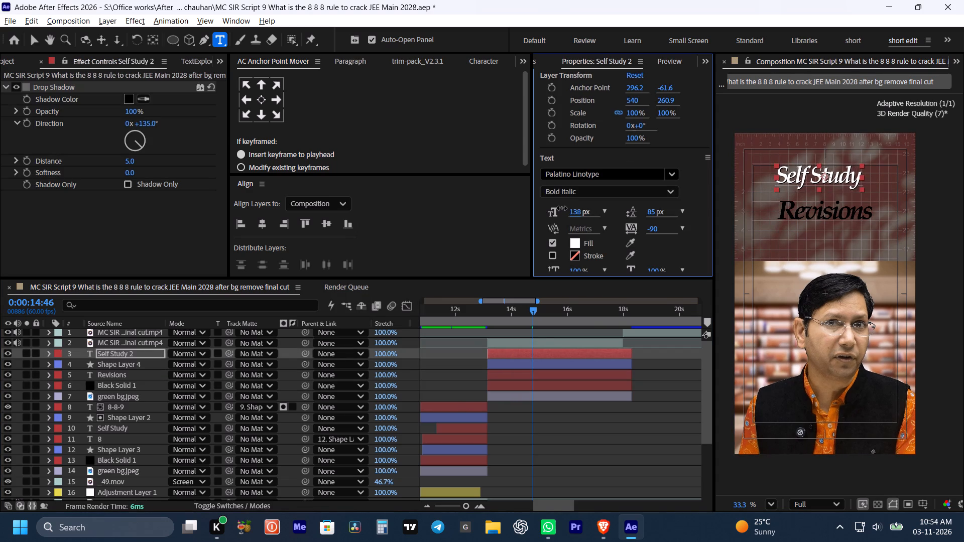
pyautogui.moveTo(562, 208); pyautogui.dragTo(559, 208)
pyautogui.click(260, 224)
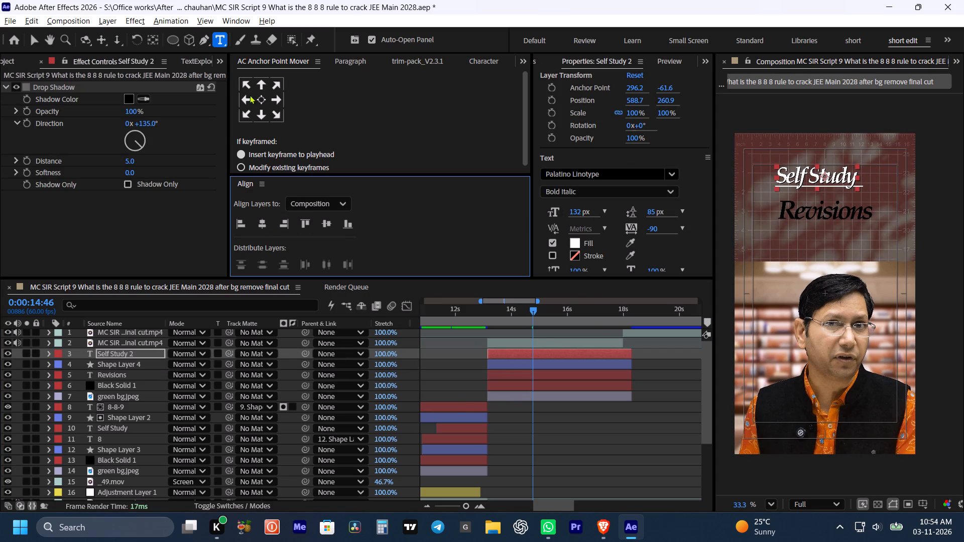
pyautogui.click(261, 100)
pyautogui.moveTo(670, 99); pyautogui.dragTo(656, 100)
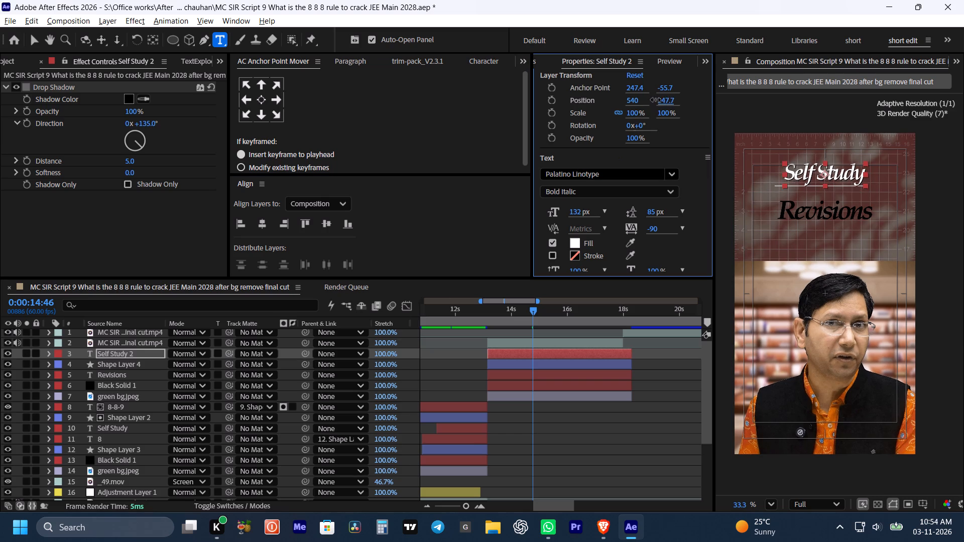
pyautogui.moveTo(656, 100); pyautogui.dragTo(644, 101)
# Reduce the Self Study 2 title to 113 px and recentre the text and its anchor point in the composition.
pyautogui.moveTo(574, 211); pyautogui.dragTo(572, 211)
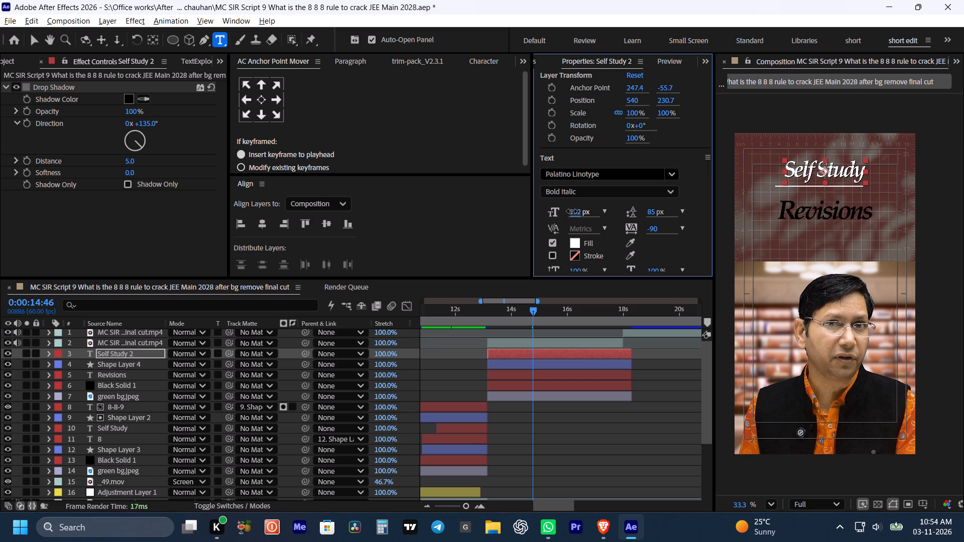
pyautogui.moveTo(572, 211); pyautogui.dragTo(561, 213)
pyautogui.click(262, 225)
pyautogui.rightClick(262, 225)
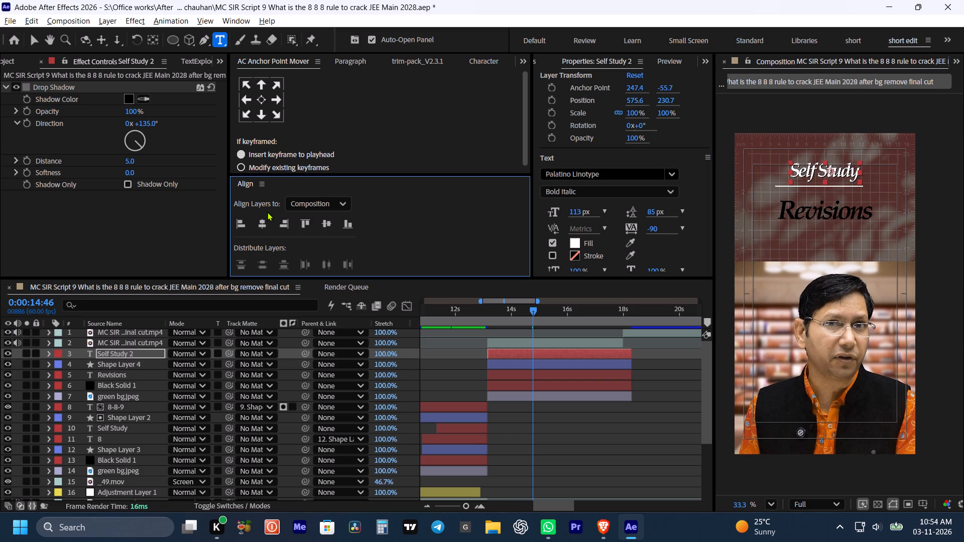
pyautogui.click(260, 99)
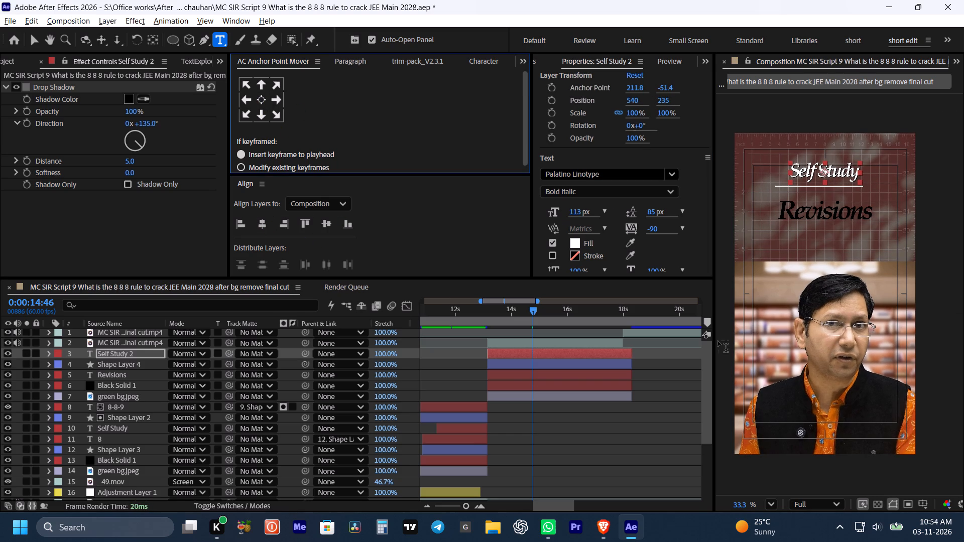
# Raise the Shape Layer 4 underline to Y position 299.5, centre it horizontally, and save the project.
pyautogui.click(531, 363)
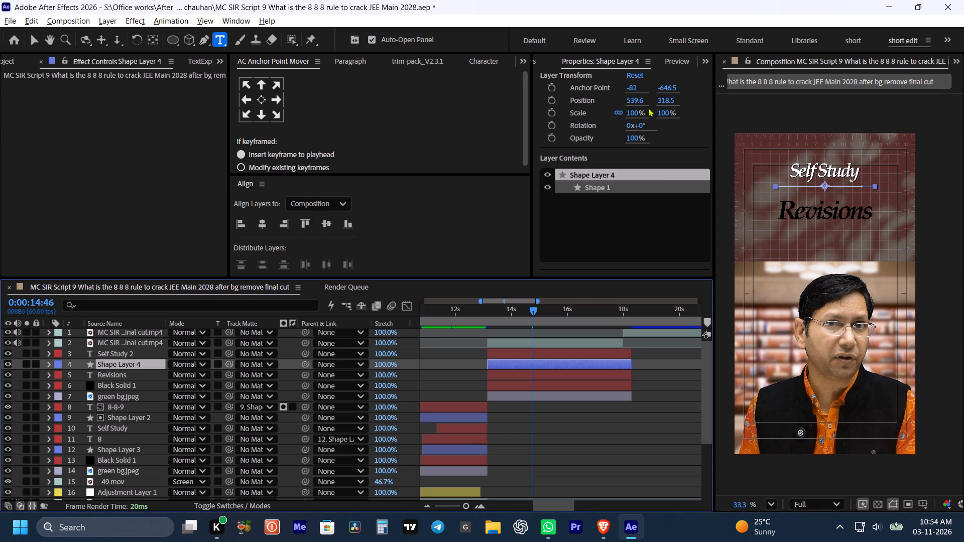
pyautogui.moveTo(671, 98); pyautogui.dragTo(655, 100)
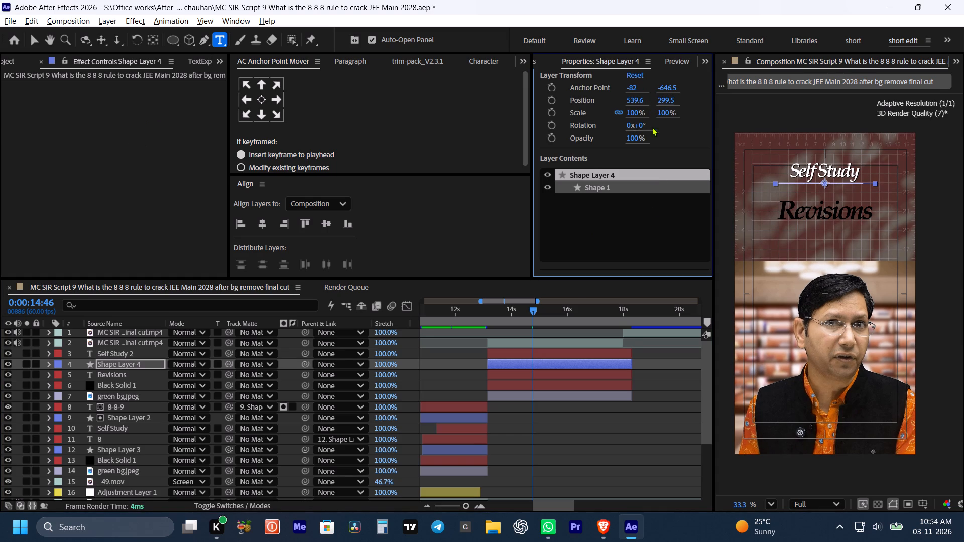
pyautogui.click(258, 222)
pyautogui.click(556, 448)
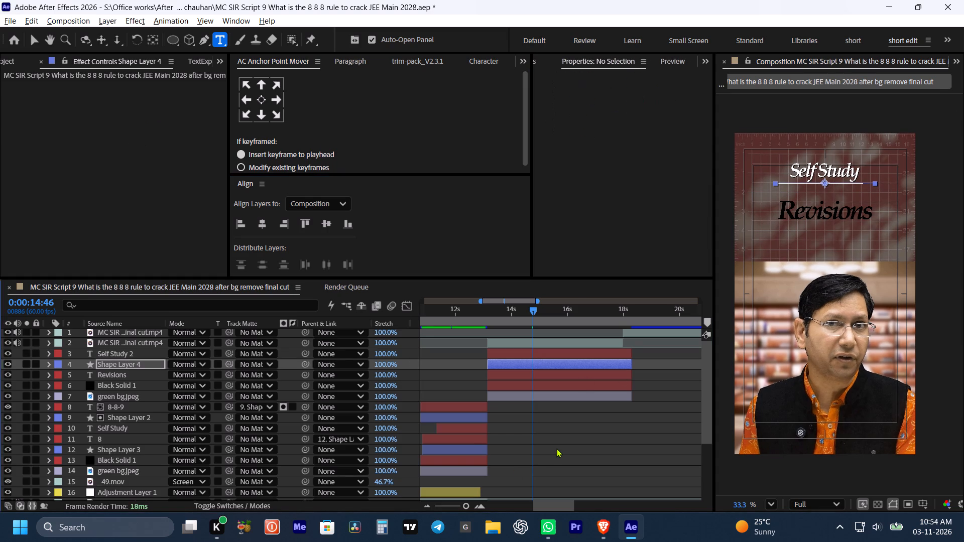
pyautogui.hotkey('ctrl', 's')
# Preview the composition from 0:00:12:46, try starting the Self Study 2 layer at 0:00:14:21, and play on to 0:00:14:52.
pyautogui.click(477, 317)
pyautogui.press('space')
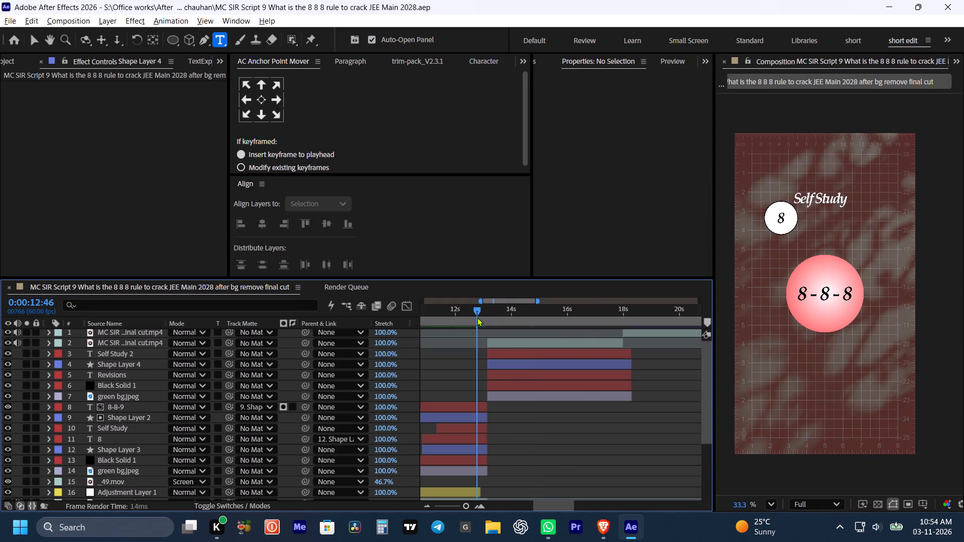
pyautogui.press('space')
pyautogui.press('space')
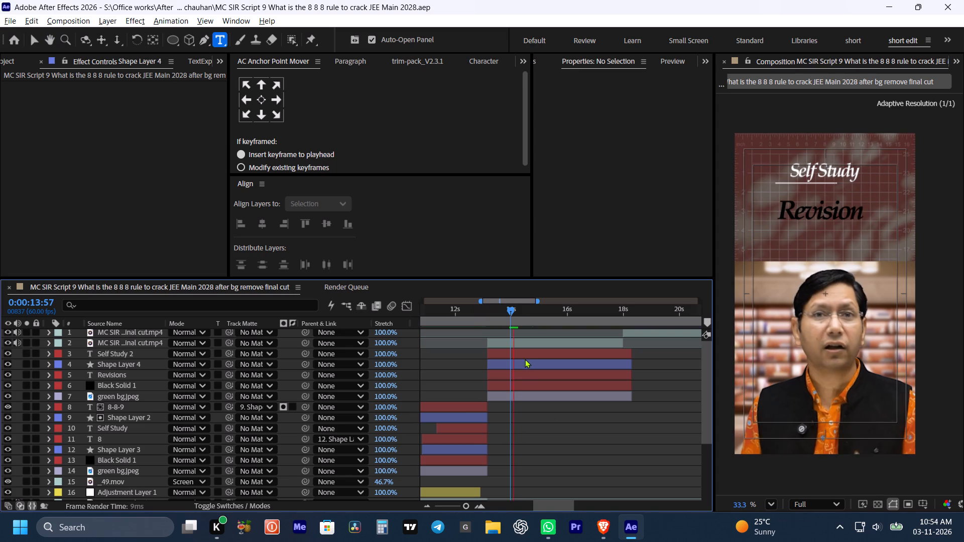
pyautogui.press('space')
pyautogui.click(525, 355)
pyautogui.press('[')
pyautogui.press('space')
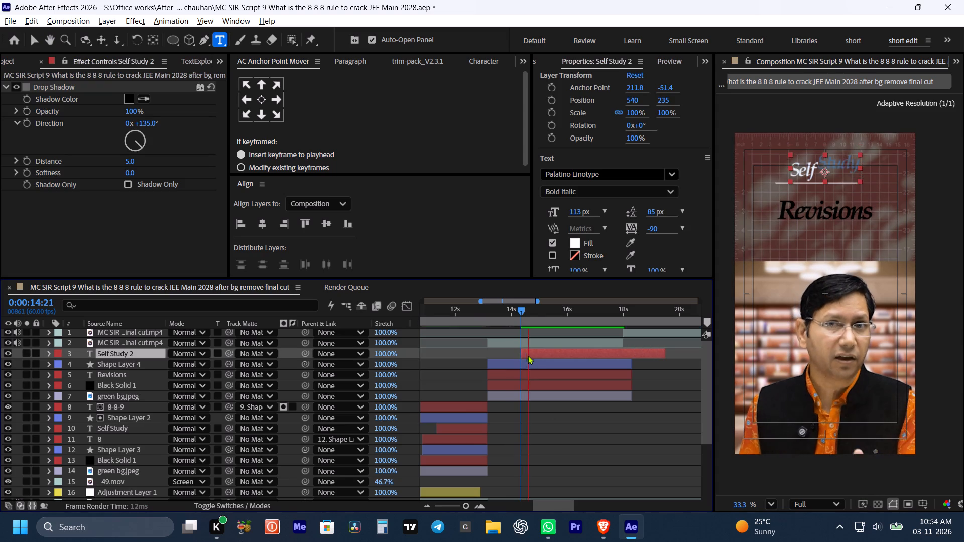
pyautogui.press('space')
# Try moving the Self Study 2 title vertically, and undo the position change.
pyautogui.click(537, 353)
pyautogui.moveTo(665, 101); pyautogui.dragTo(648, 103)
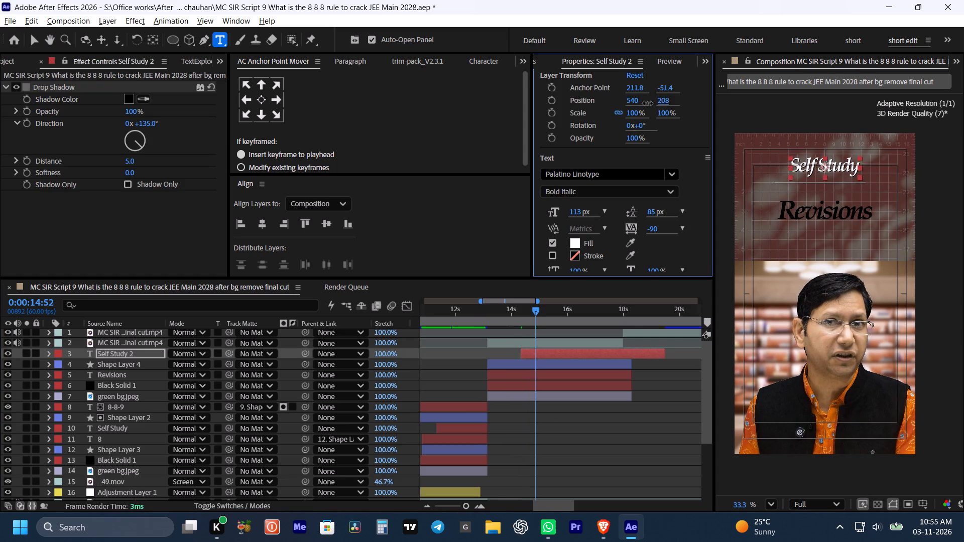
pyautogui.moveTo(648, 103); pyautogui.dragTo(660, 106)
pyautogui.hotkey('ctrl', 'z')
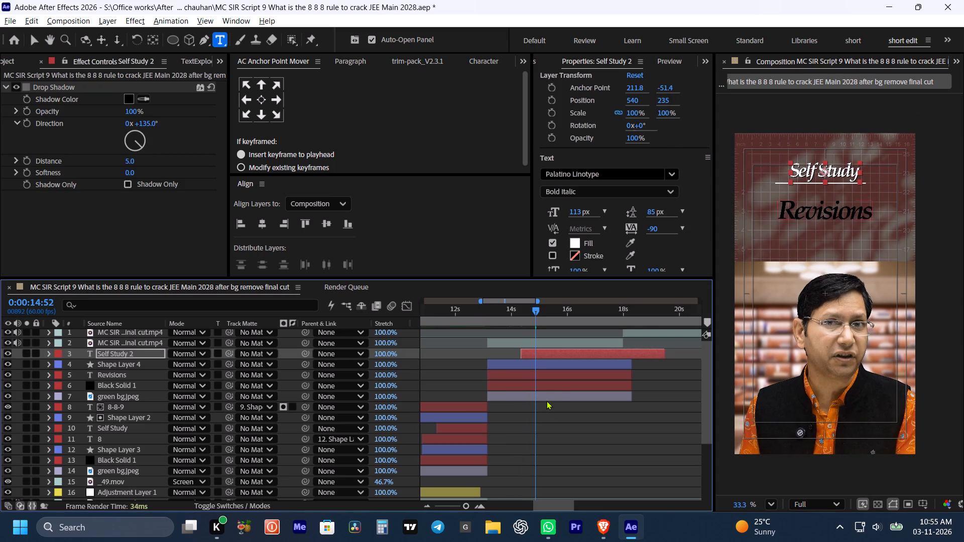
# Move the Revisions layer above Self Study 2 in the layer stack and shift its start to 0:00:14:52.
pyautogui.click(555, 370)
pyautogui.click(553, 353)
pyautogui.click(540, 373)
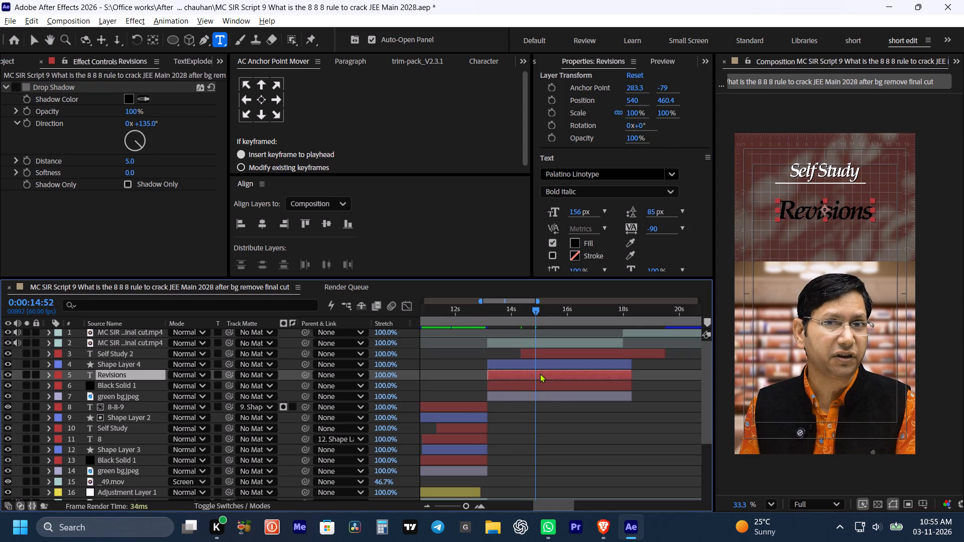
pyautogui.moveTo(107, 372); pyautogui.dragTo(111, 350)
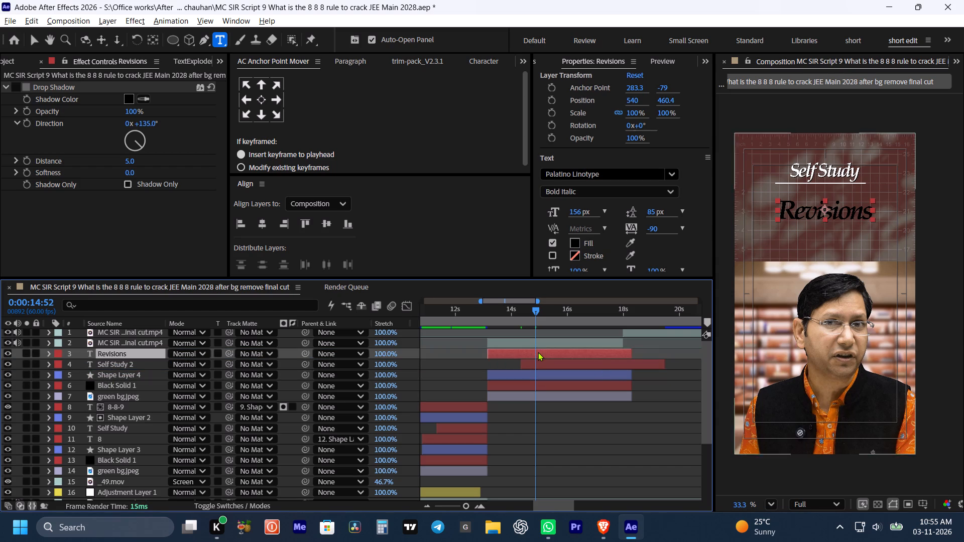
pyautogui.click(538, 354)
pyautogui.press('[')
pyautogui.click(538, 355)
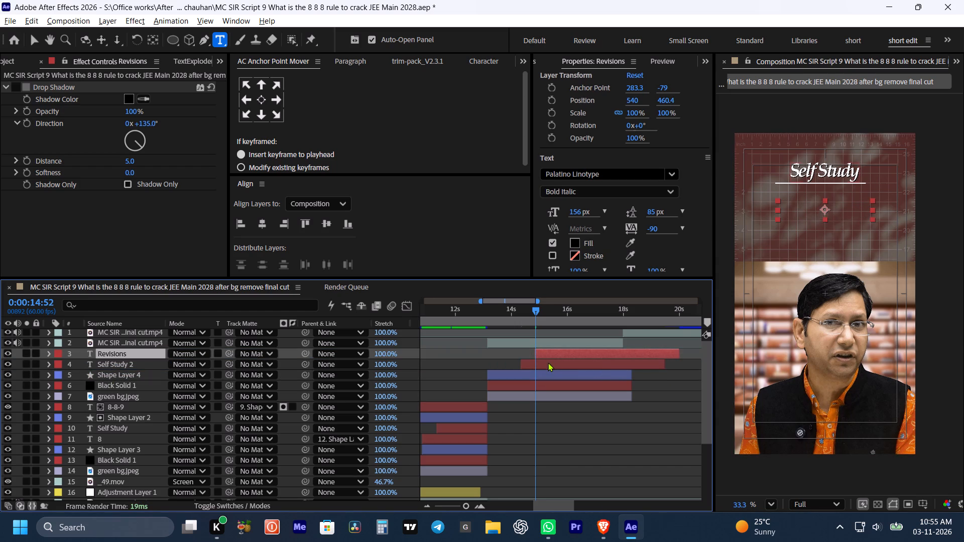
# Shift the Self Study 2 layer earlier so that it starts together with Shape Layer 4.
pyautogui.moveTo(547, 364); pyautogui.dragTo(518, 364)
# Raise the Revisions text to Y position 401.4, closer under the Self Study underline, and preview its text animation.
pyautogui.click(546, 353)
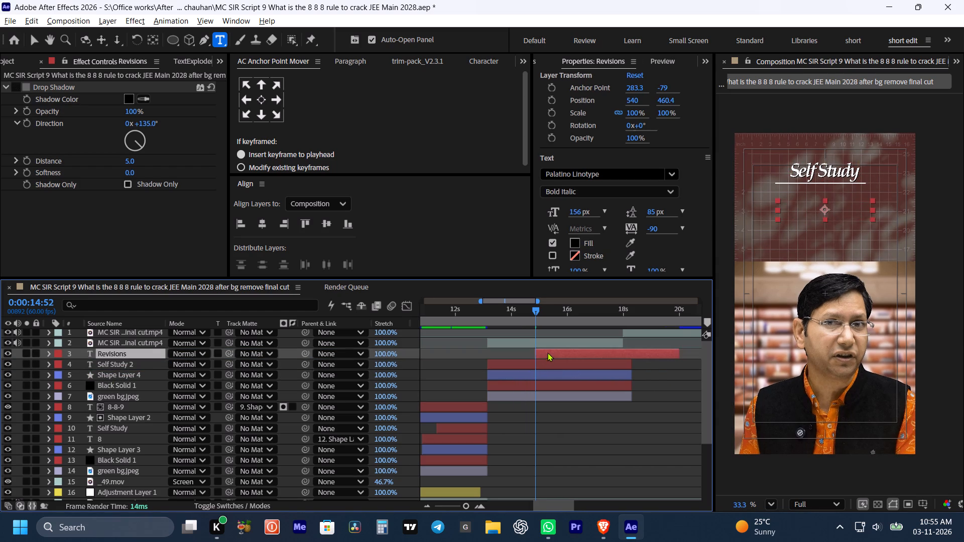
pyautogui.moveTo(668, 93); pyautogui.dragTo(660, 95)
pyautogui.moveTo(667, 97); pyautogui.dragTo(646, 100)
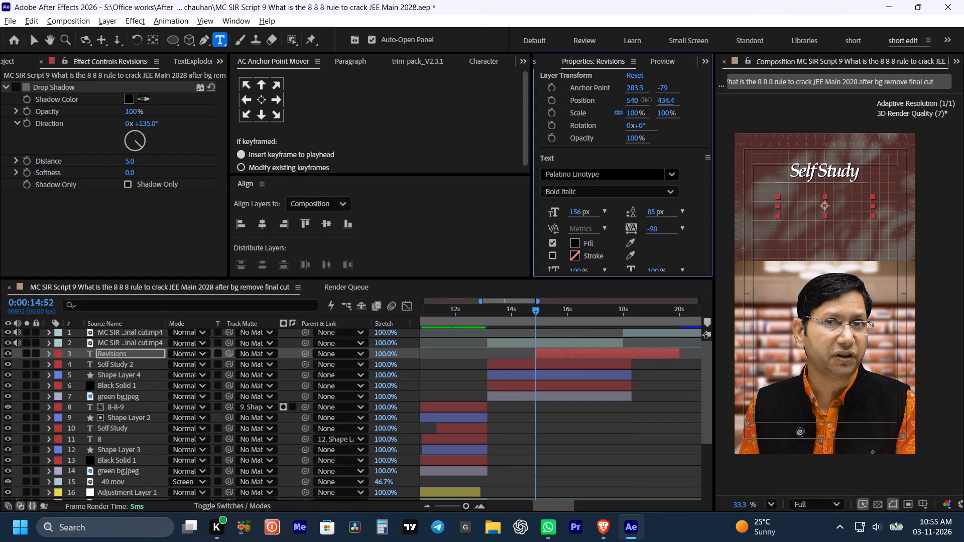
pyautogui.moveTo(646, 100); pyautogui.dragTo(628, 98)
pyautogui.press('v')
pyautogui.press('space')
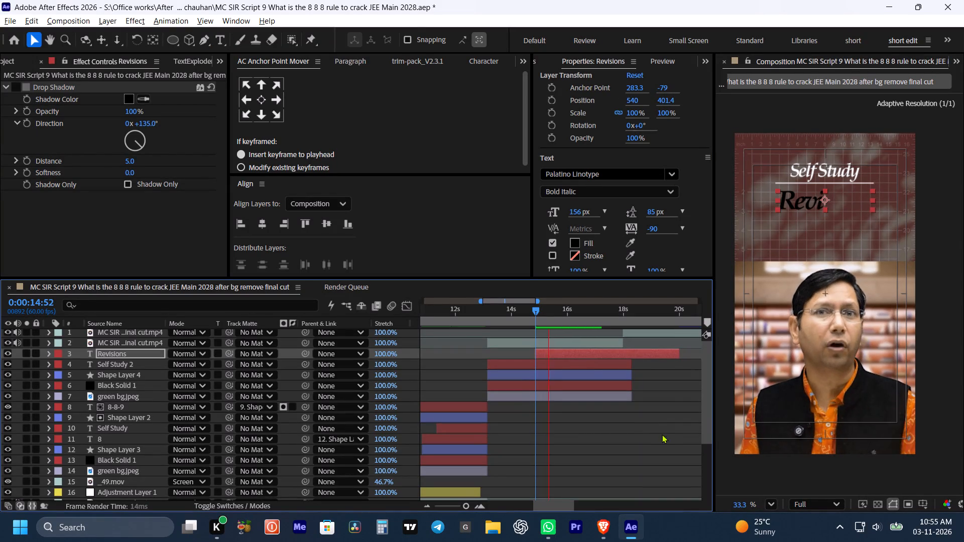
pyautogui.press('space')
pyautogui.click(656, 441)
# Change the fill colour of the Revisions text to white (FFFFFF), preview it, and save the project.
pyautogui.click(586, 354)
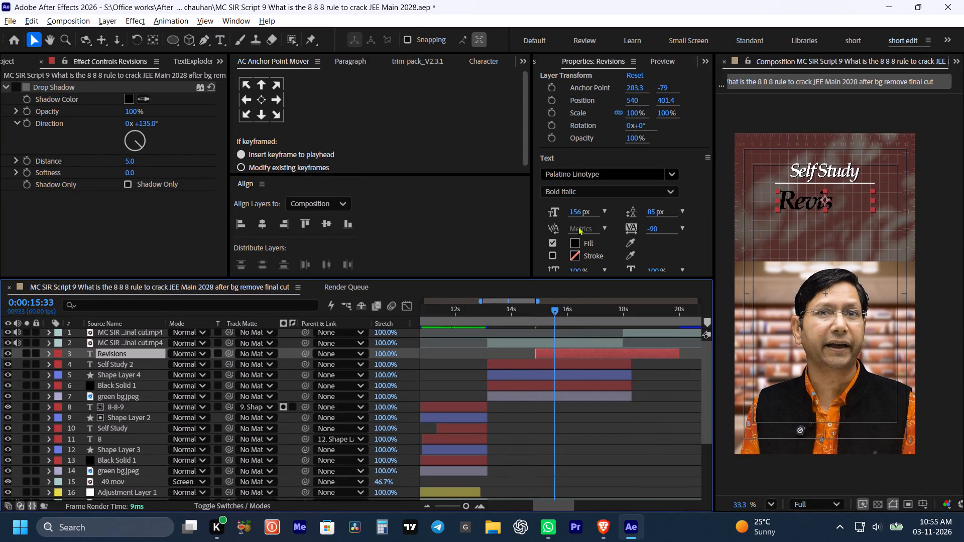
pyautogui.click(574, 242)
pyautogui.moveTo(403, 169); pyautogui.dragTo(342, 130)
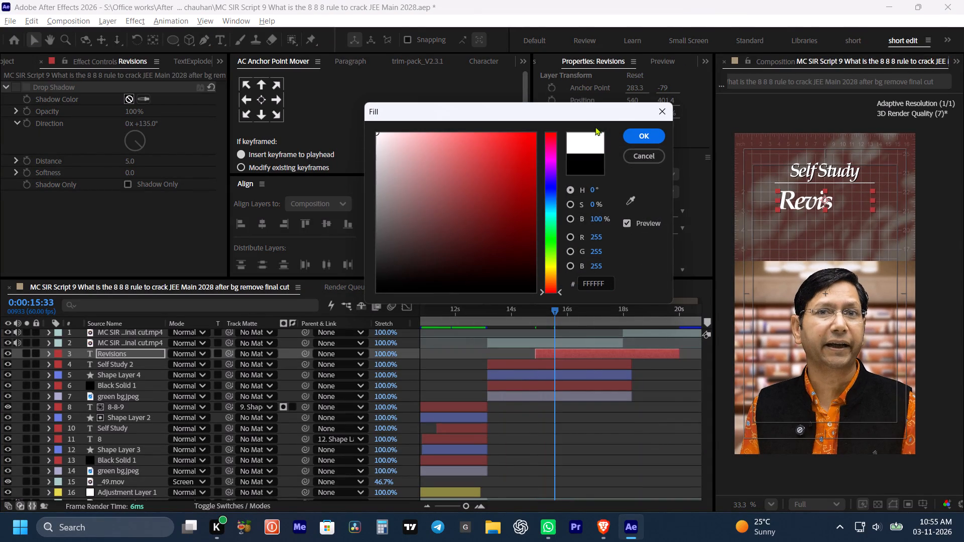
pyautogui.moveTo(423, 157); pyautogui.dragTo(366, 130)
pyautogui.click(643, 134)
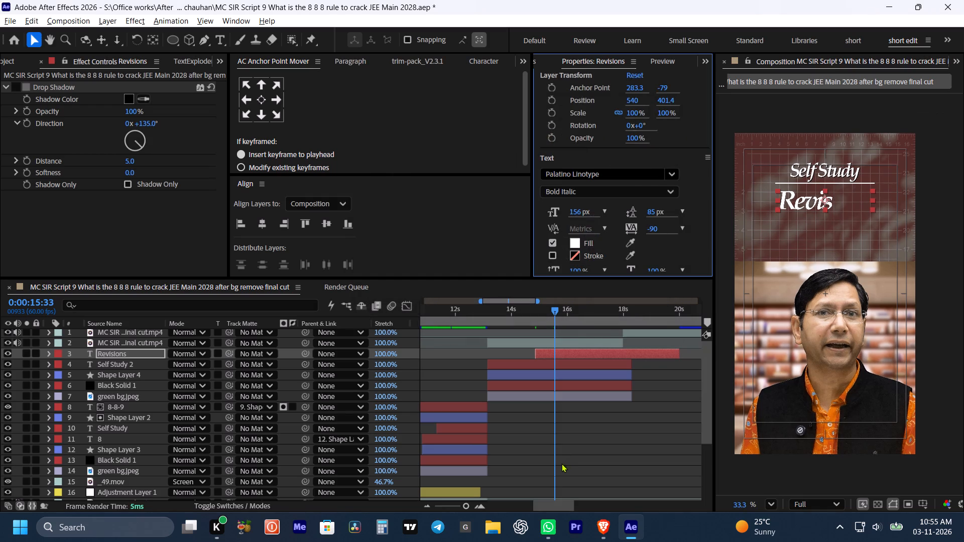
pyautogui.click(560, 455)
pyautogui.press('space')
pyautogui.press('space')
pyautogui.moveTo(602, 441); pyautogui.dragTo(566, 447)
pyautogui.hotkey('ctrl', 's')
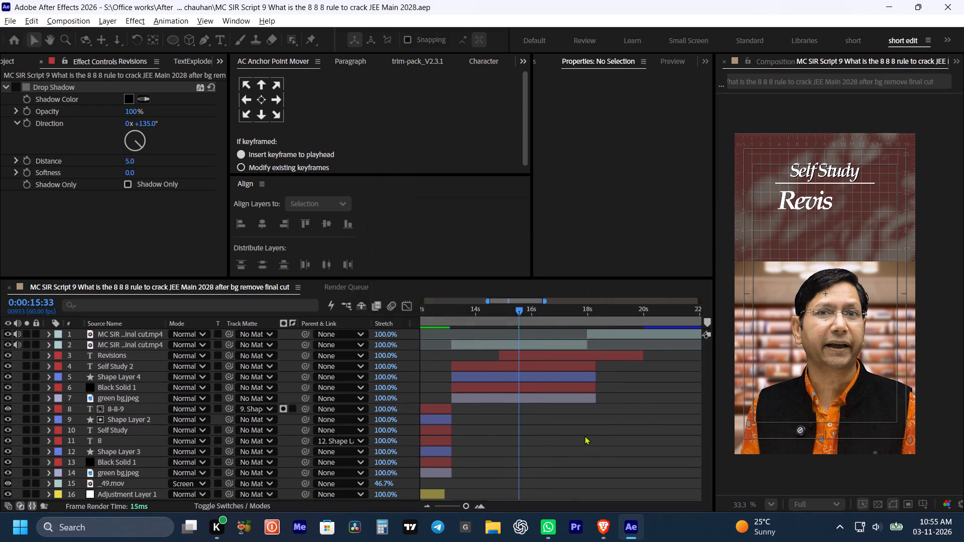
# Preview the Revisions entrance, shift its layer slightly earlier so it starts at about 14.6 s, and preview it again.
pyautogui.click(584, 436)
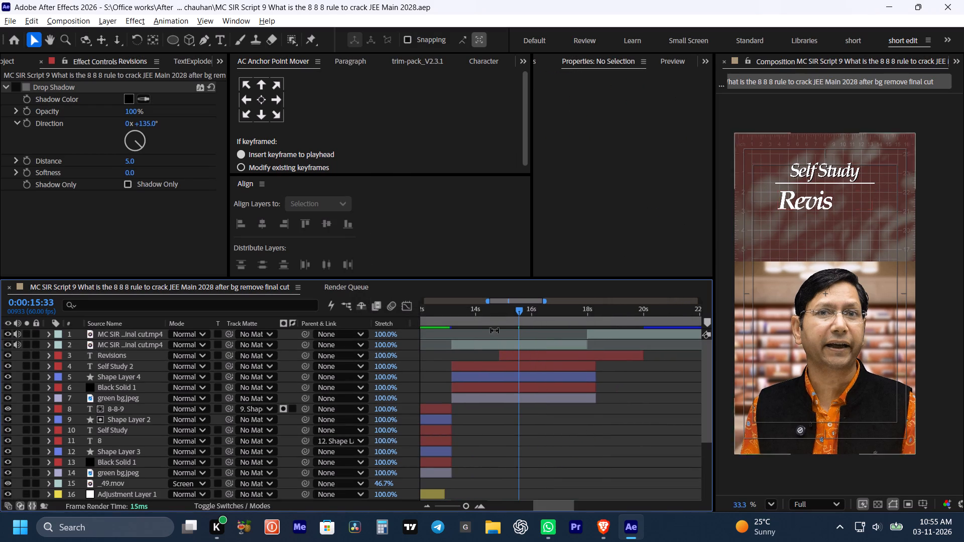
pyautogui.click(483, 319)
pyautogui.press('space')
pyautogui.press('space')
pyautogui.press('space')
pyautogui.press('space')
pyautogui.press('space')
pyautogui.press('space')
pyautogui.moveTo(658, 398); pyautogui.dragTo(645, 400)
pyautogui.press('space')
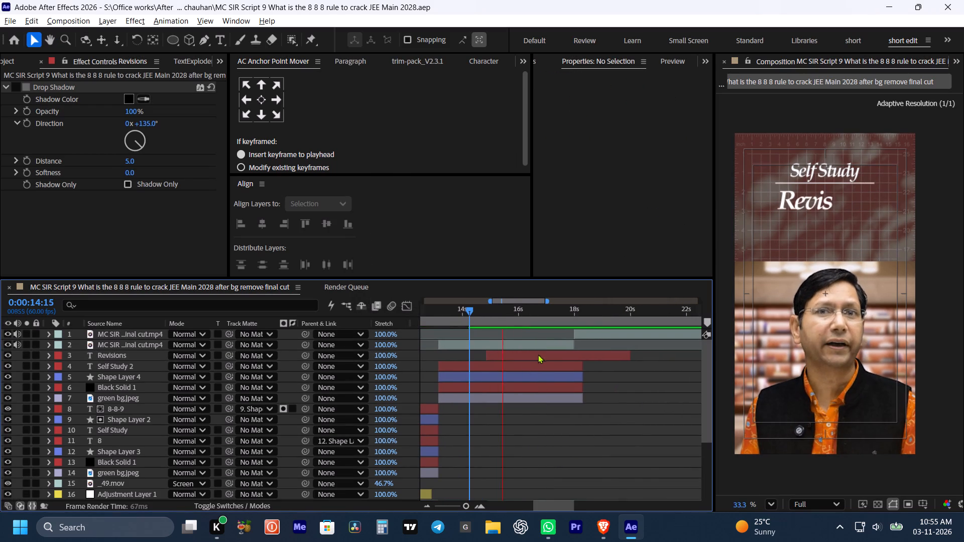
pyautogui.moveTo(526, 354); pyautogui.dragTo(519, 355)
pyautogui.click(473, 315)
pyautogui.press('space')
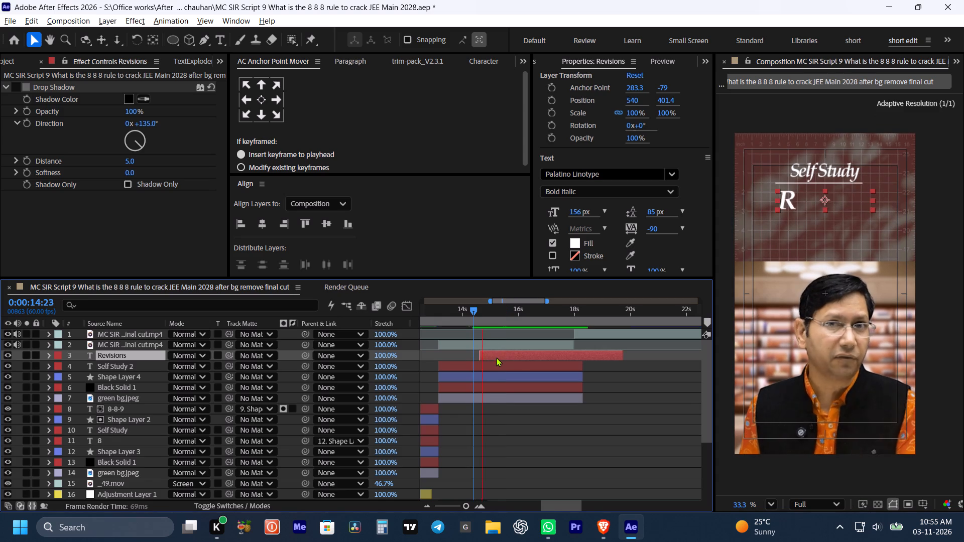
pyautogui.press('space')
# Duplicate the Revisions layer, shift the copy to start at about 15 s, and lower it to Y position 542.4.
pyautogui.click(496, 357)
pyautogui.hotkey('ctrl', 'd')
pyautogui.moveTo(496, 357); pyautogui.dragTo(500, 356)
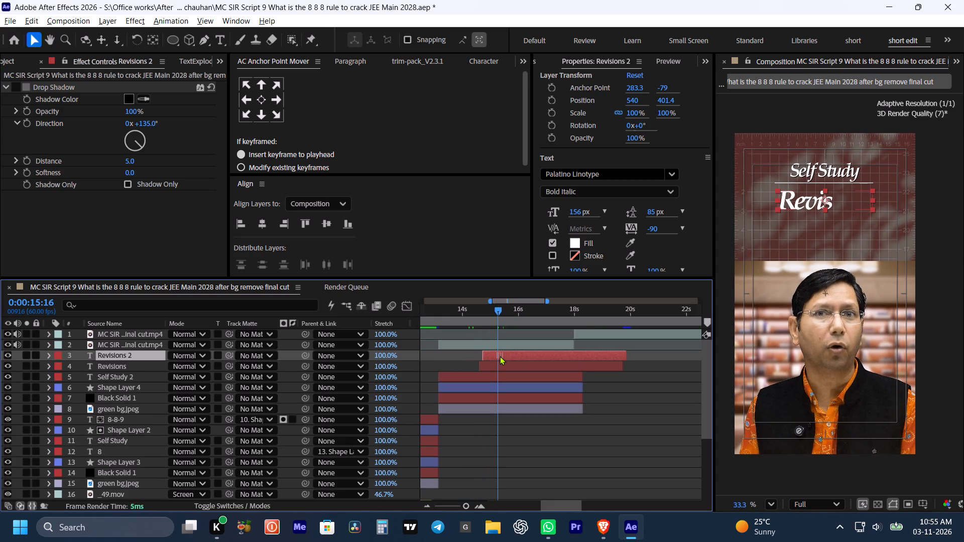
pyautogui.moveTo(500, 356); pyautogui.dragTo(506, 355)
pyautogui.click(508, 353)
pyautogui.moveTo(667, 100); pyautogui.dragTo(671, 99)
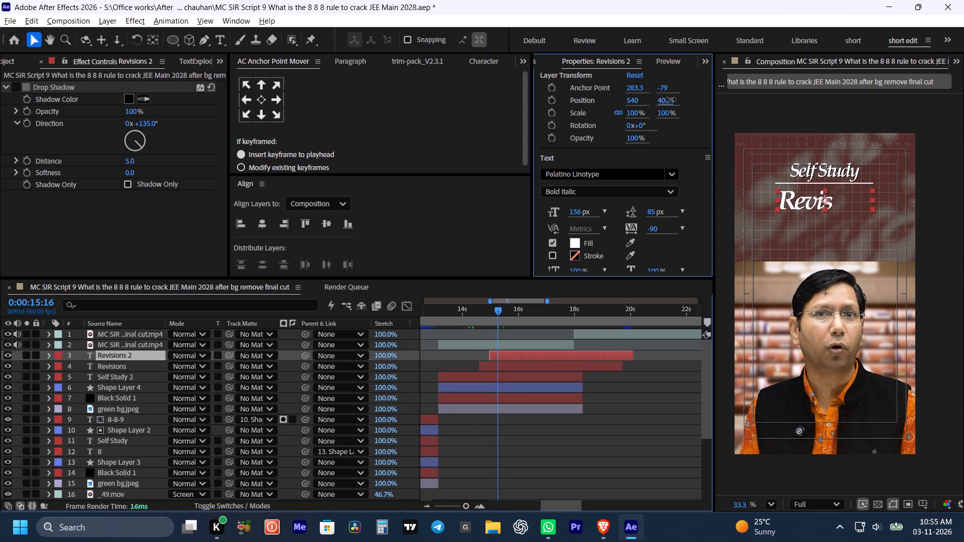
pyautogui.moveTo(671, 99); pyautogui.dragTo(732, 126)
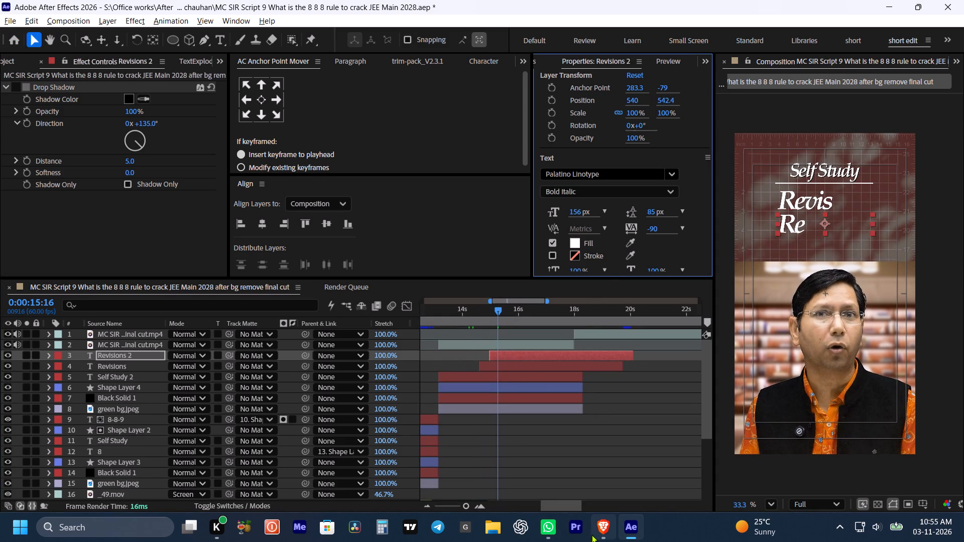
# Copy "mock tests" from Script 9 in the browser's Google Doc and replace the duplicated Revisions text with it in After Effects.
pyautogui.click(591, 534)
pyautogui.click(507, 317)
pyautogui.moveTo(509, 308); pyautogui.dragTo(547, 314)
pyautogui.hotkey('ctrl', 'c')
pyautogui.hotkey('ctrl', 'c')
pyautogui.hotkey('ctrl', 'c')
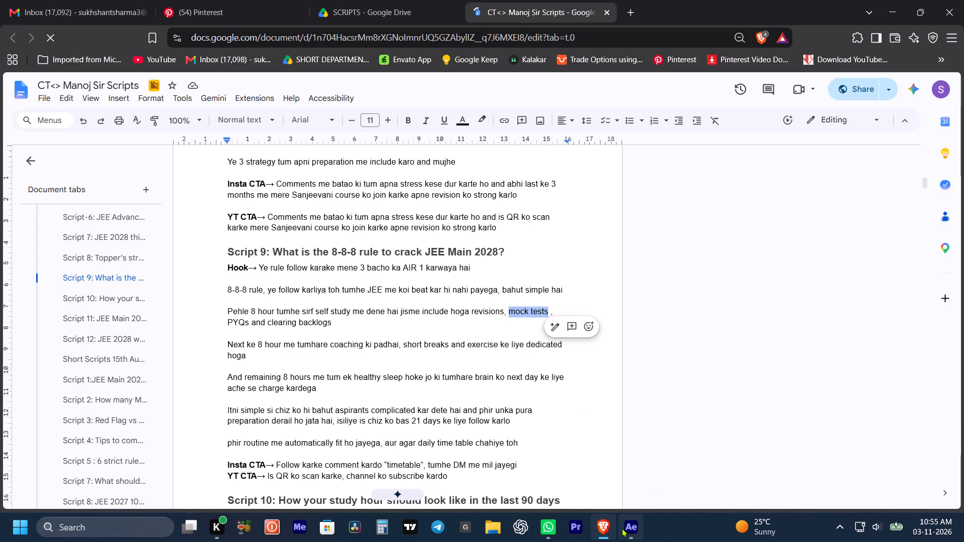
pyautogui.click(622, 528)
pyautogui.doubleClick(531, 357)
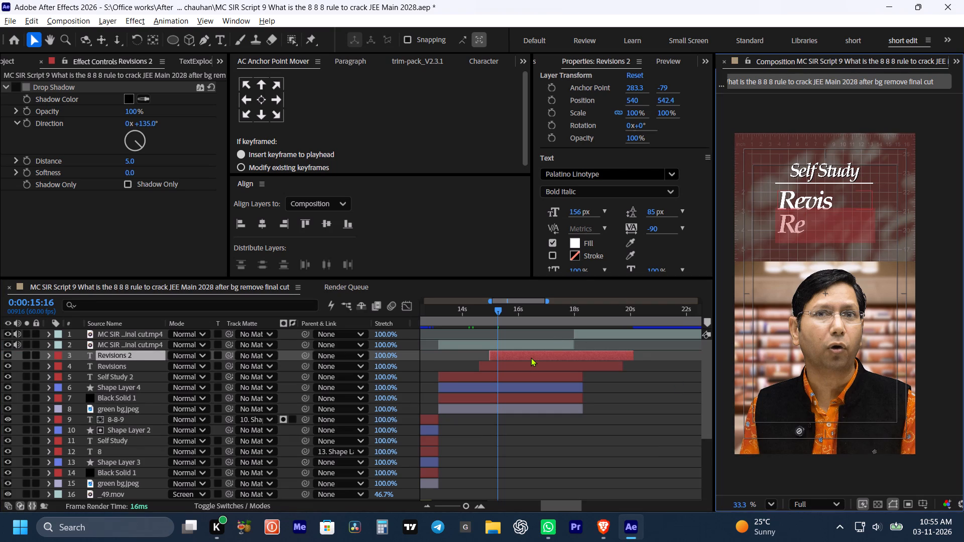
pyautogui.hotkey('ctrl', 'v')
pyautogui.moveTo(506, 310); pyautogui.dragTo(541, 318)
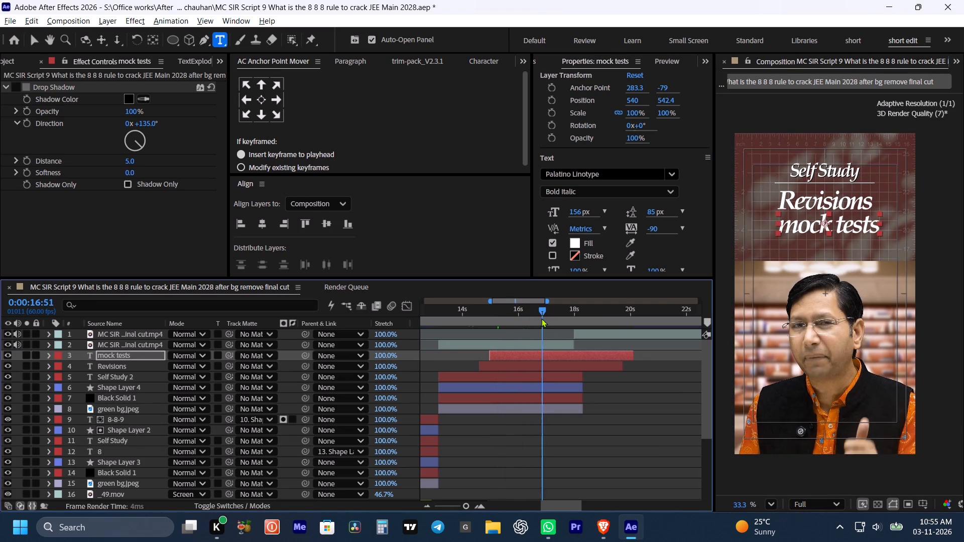
pyautogui.moveTo(541, 318); pyautogui.dragTo(542, 317)
# Capitalise the initials of the new text line so it reads "Mock Tests".
pyautogui.doubleClick(527, 354)
pyautogui.press('Left')
pyautogui.press('Right')
pyautogui.press('Right')
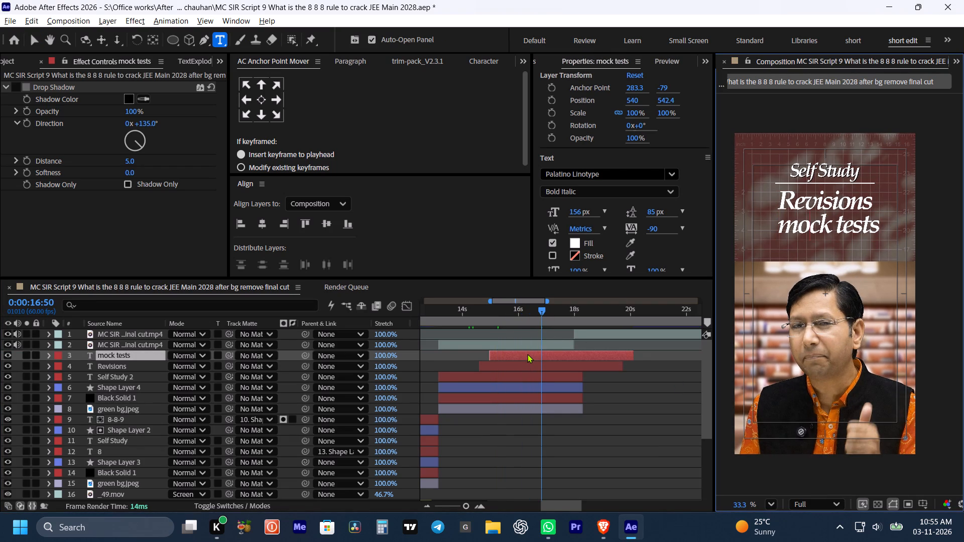
pyautogui.press('Left')
pyautogui.press('BackSpace')
pyautogui.hotkey('shift', 'm')
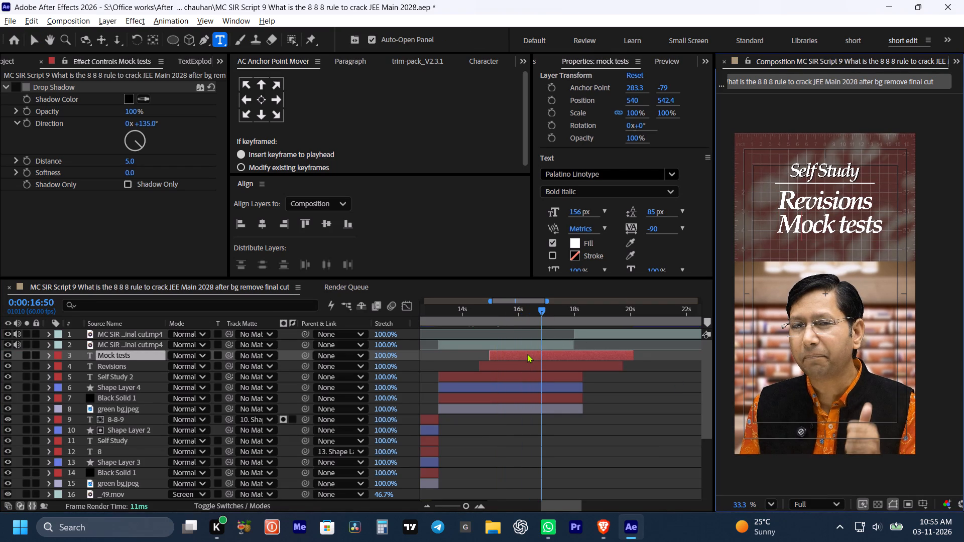
pyautogui.press('Right')
pyautogui.press('Right')
pyautogui.press('Right')
pyautogui.press('Right')
pyautogui.press('Right')
pyautogui.press('BackSpace')
pyautogui.hotkey('shift', 't')
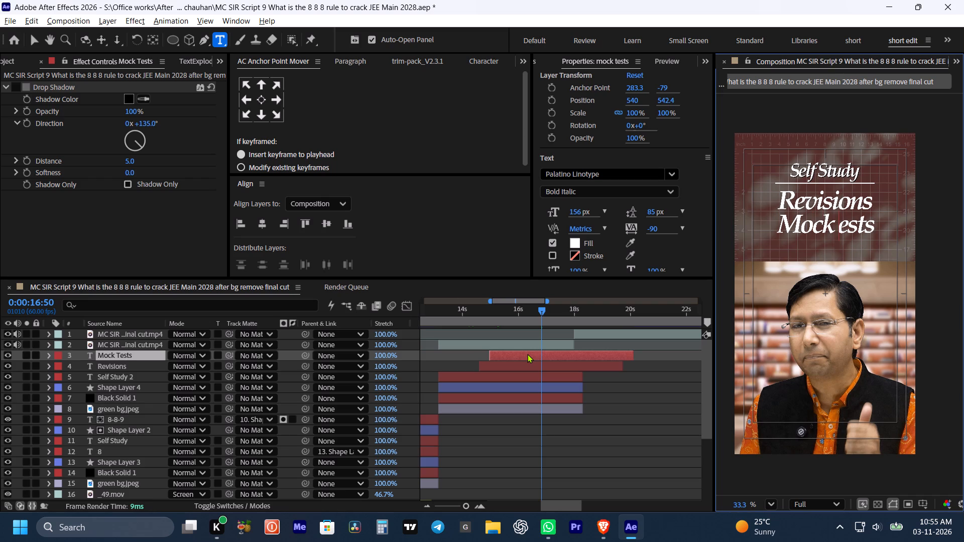
# Centre the Mock Tests text horizontally in the composition, centre its anchor point, and save the project.
pyautogui.click(261, 223)
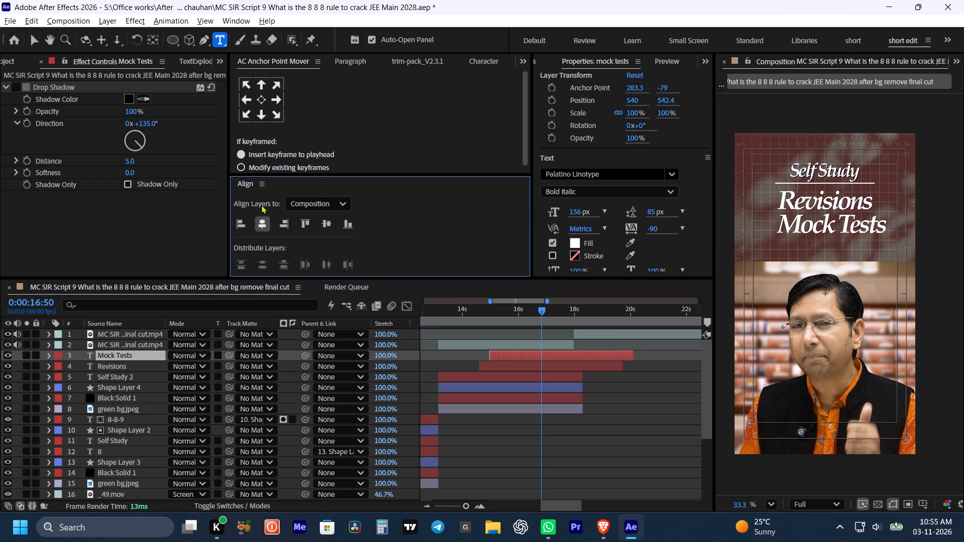
pyautogui.click(265, 102)
pyautogui.click(614, 455)
pyautogui.hotkey('ctrl', 's')
# Switch to the script document in the browser and copy "PYQs" from the Script 9 self-study paragraph.
pyautogui.click(604, 516)
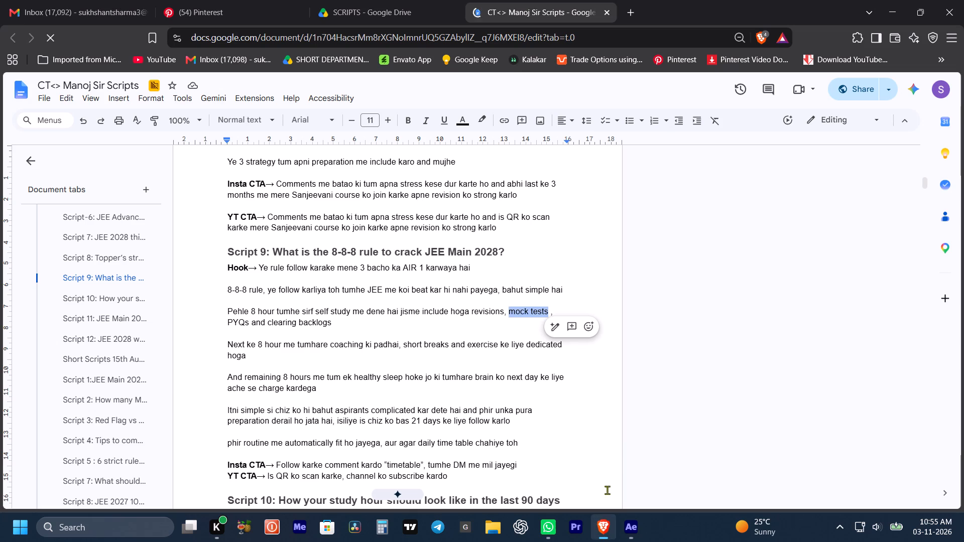
pyautogui.moveTo(222, 322); pyautogui.dragTo(249, 323)
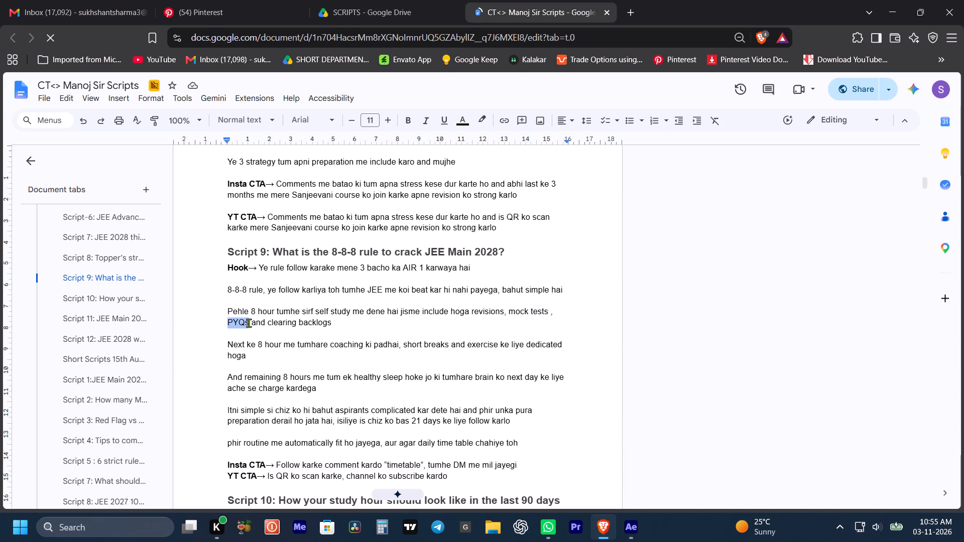
pyautogui.moveTo(249, 323); pyautogui.dragTo(249, 324)
pyautogui.hotkey('ctrl', 'c')
pyautogui.hotkey('ctrl', 'c')
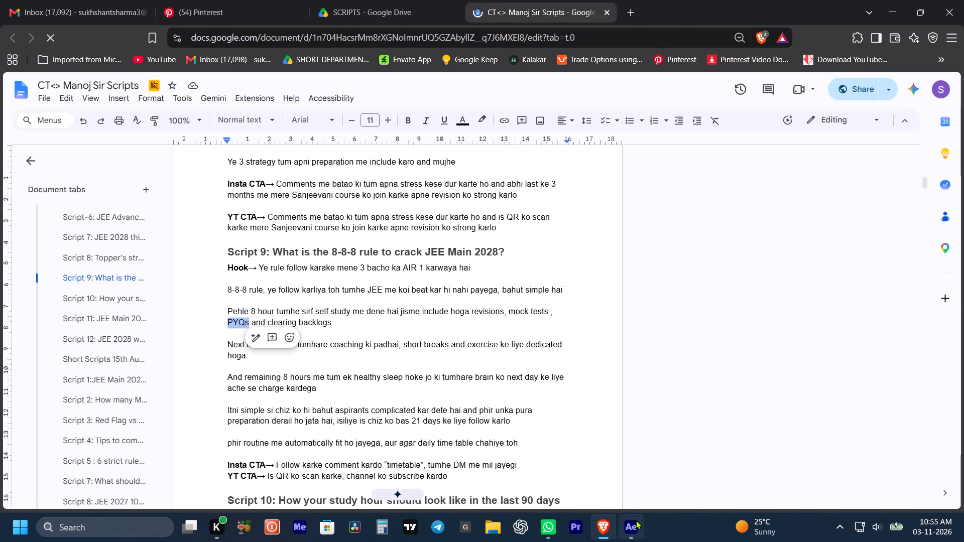
# In After Effects, duplicate the Mock Tests layer, shift the copy to start at about 16 s, and lower it to Y position 643.2.
pyautogui.click(636, 520)
pyautogui.click(531, 352)
pyautogui.hotkey('ctrl', 'd')
pyautogui.moveTo(535, 357); pyautogui.dragTo(539, 357)
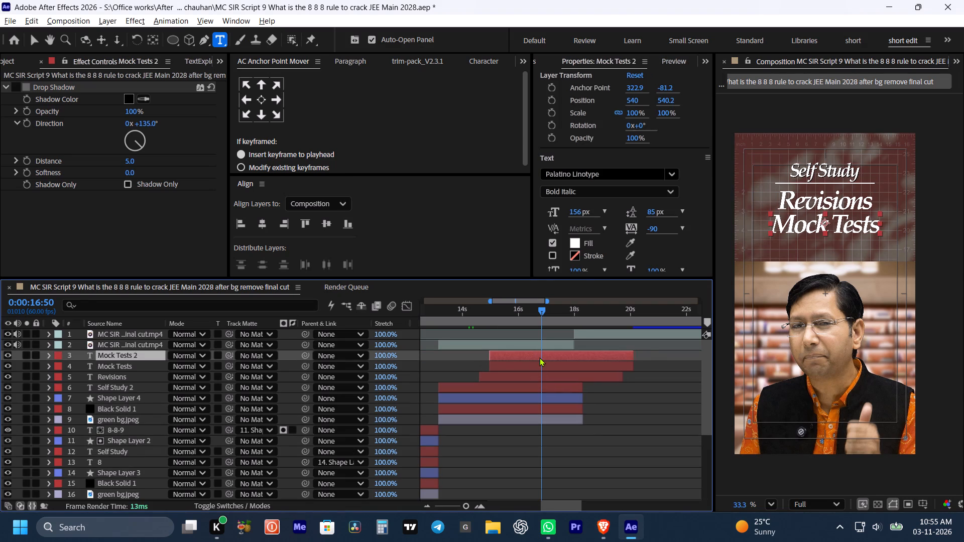
pyautogui.moveTo(539, 357); pyautogui.dragTo(564, 359)
pyautogui.moveTo(658, 96); pyautogui.dragTo(706, 104)
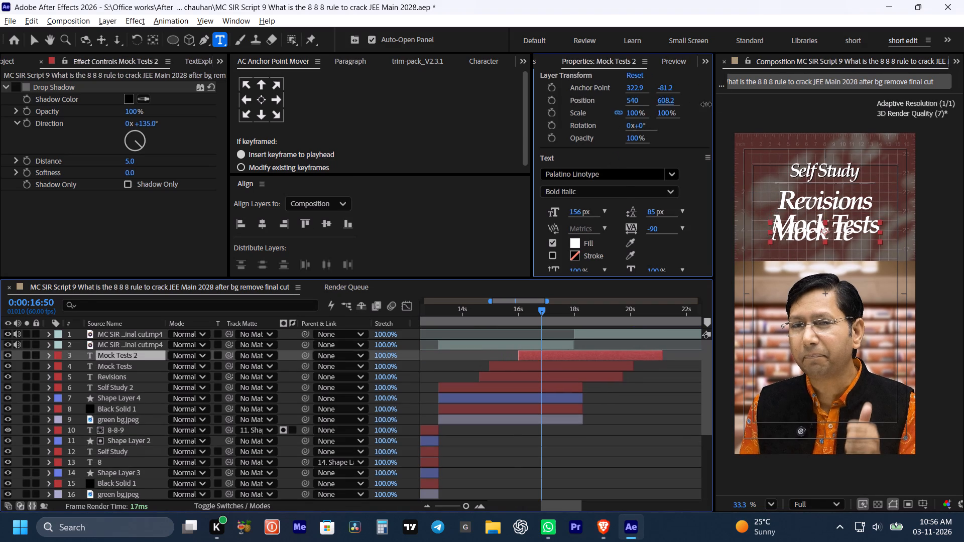
pyautogui.moveTo(706, 104); pyautogui.dragTo(712, 112)
# Replace the duplicated Mock Tests text with the copied "PYQs" and centre it horizontally in the composition.
pyautogui.doubleClick(546, 353)
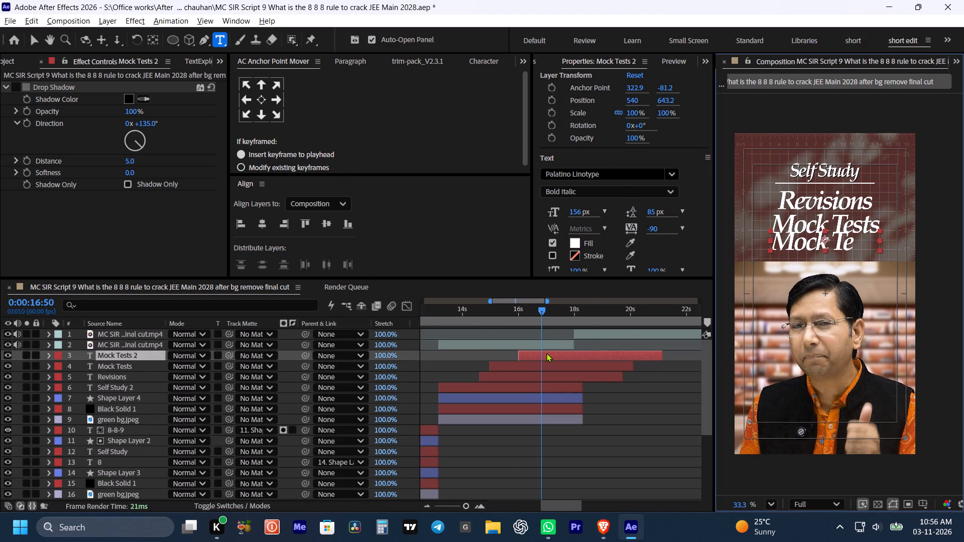
pyautogui.hotkey('ctrl', 'v')
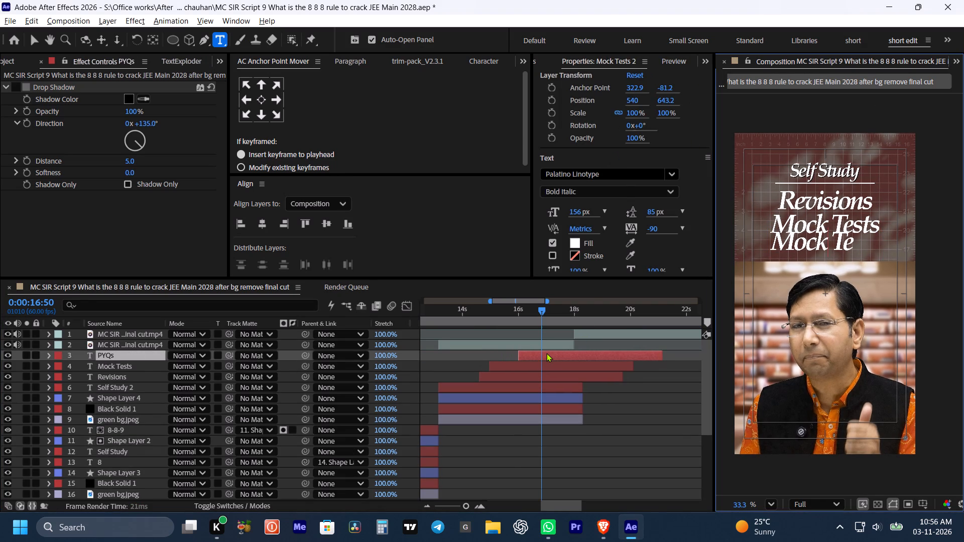
pyautogui.moveTo(544, 305); pyautogui.dragTo(556, 311)
pyautogui.click(639, 416)
pyautogui.click(559, 357)
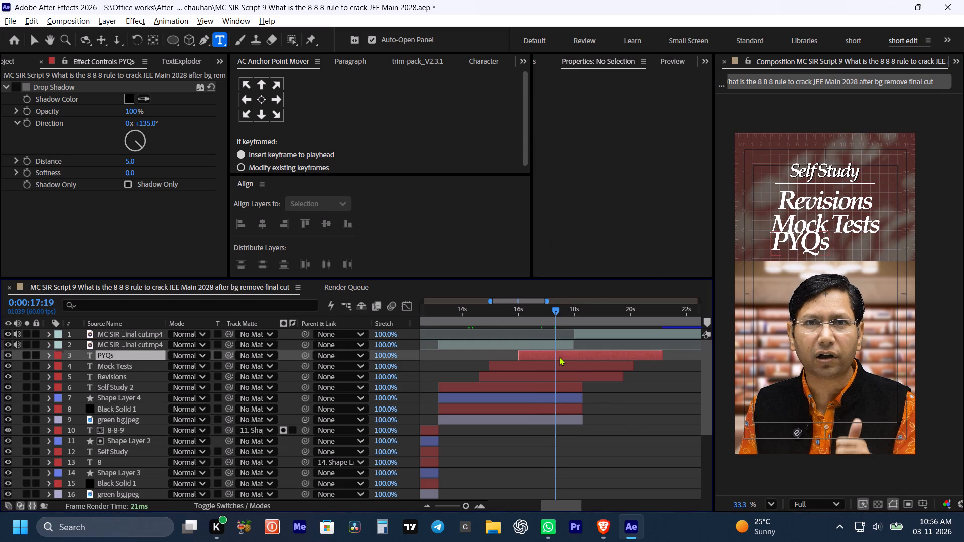
pyautogui.click(263, 219)
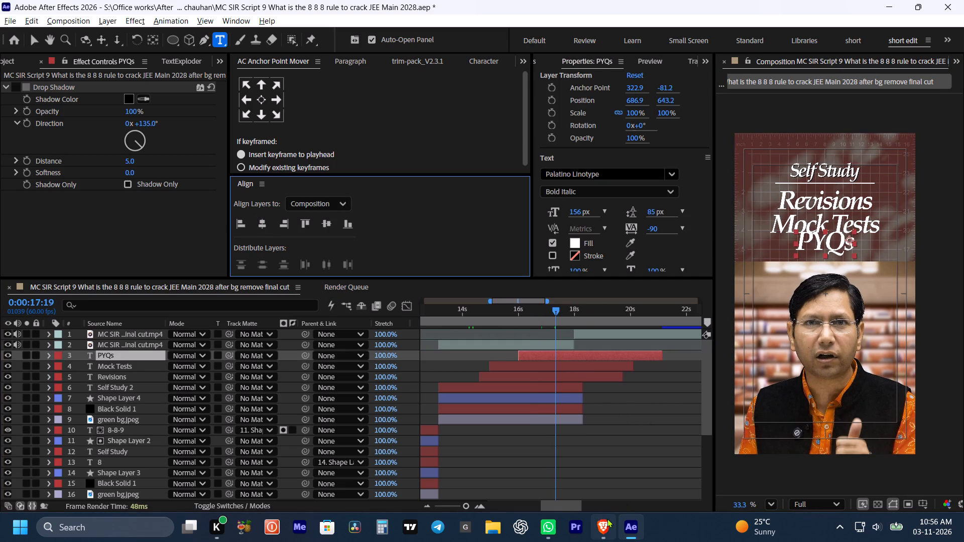
# Switch to the script document in the browser and copy "backlogs" from the Script 9 self-study paragraph.
pyautogui.click(607, 518)
pyautogui.click(333, 354)
pyautogui.moveTo(298, 324); pyautogui.dragTo(311, 324)
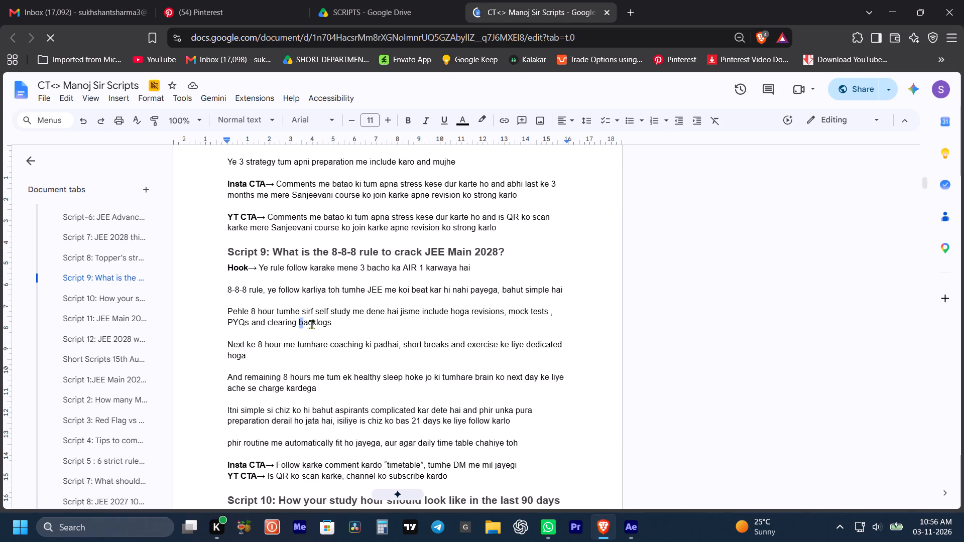
pyautogui.moveTo(311, 324); pyautogui.dragTo(332, 328)
pyautogui.hotkey('ctrl', 'c')
pyautogui.hotkey('ctrl', 'c')
pyautogui.hotkey('ctrl', 'c')
# In After Effects, duplicate the PYQs layer, shift the copy to start at about 16.4 s, and lower it to Y position 701.2.
pyautogui.click(632, 536)
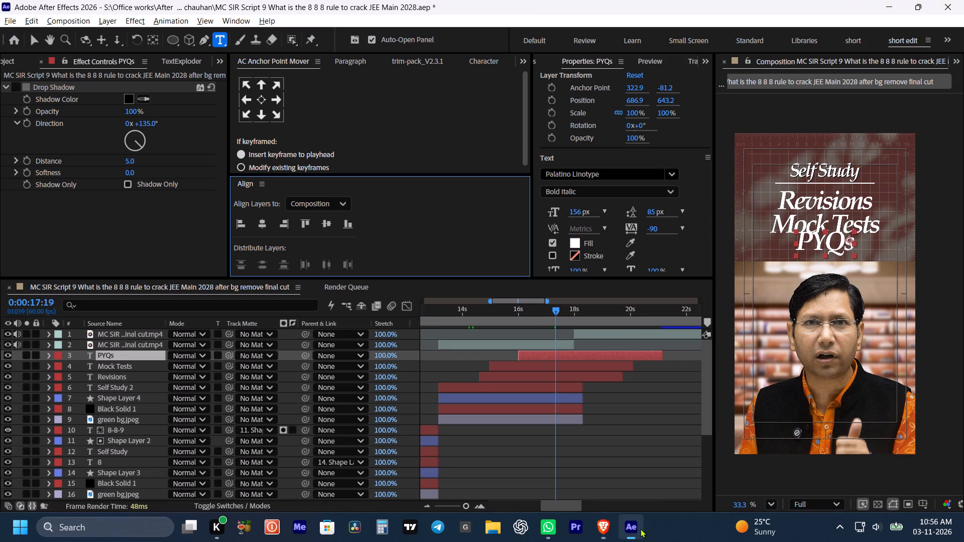
pyautogui.hotkey('ctrl', 'd')
pyautogui.moveTo(562, 355); pyautogui.dragTo(573, 354)
pyautogui.click(573, 354)
pyautogui.moveTo(665, 102); pyautogui.dragTo(688, 106)
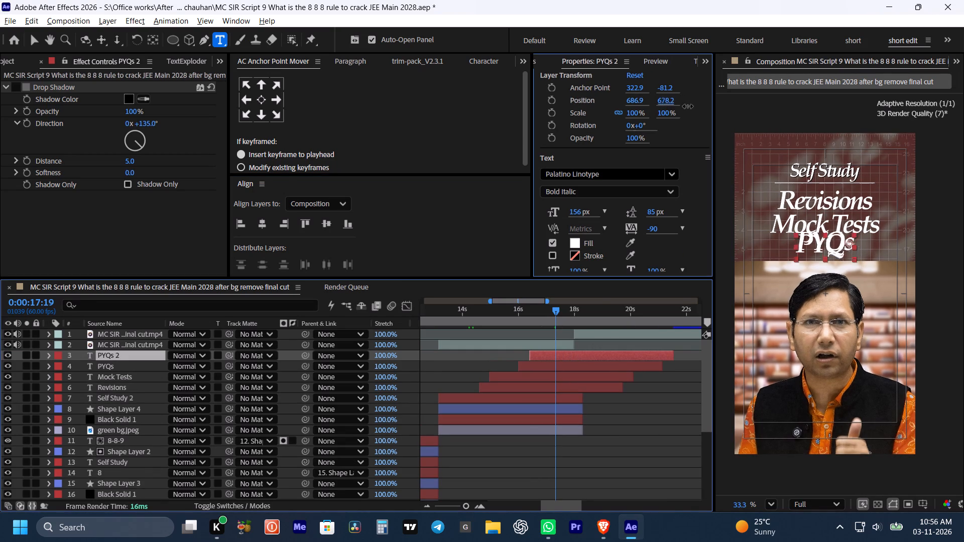
pyautogui.moveTo(688, 106); pyautogui.dragTo(697, 108)
# Replace the duplicated PYQs text with the copied "backlogs".
pyautogui.doubleClick(567, 357)
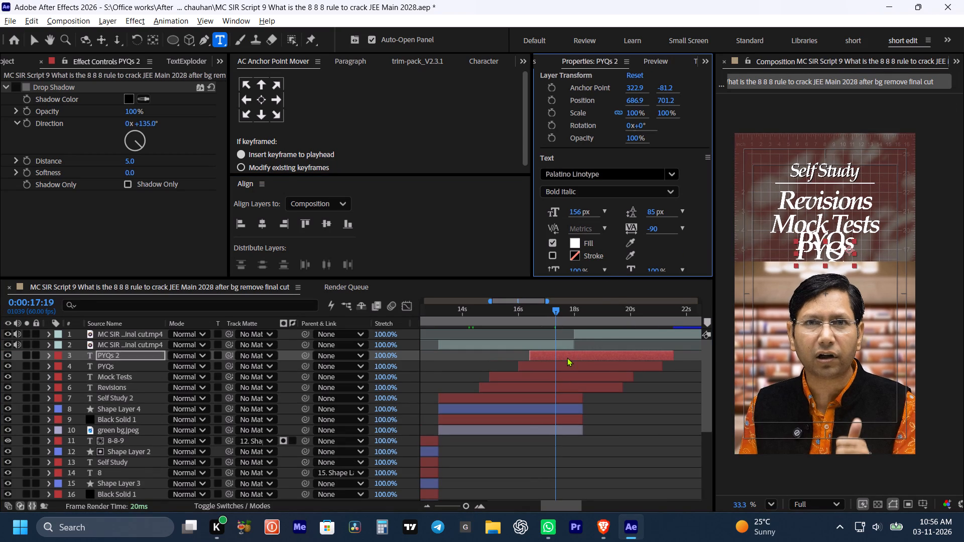
pyautogui.hotkey('ctrl', 'v')
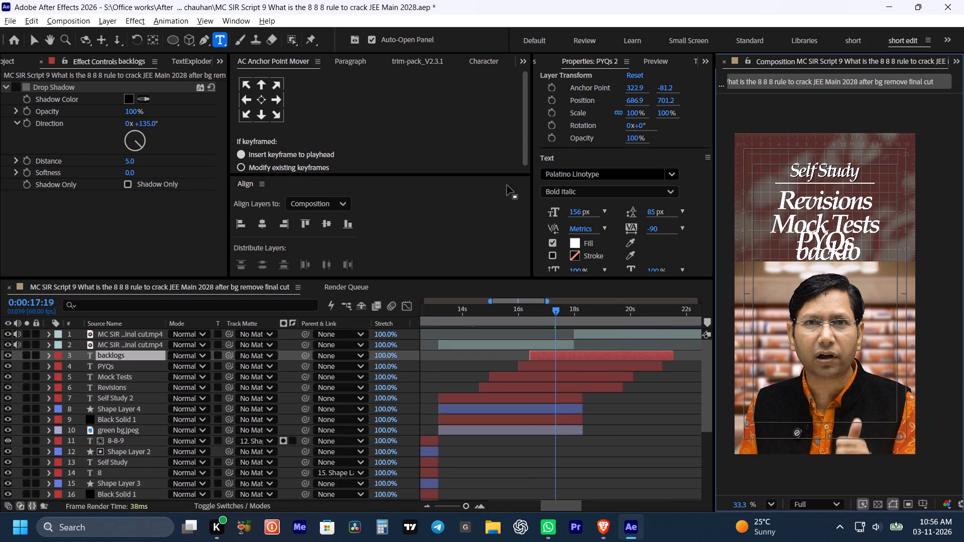
# Capitalise the first letter of the "backlogs" text to read "Backlogs" and centre it horizontally in the composition.
pyautogui.moveTo(558, 314); pyautogui.dragTo(576, 319)
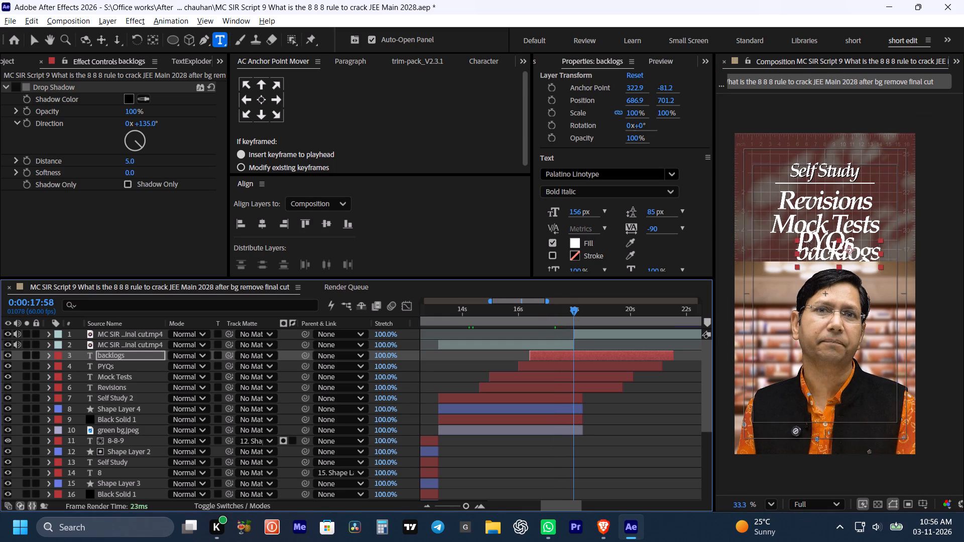
pyautogui.click(809, 247)
pyautogui.press('BackSpace')
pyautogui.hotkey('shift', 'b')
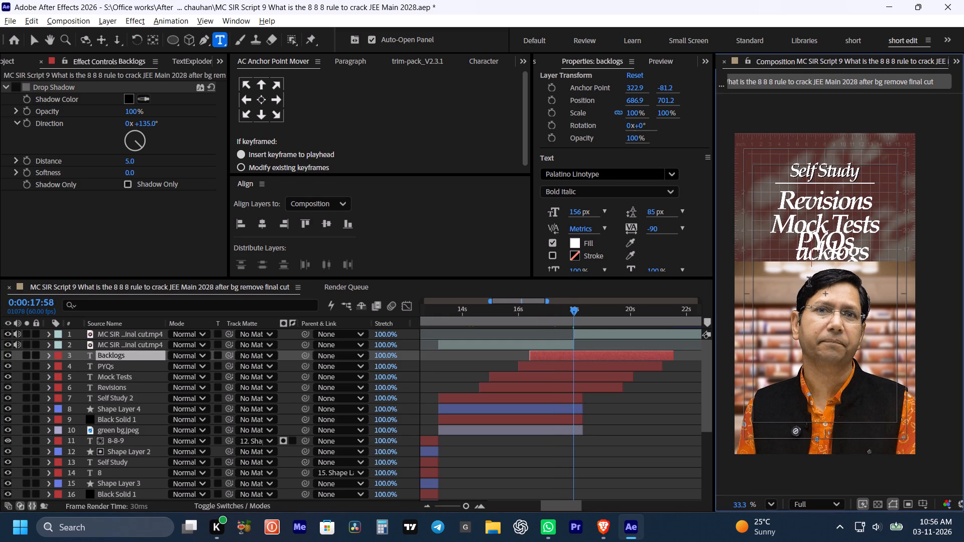
pyautogui.click(258, 226)
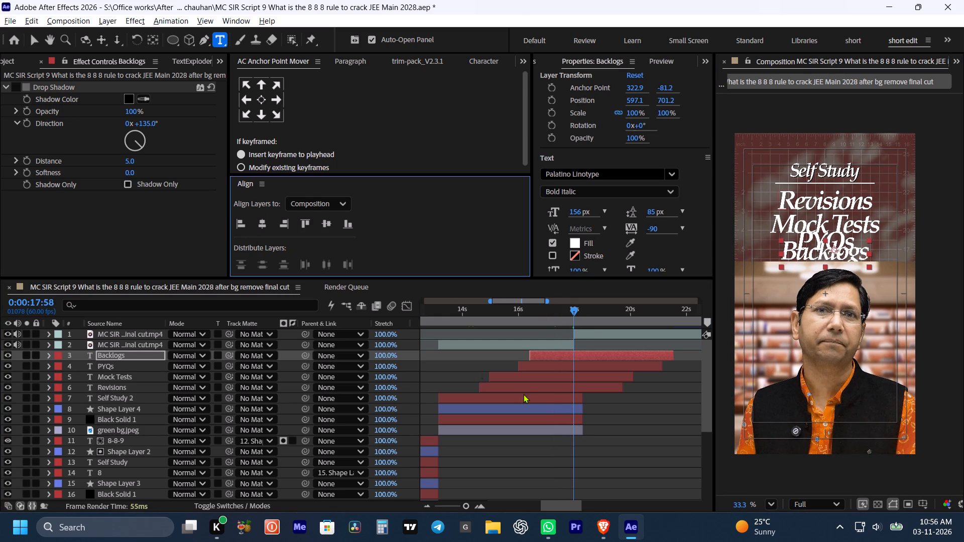
# Distribute the Backlogs, PYQs, Mock Tests and Revisions text layers evenly by their vertical centres.
pyautogui.keyDown('shift'); pyautogui.click(527, 387); pyautogui.keyUp('shift')
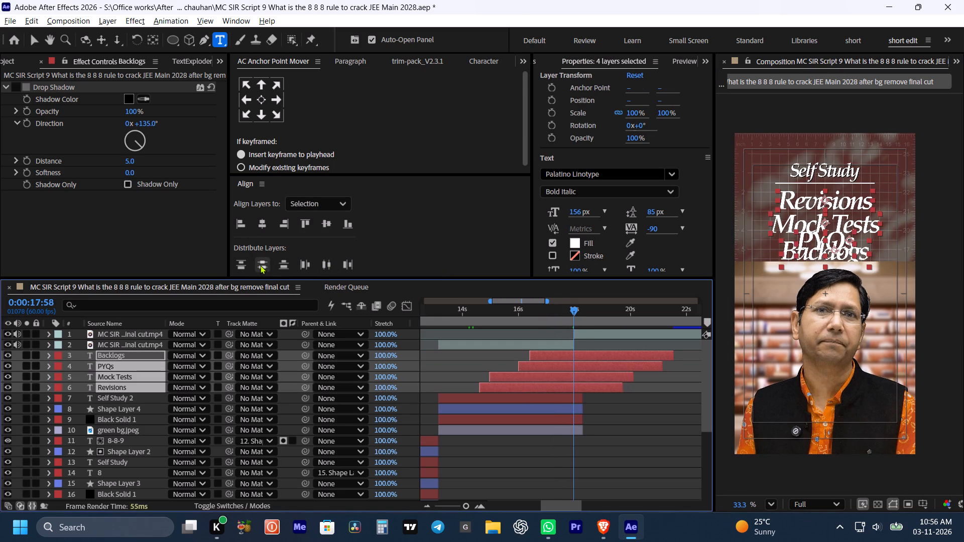
pyautogui.click(260, 265)
pyautogui.click(635, 420)
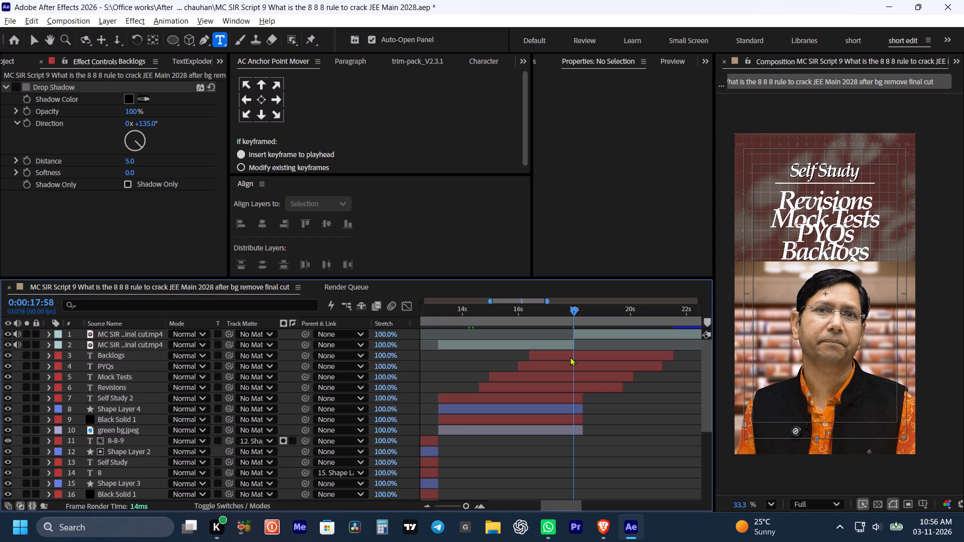
# Reduce the four list text layers to a 129 px font size, redistribute them vertically and centre their anchor points.
pyautogui.click(570, 357)
pyautogui.keyDown('shift'); pyautogui.click(574, 385); pyautogui.keyUp('shift')
pyautogui.moveTo(575, 212); pyautogui.dragTo(568, 214)
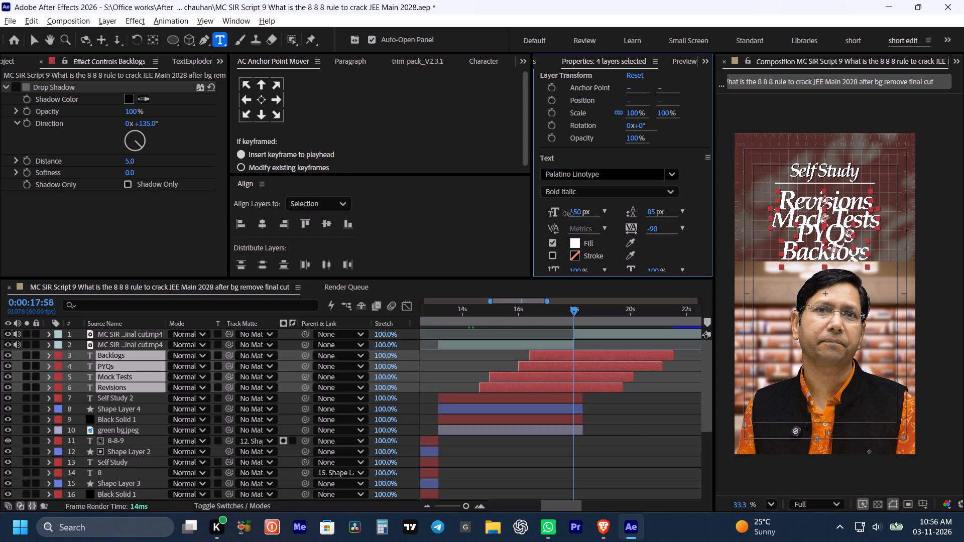
pyautogui.moveTo(568, 214); pyautogui.dragTo(560, 216)
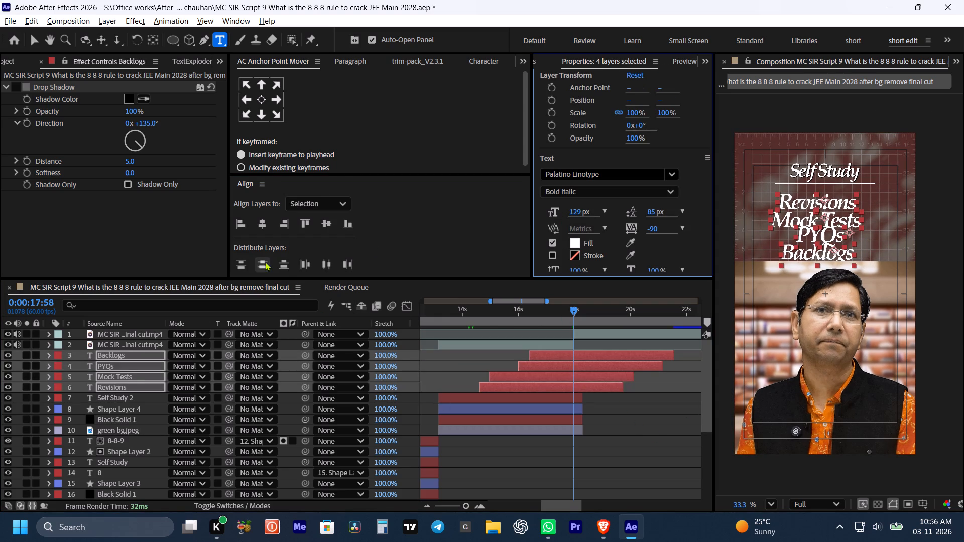
pyautogui.click(265, 262)
pyautogui.click(255, 97)
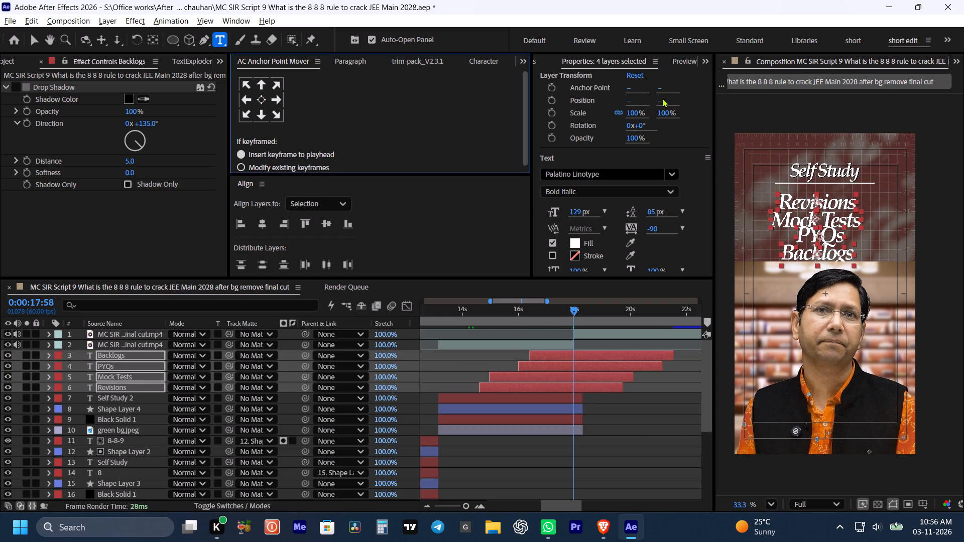
# Move the four list text layers up together so Revisions sits just below the Self Study underline.
pyautogui.moveTo(659, 99); pyautogui.dragTo(623, 103)
pyautogui.click(629, 449)
pyautogui.click(614, 433)
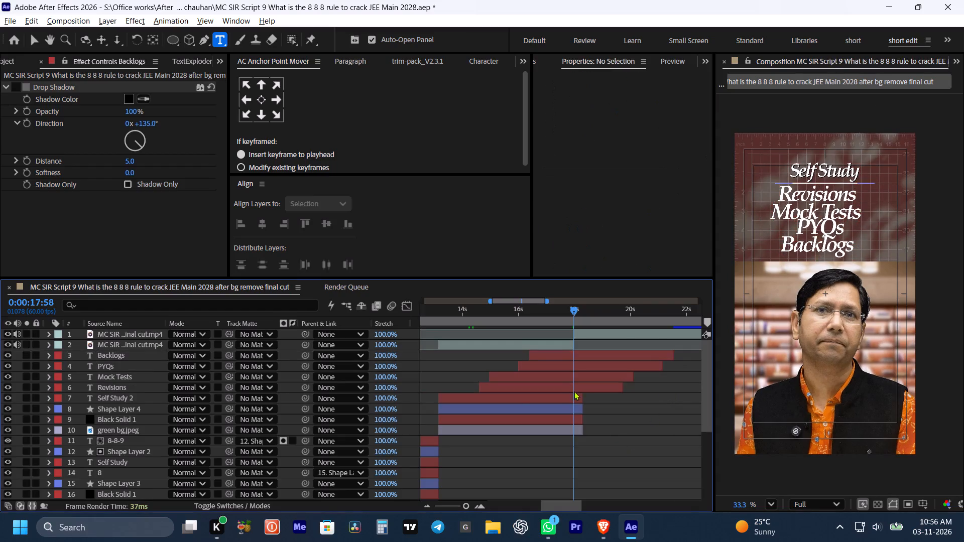
# Set the four list text layers to 102 px, align their horizontal centres to the selection and centre their anchor points.
pyautogui.click(568, 383)
pyautogui.click(571, 358)
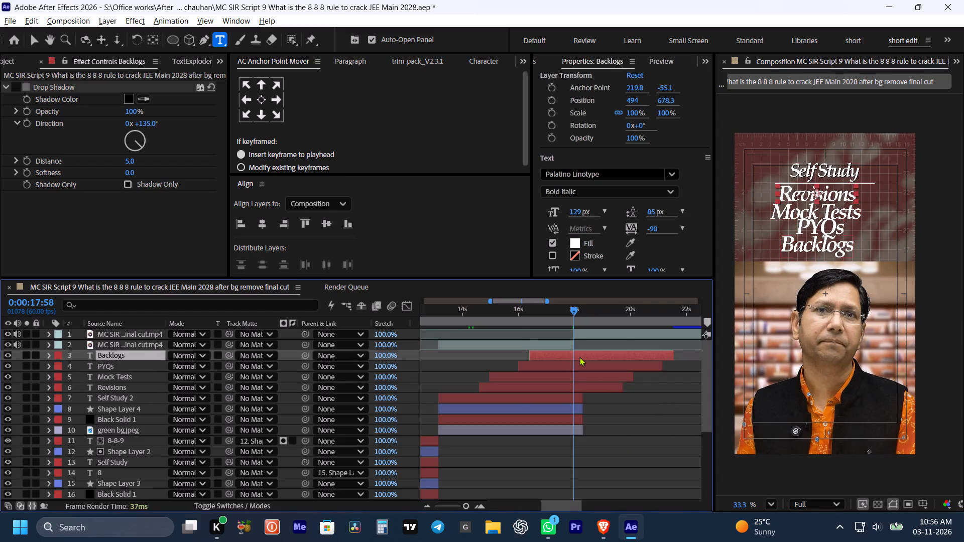
pyautogui.keyDown('shift'); pyautogui.click(577, 389); pyautogui.keyUp('shift')
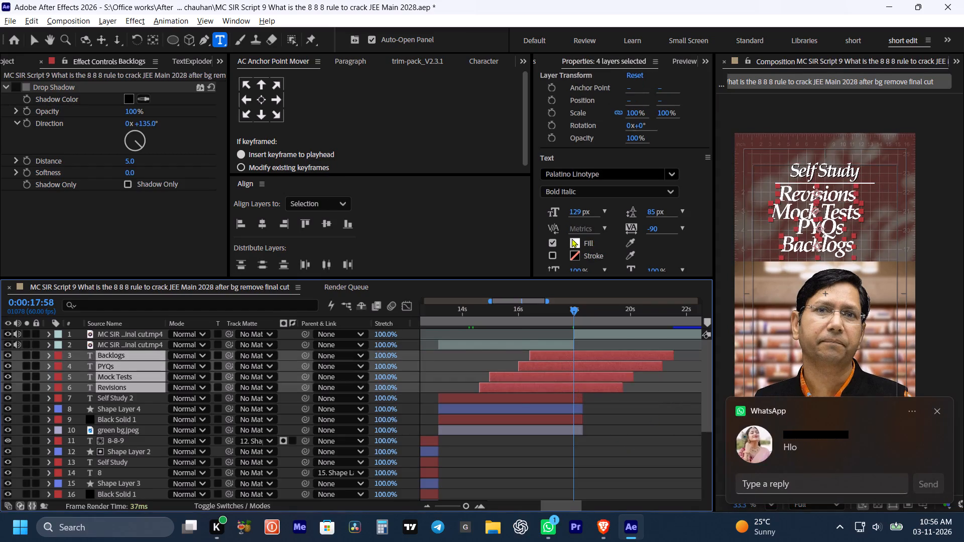
pyautogui.moveTo(803, 451); pyautogui.dragTo(963, 403)
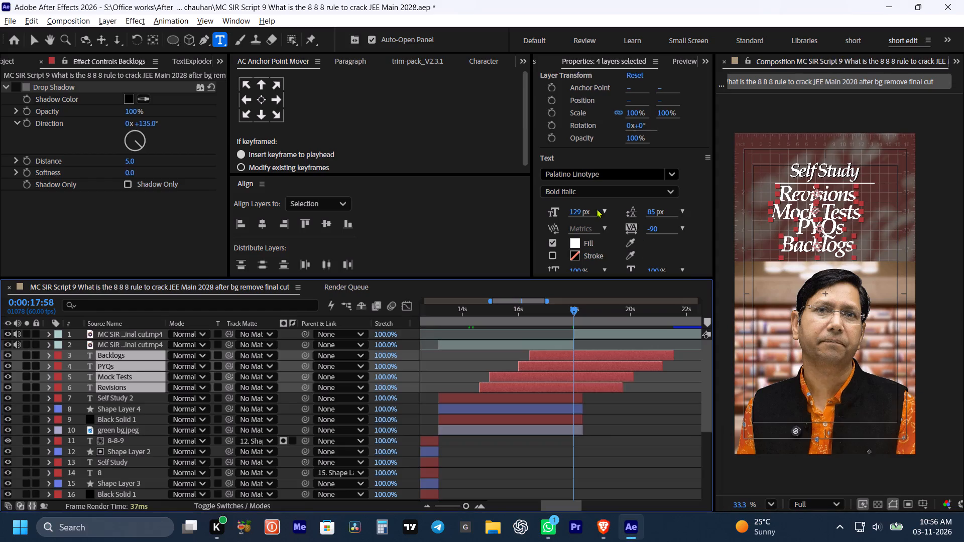
pyautogui.moveTo(581, 210); pyautogui.dragTo(565, 213)
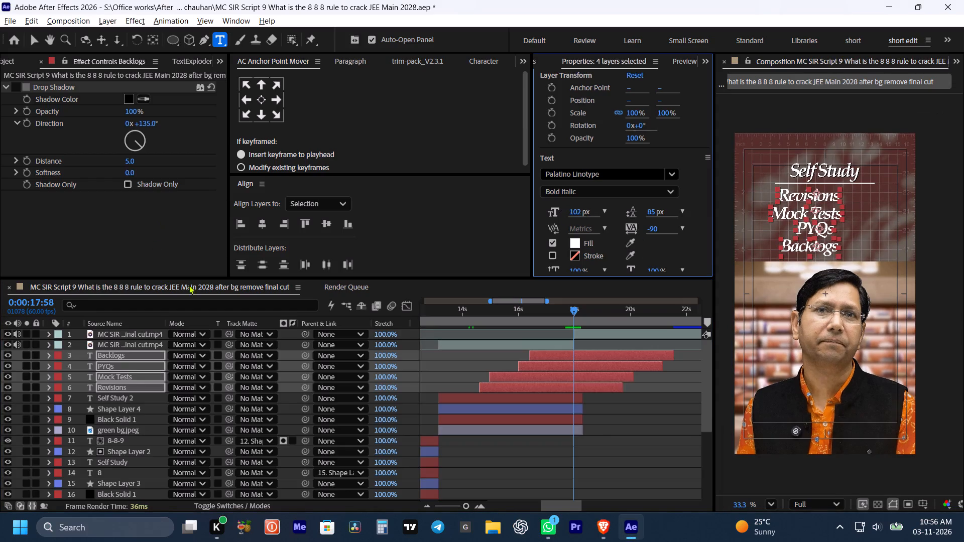
pyautogui.click(259, 225)
pyautogui.click(256, 100)
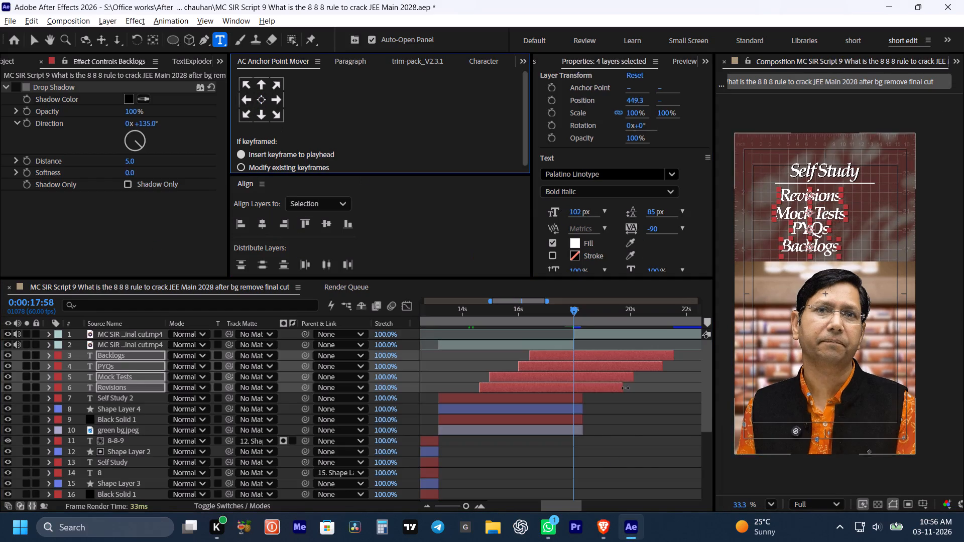
# Centre the Backlogs and PYQs text layers individually along the composition's horizontal middle.
pyautogui.click(645, 454)
pyautogui.click(584, 358)
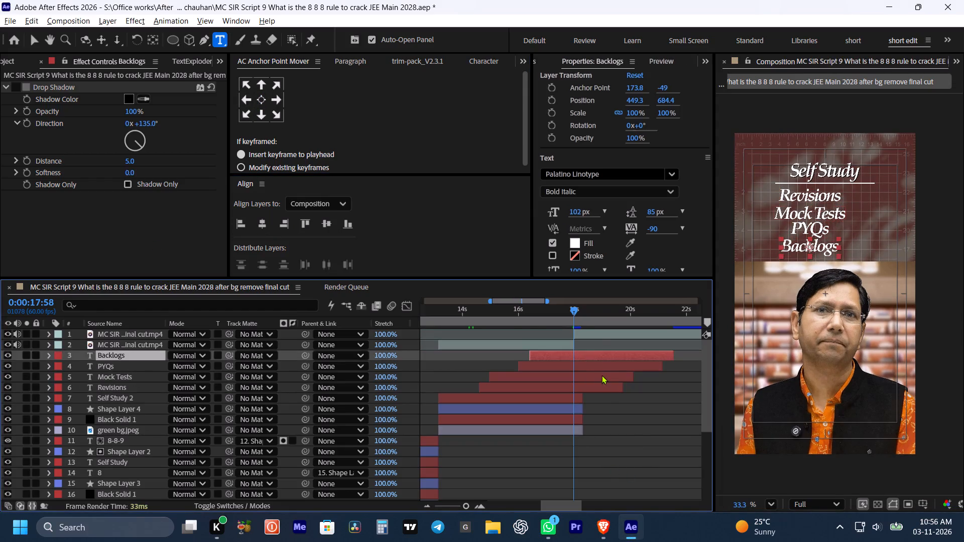
pyautogui.click(260, 219)
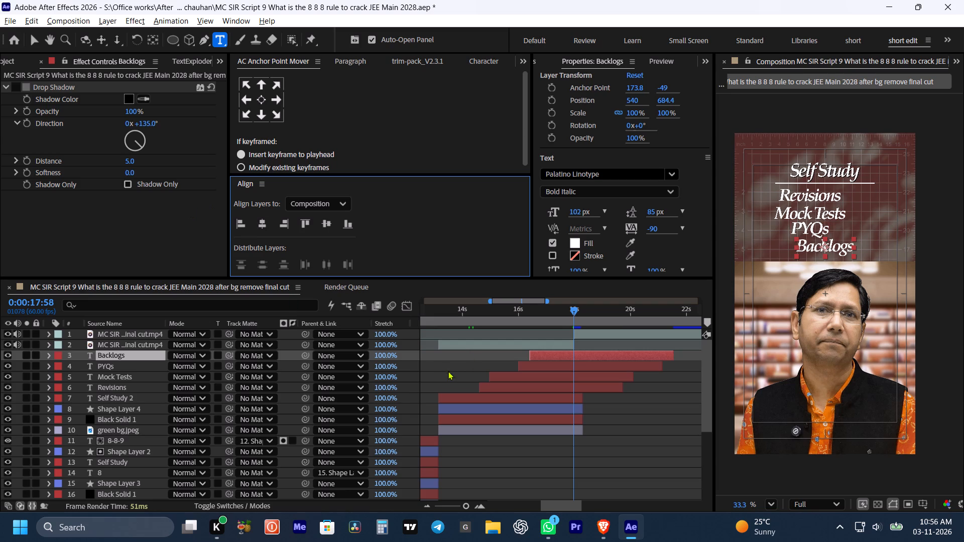
pyautogui.click(599, 368)
pyautogui.click(262, 223)
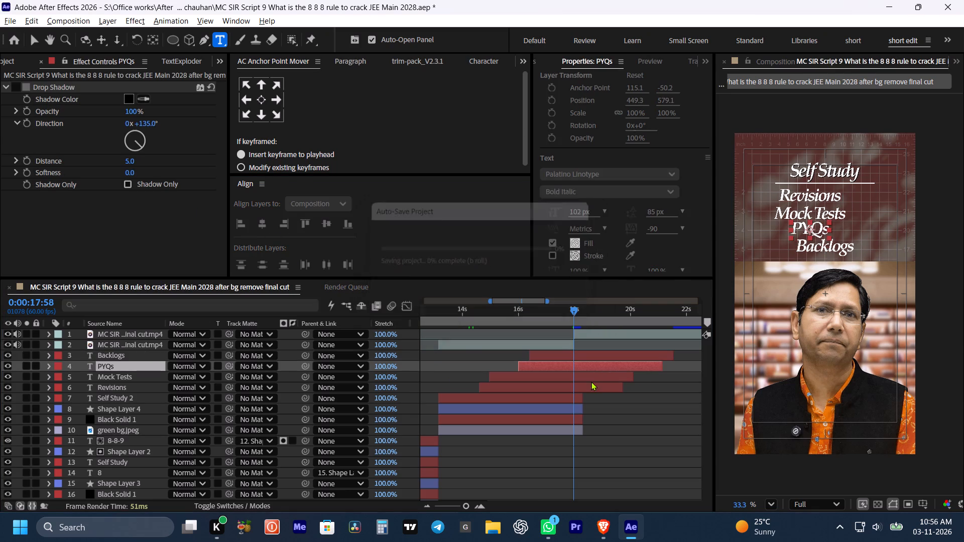
# Centre the PYQs, Mock Tests and Revisions texts horizontally in the composition.
pyautogui.click(263, 225)
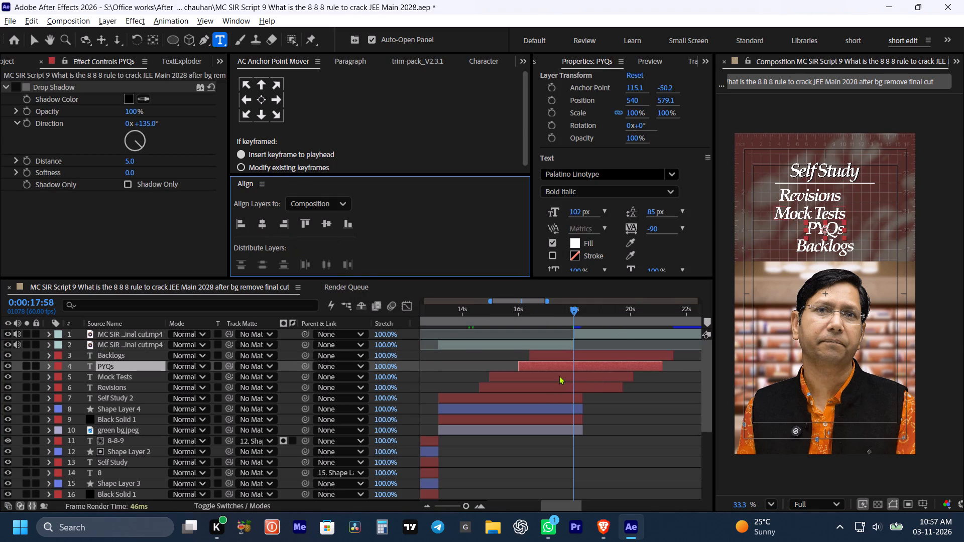
pyautogui.click(559, 375)
pyautogui.click(261, 217)
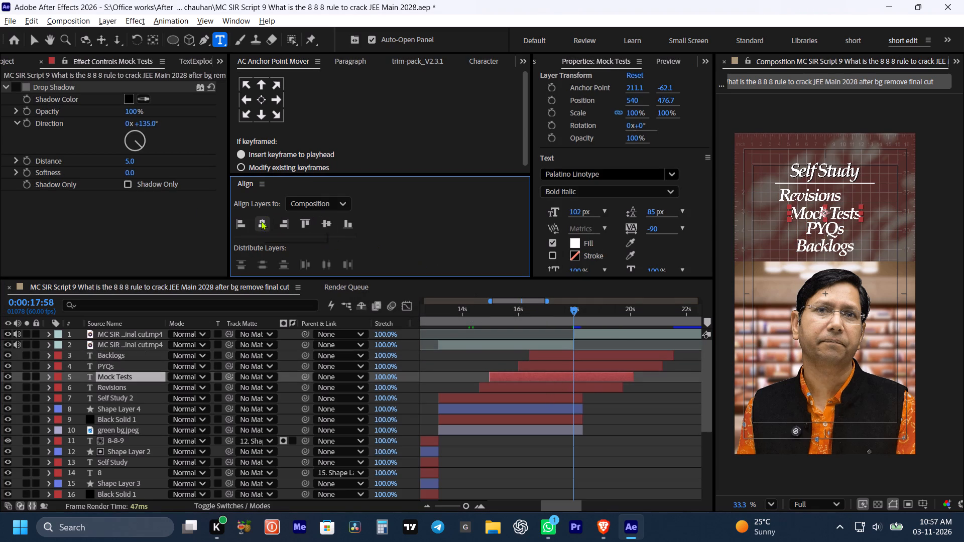
pyautogui.doubleClick(261, 221)
pyautogui.click(623, 387)
pyautogui.click(263, 220)
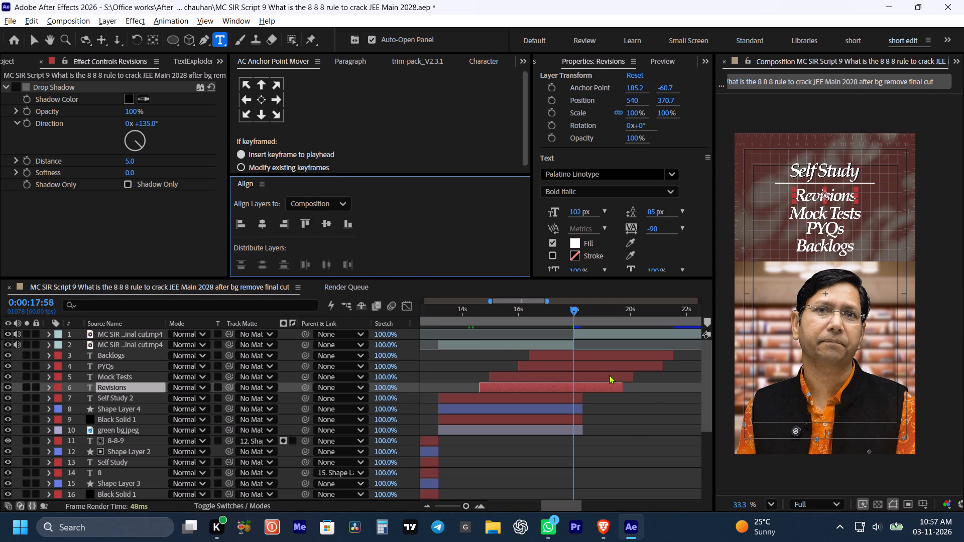
# Move the Revisions text to X position 278, near the left edge of the frame.
pyautogui.click(566, 384)
pyautogui.moveTo(632, 99); pyautogui.dragTo(597, 103)
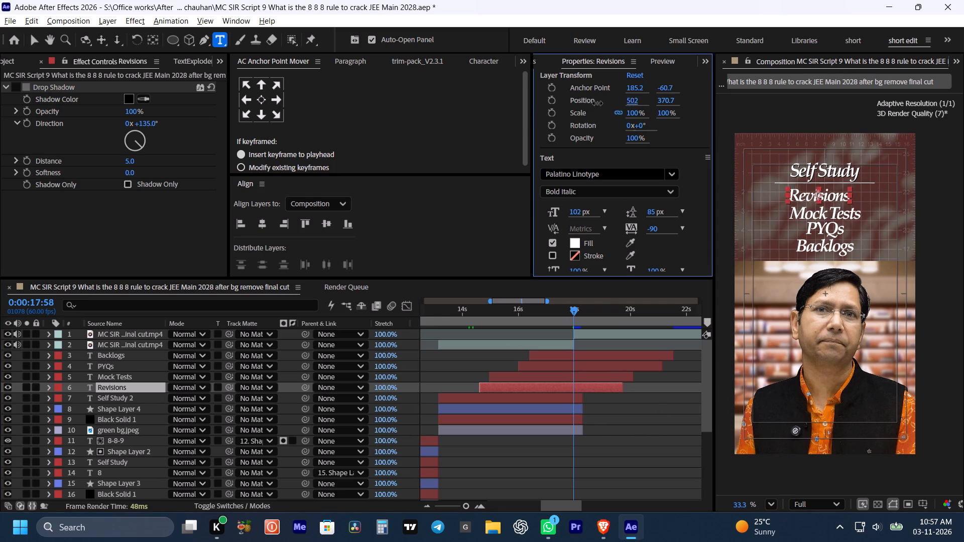
pyautogui.moveTo(597, 103); pyautogui.dragTo(490, 125)
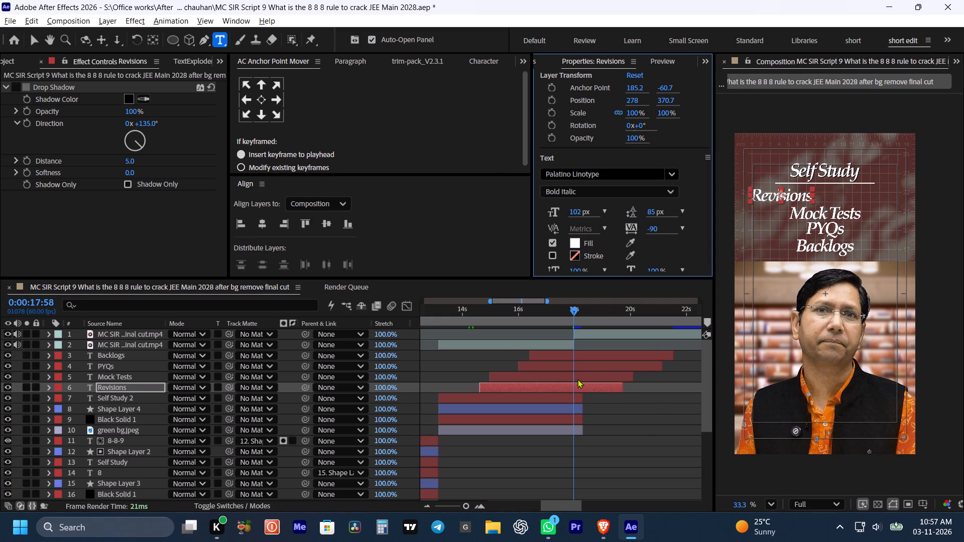
# Move the Mock Tests text to position 776, 382.7, beside Revisions under the Self Study underline.
pyautogui.click(577, 379)
pyautogui.moveTo(632, 100); pyautogui.dragTo(787, 113)
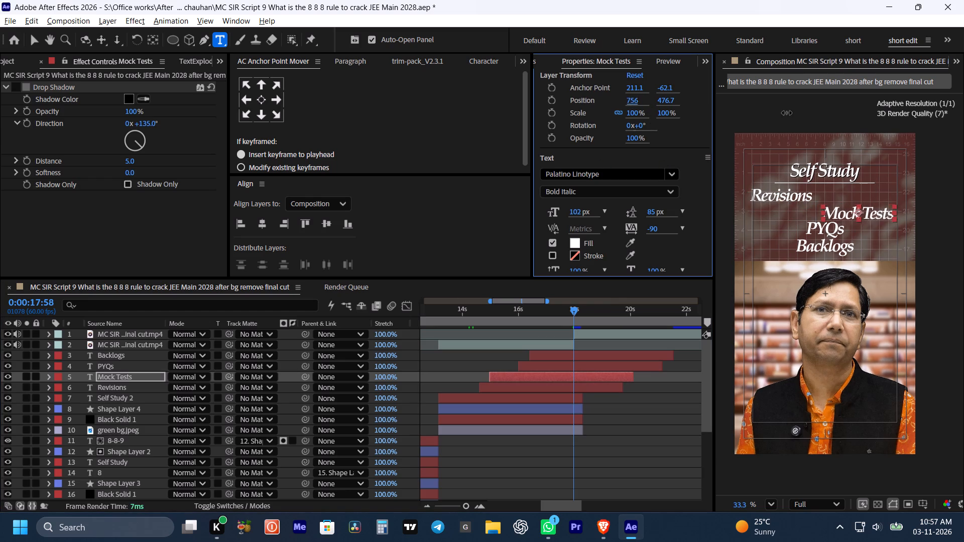
pyautogui.moveTo(787, 113); pyautogui.dragTo(798, 115)
pyautogui.moveTo(671, 99); pyautogui.dragTo(631, 100)
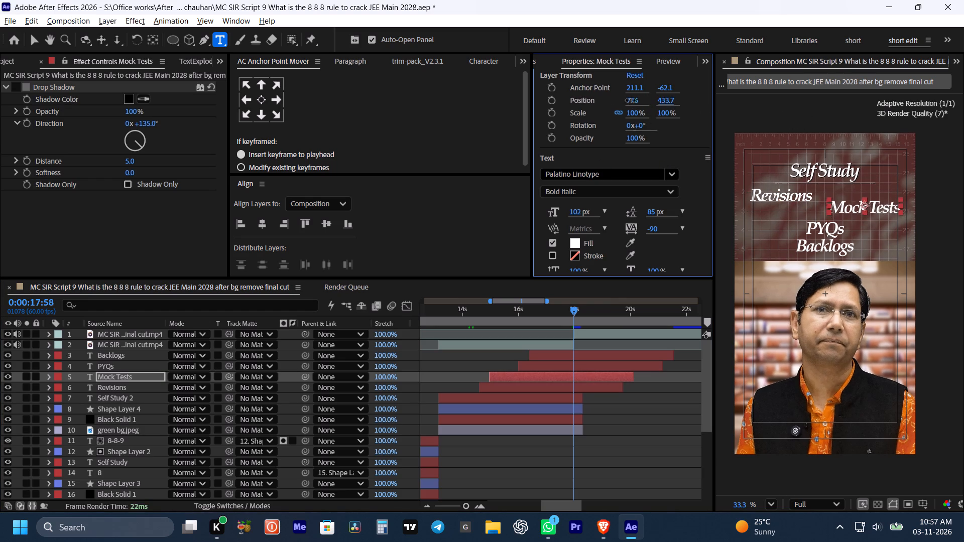
pyautogui.moveTo(631, 100); pyautogui.dragTo(608, 100)
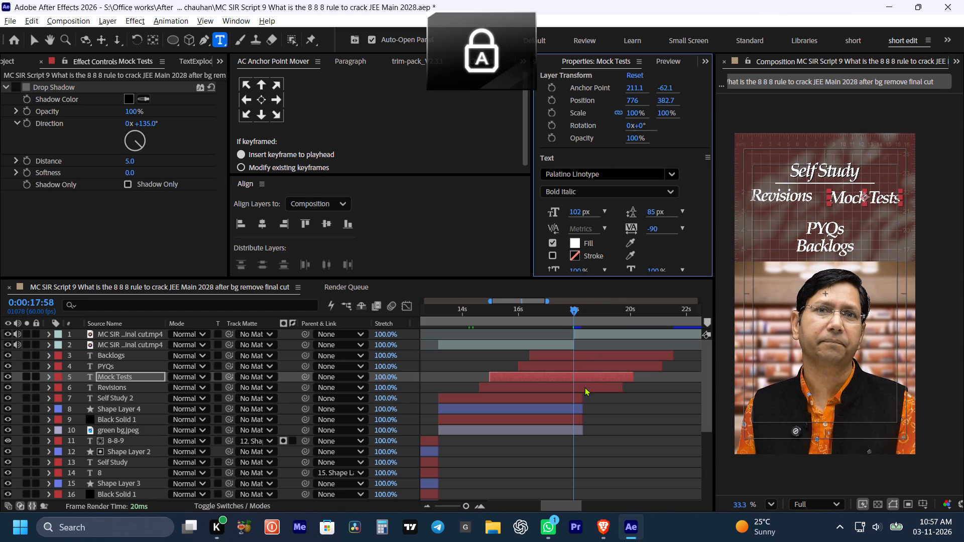
# Align the Mock Tests and Revisions texts on a common vertical centre relative to each other.
pyautogui.keyDown('shift'); pyautogui.click(585, 381); pyautogui.keyUp('shift')
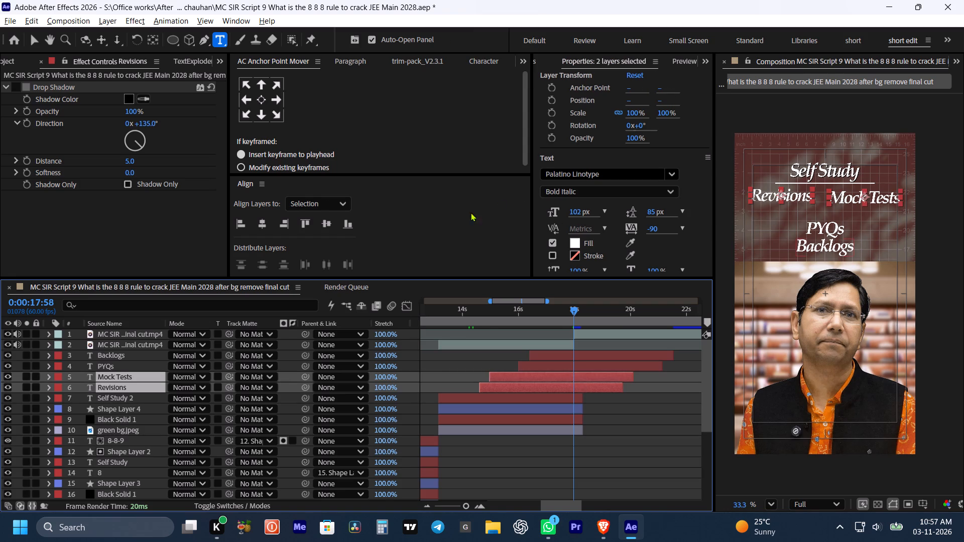
pyautogui.click(324, 221)
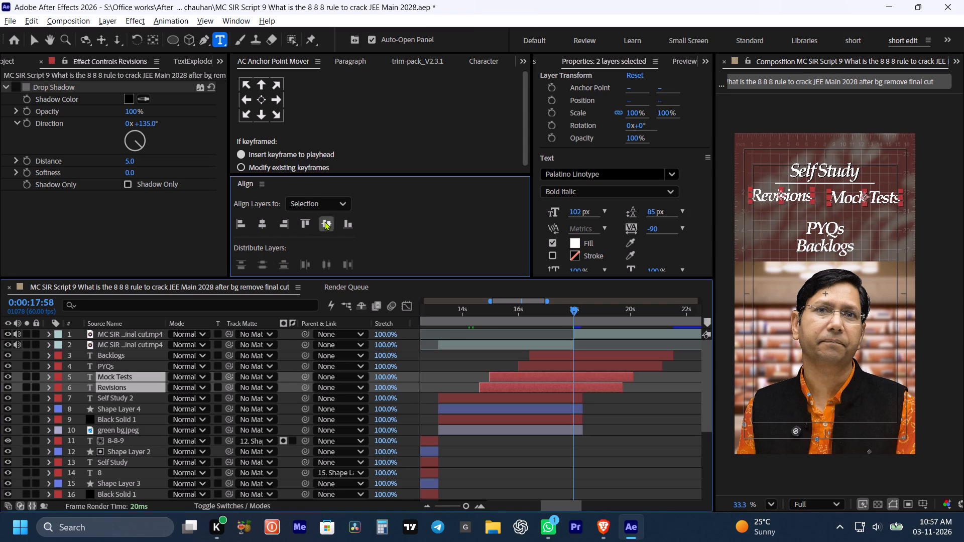
pyautogui.click(644, 444)
# Move the PYQs text to position 342, 512.1, under Revisions.
pyautogui.click(584, 363)
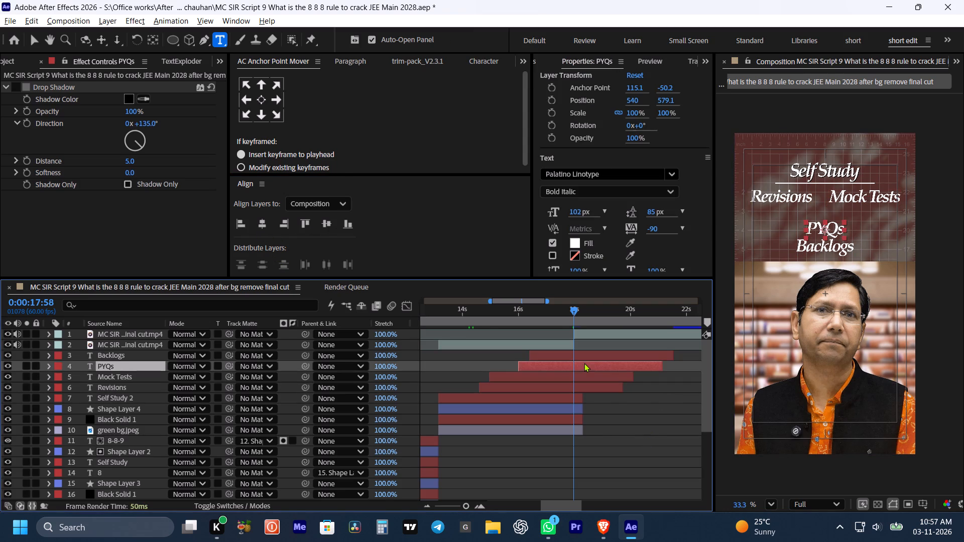
pyautogui.moveTo(633, 99); pyautogui.dragTo(483, 123)
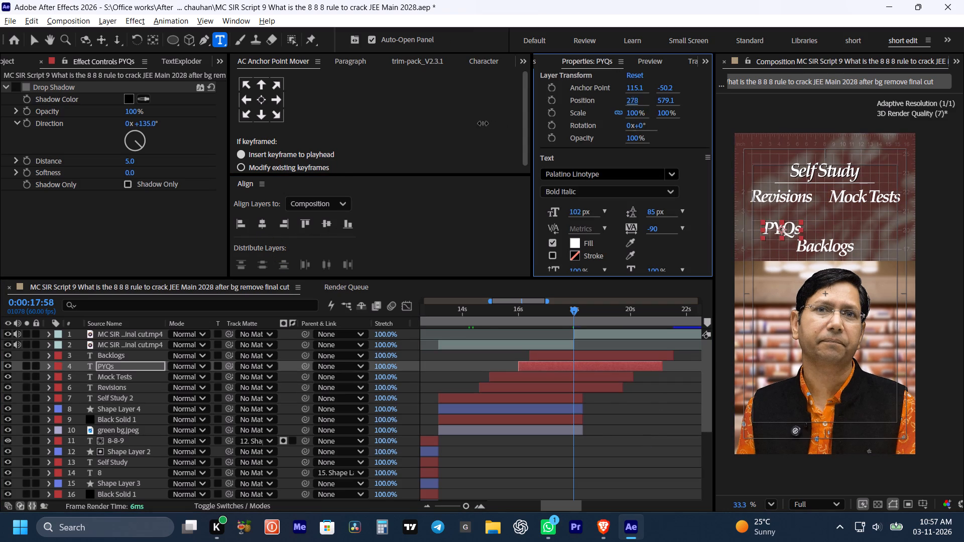
pyautogui.moveTo(483, 123); pyautogui.dragTo(511, 126)
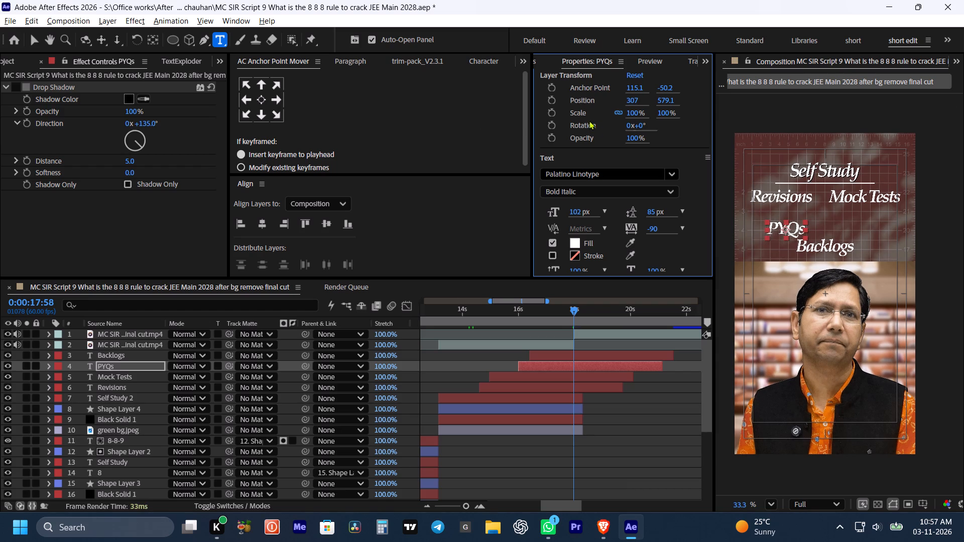
pyautogui.moveTo(668, 100); pyautogui.dragTo(626, 99)
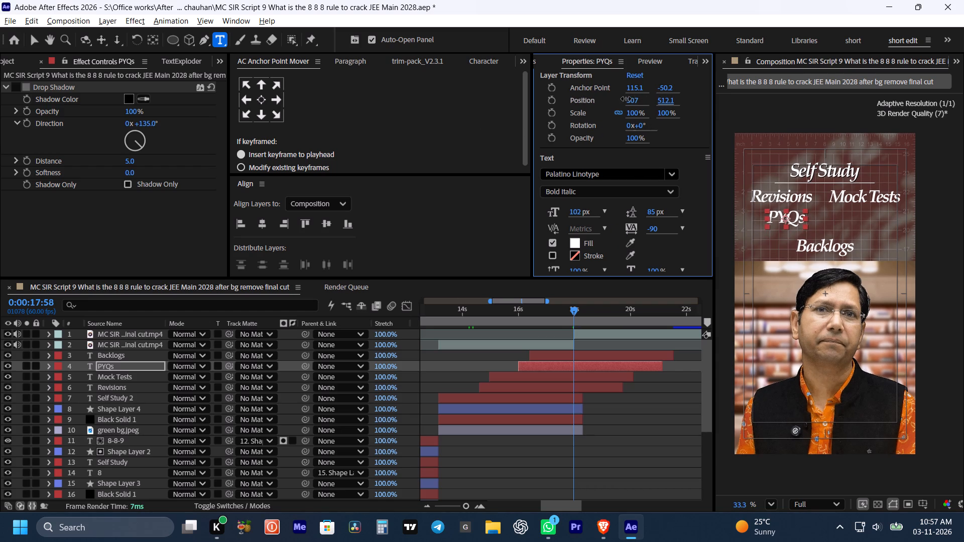
pyautogui.moveTo(626, 99); pyautogui.dragTo(626, 99)
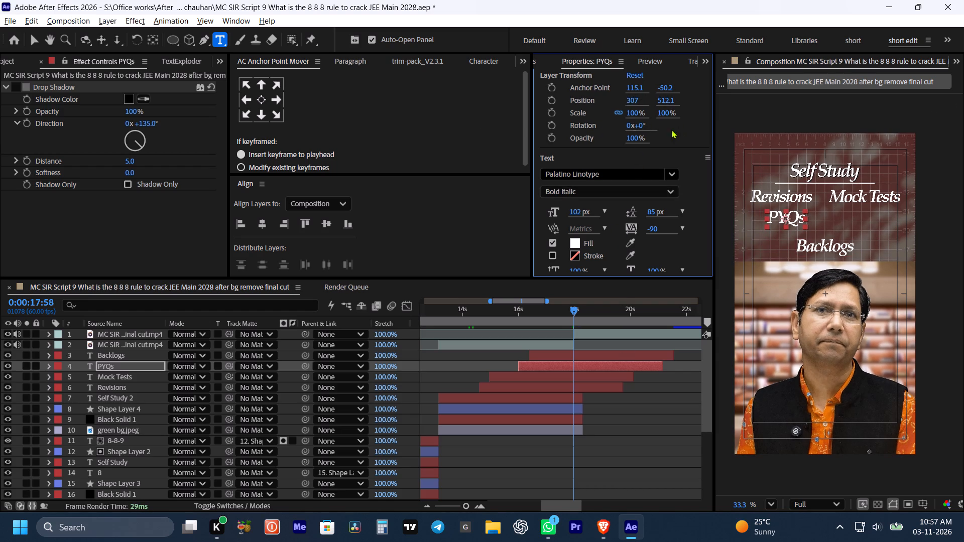
pyautogui.moveTo(631, 97); pyautogui.dragTo(655, 97)
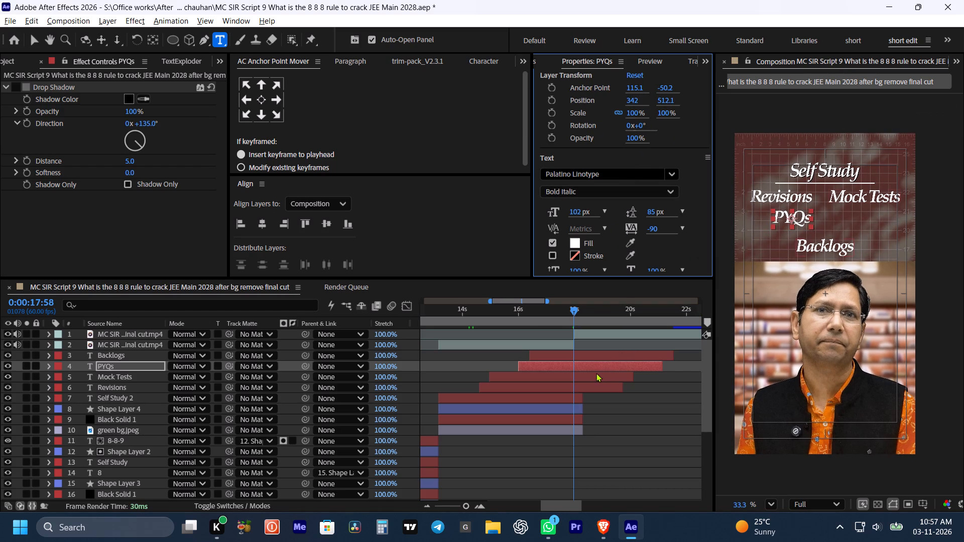
# Move the Backlogs text to position 740, 521.4, under Mock Tests.
pyautogui.click(602, 358)
pyautogui.moveTo(629, 103); pyautogui.dragTo(778, 91)
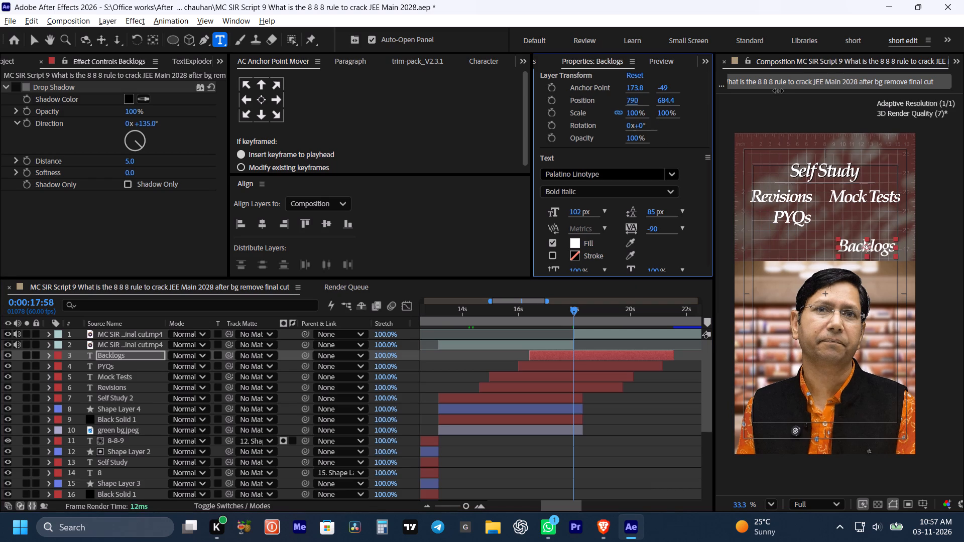
pyautogui.moveTo(778, 91); pyautogui.dragTo(779, 91)
pyautogui.moveTo(668, 99); pyautogui.dragTo(546, 115)
pyautogui.moveTo(634, 97); pyautogui.dragTo(604, 105)
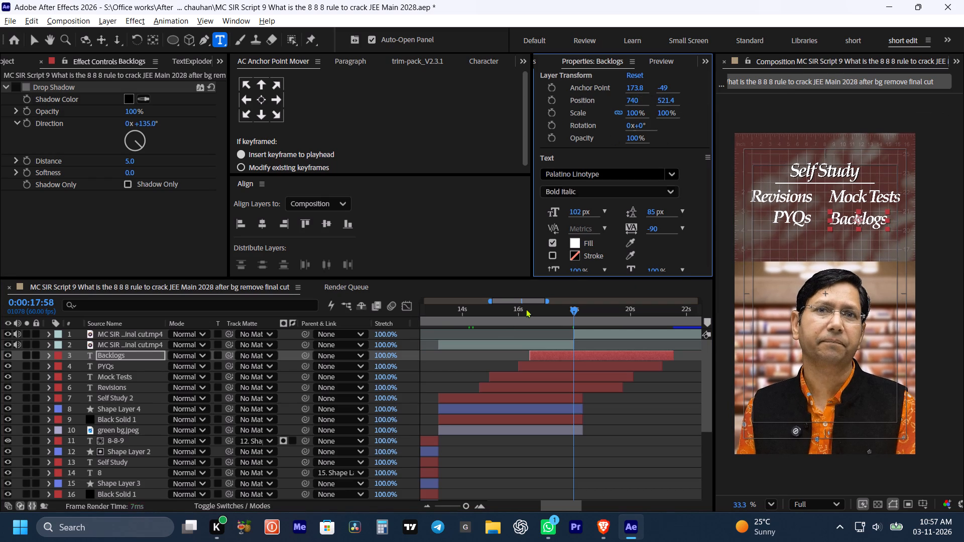
# Align the PYQs and Backlogs texts on a common vertical centre relative to each other.
pyautogui.keyDown('shift'); pyautogui.click(552, 365); pyautogui.keyUp('shift')
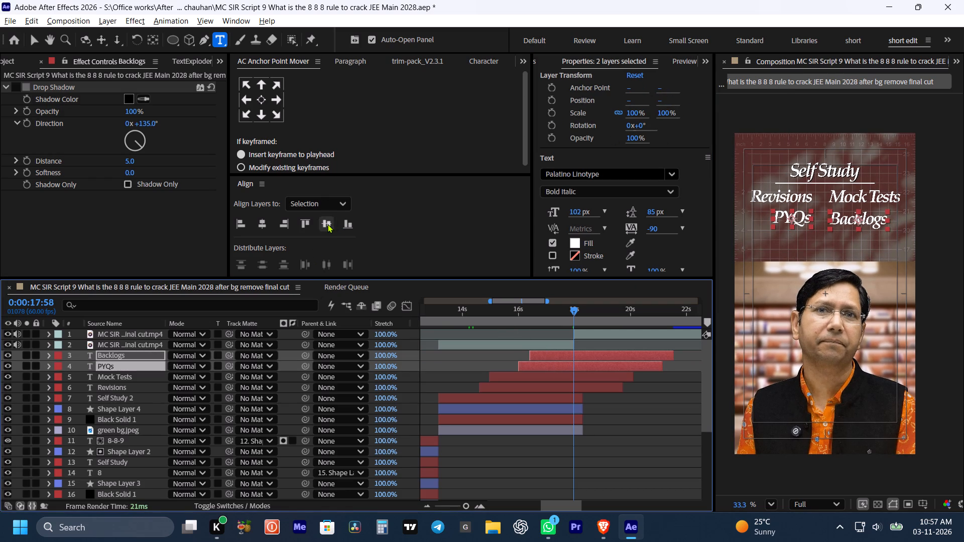
pyautogui.click(327, 224)
pyautogui.click(600, 441)
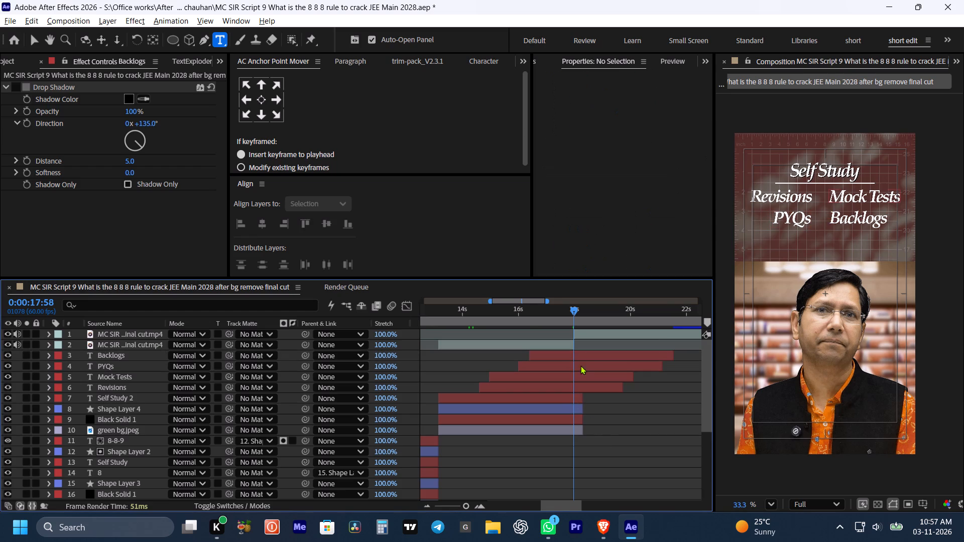
# Move the Self Study heading, its underline and the four item texts down together by about 50 px.
pyautogui.click(580, 357)
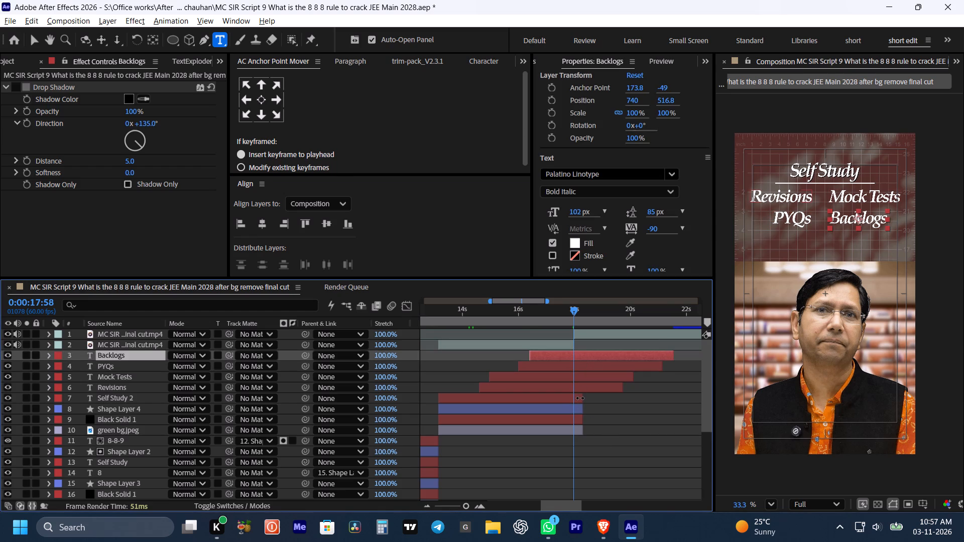
pyautogui.keyDown('shift'); pyautogui.click(580, 398); pyautogui.keyUp('shift')
pyautogui.moveTo(661, 103); pyautogui.dragTo(685, 103)
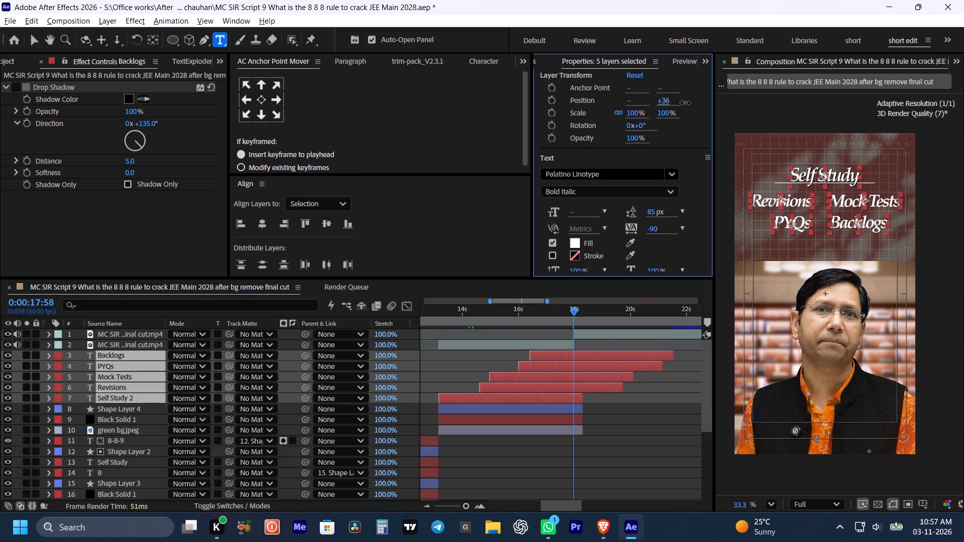
pyautogui.moveTo(685, 103); pyautogui.dragTo(685, 105)
pyautogui.hotkey('ctrl', 'z')
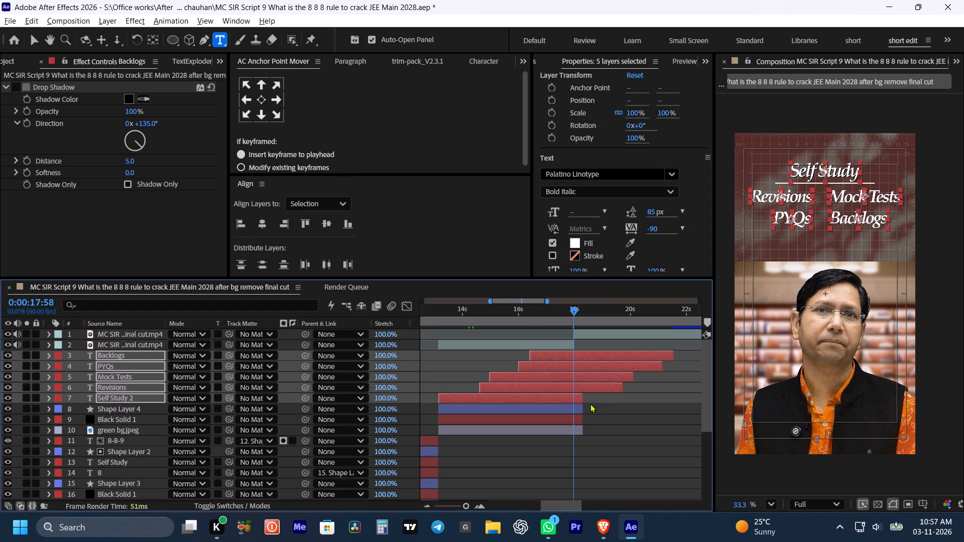
pyautogui.keyDown('ctrl'); pyautogui.click(582, 408); pyautogui.keyUp('ctrl')
pyautogui.moveTo(662, 100); pyautogui.dragTo(694, 105)
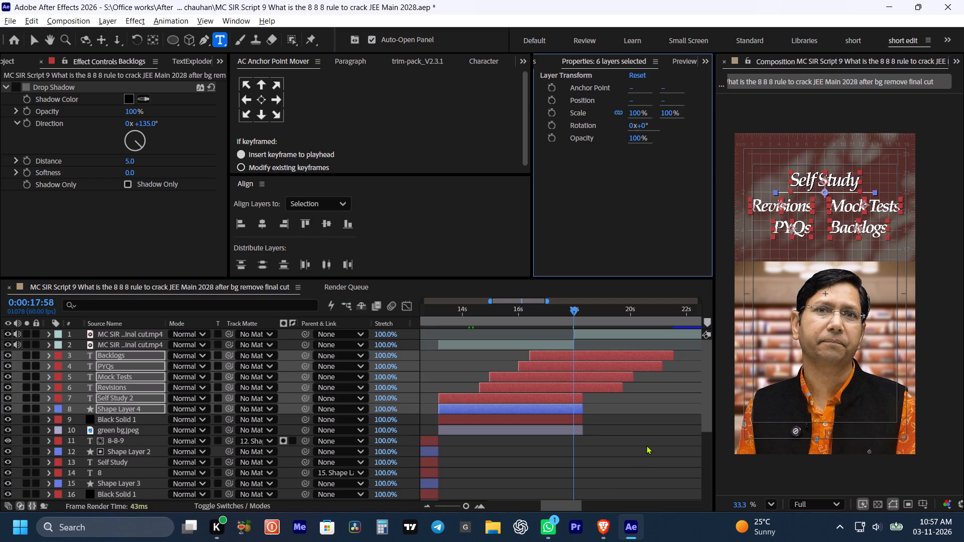
pyautogui.click(646, 444)
pyautogui.click(664, 429)
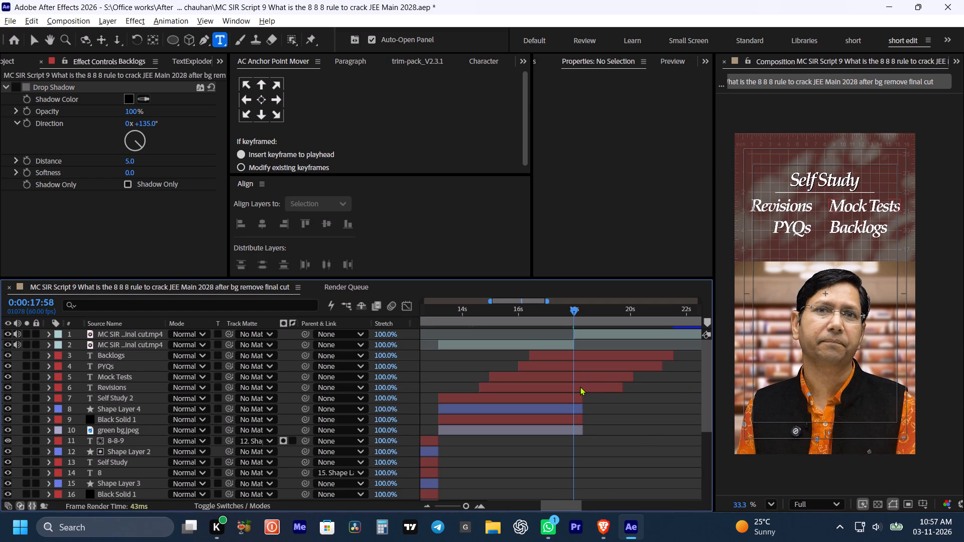
# Set the Self Study heading's font size to 147 px, recentre it horizontally around a centred anchor point, and save the project.
pyautogui.click(580, 386)
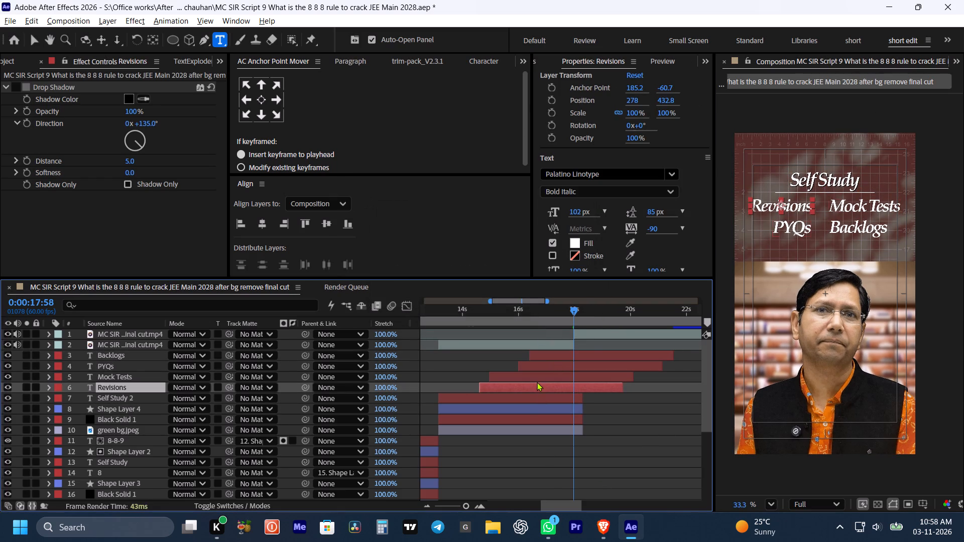
pyautogui.click(529, 401)
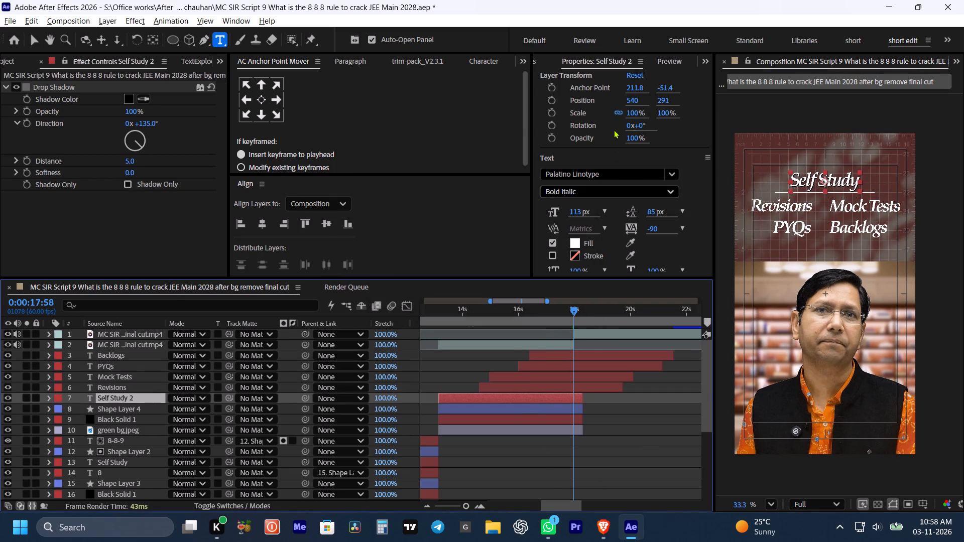
pyautogui.moveTo(574, 207); pyautogui.dragTo(597, 206)
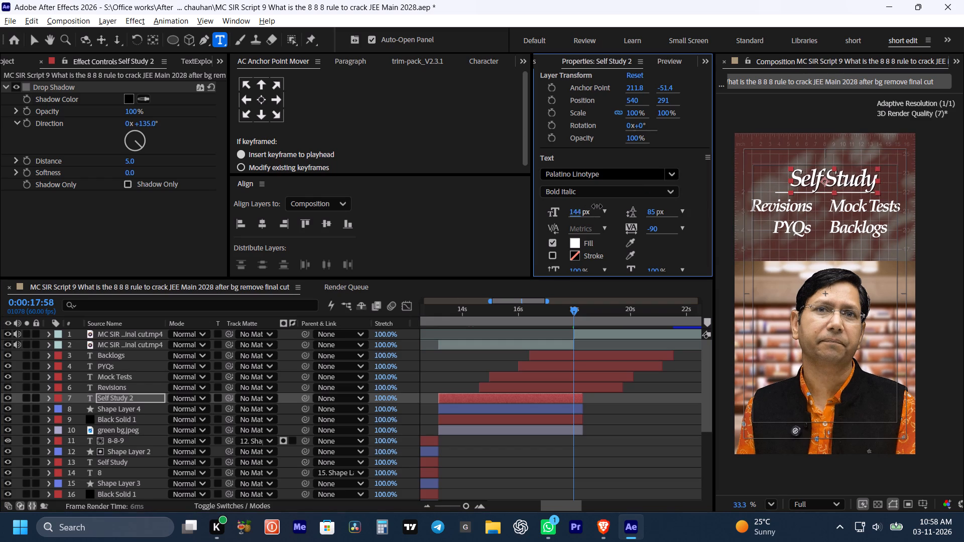
pyautogui.moveTo(597, 206); pyautogui.dragTo(597, 207)
pyautogui.click(263, 94)
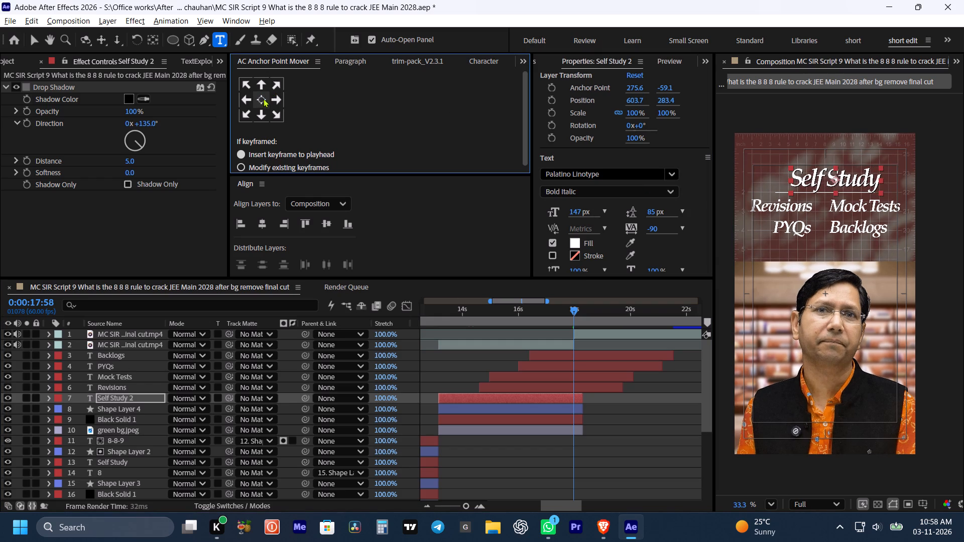
pyautogui.click(262, 222)
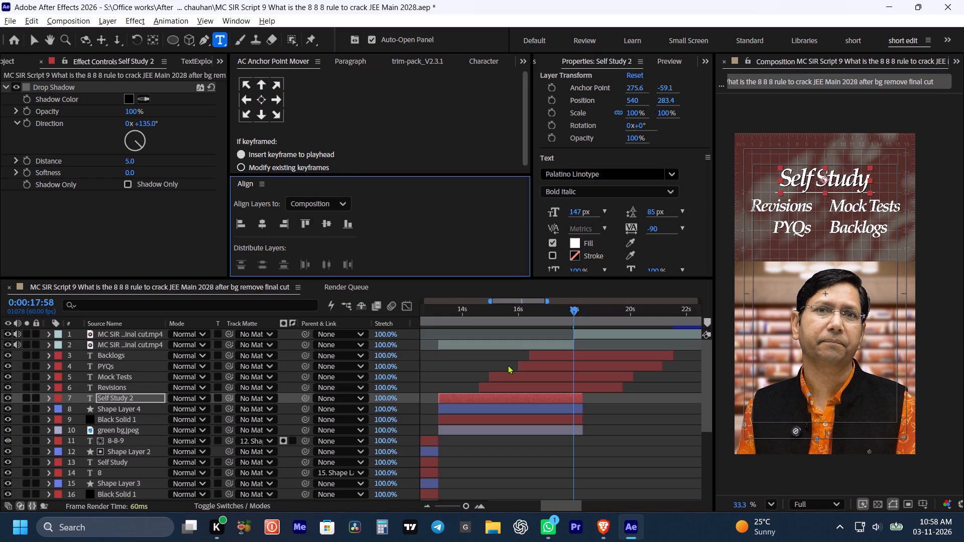
pyautogui.hotkey('ctrl', 's')
pyautogui.hotkey('ctrl', 's')
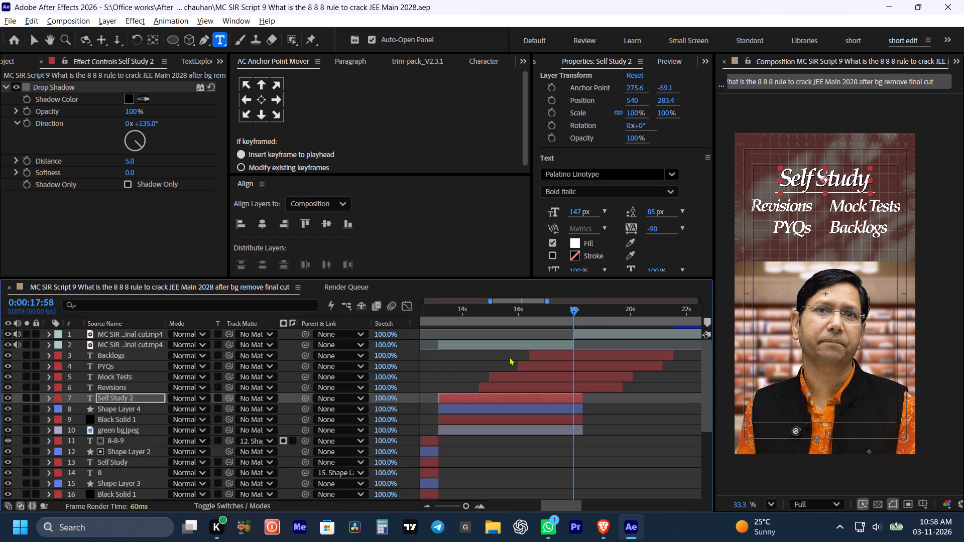
pyautogui.click(610, 440)
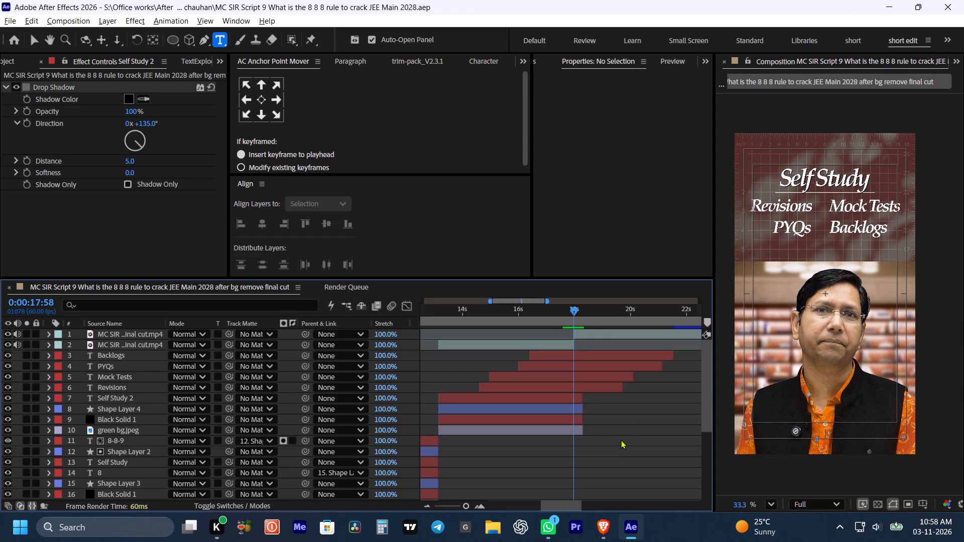
# Move the Self Study underline up to Y position 333.5 and save the project.
pyautogui.click(583, 410)
pyautogui.moveTo(667, 100); pyautogui.dragTo(655, 102)
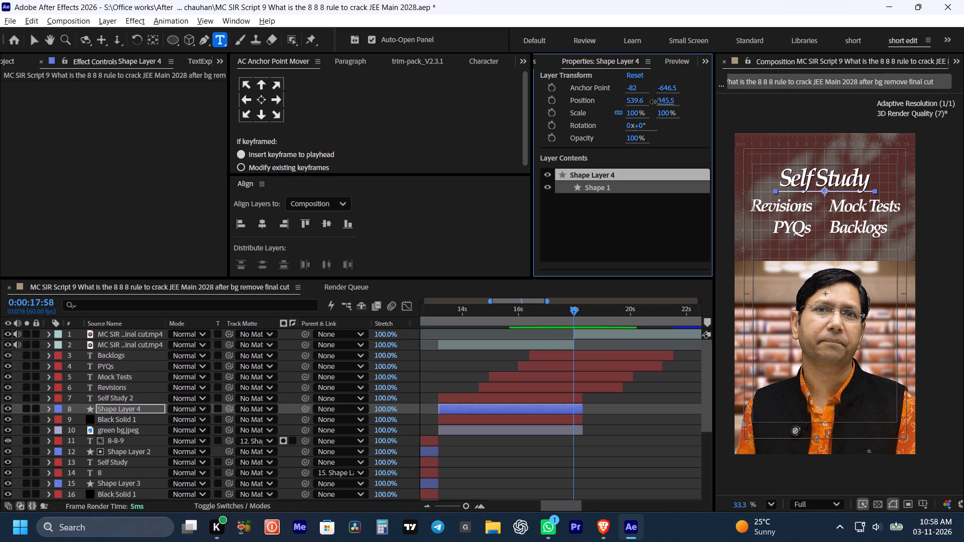
pyautogui.moveTo(655, 102); pyautogui.dragTo(648, 101)
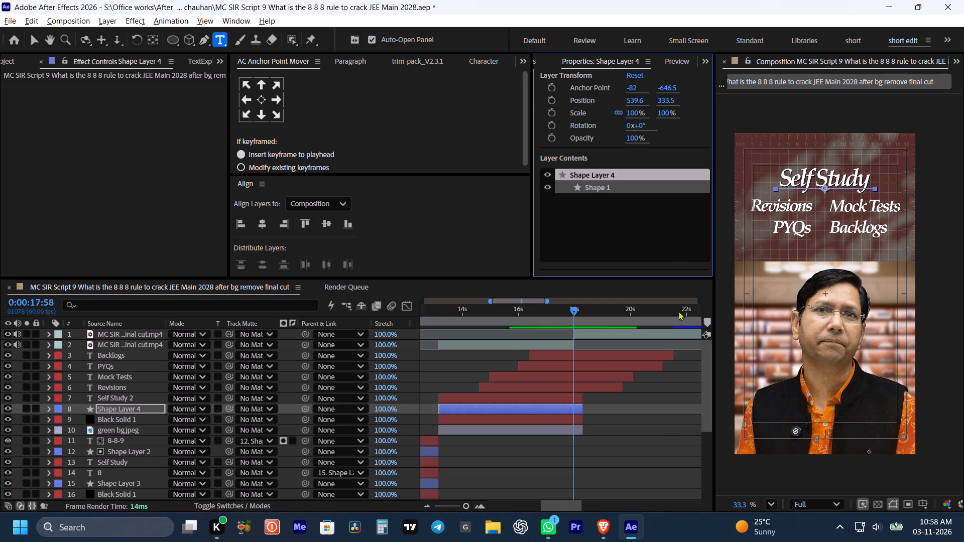
pyautogui.click(656, 433)
pyautogui.hotkey('ctrl', 's')
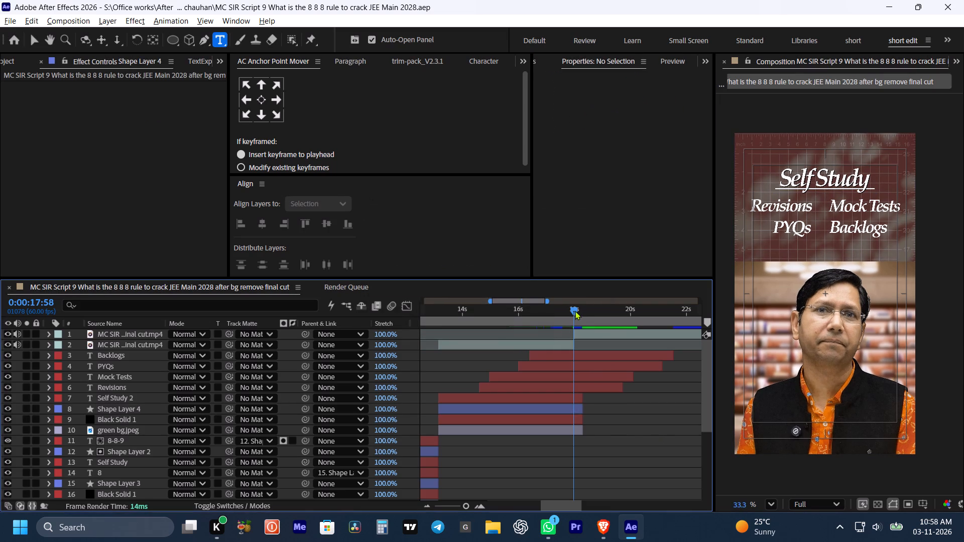
# Trim the ends of the eight Self Study section layers, from Backlogs through green bg.jpeg, to 0:00:18:00 and save.
pyautogui.keyDown('shift'); pyautogui.click(575, 310); pyautogui.keyUp('shift')
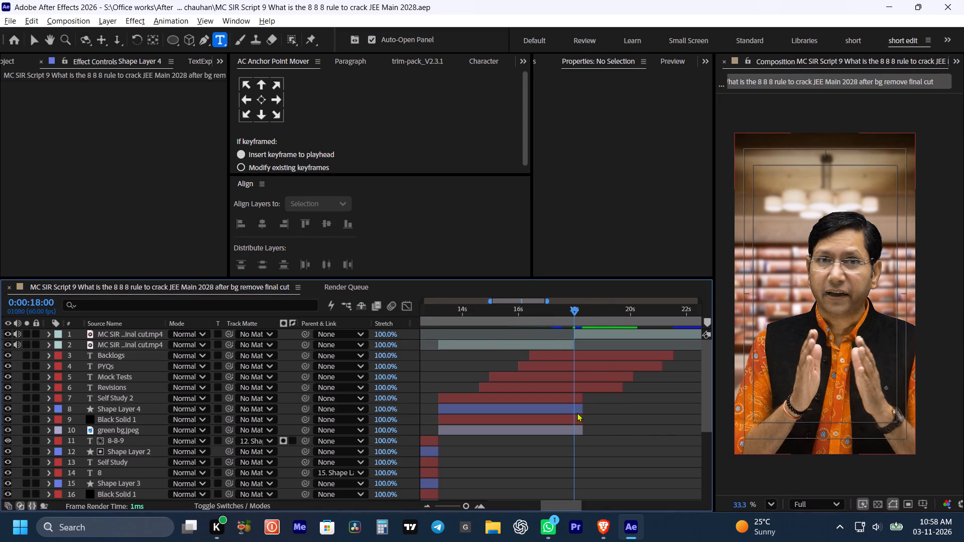
pyautogui.keyDown('shift'); pyautogui.click(575, 430); pyautogui.keyUp('shift')
pyautogui.keyDown('shift'); pyautogui.click(576, 355); pyautogui.keyUp('shift')
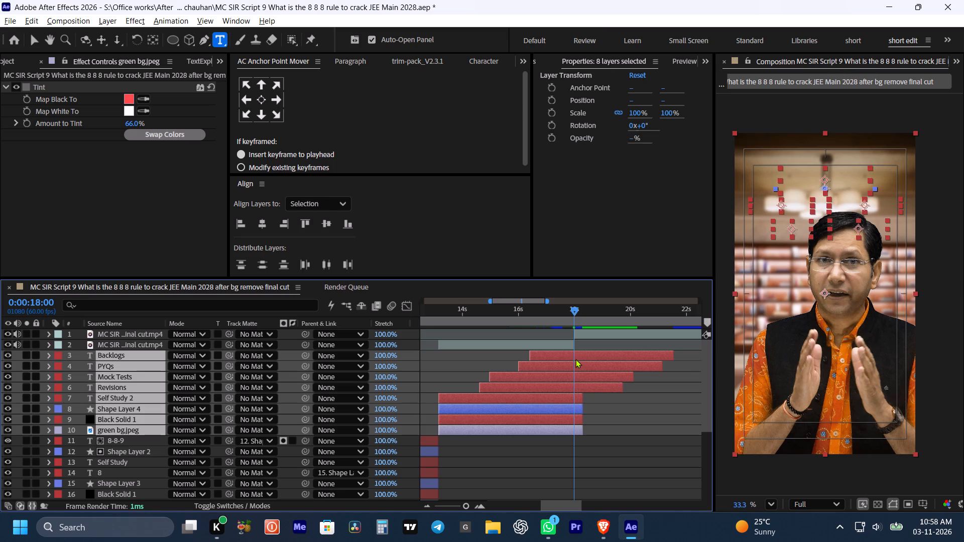
pyautogui.hotkey('alt', ']')
pyautogui.hotkey('ctrl', 's')
pyautogui.click(625, 485)
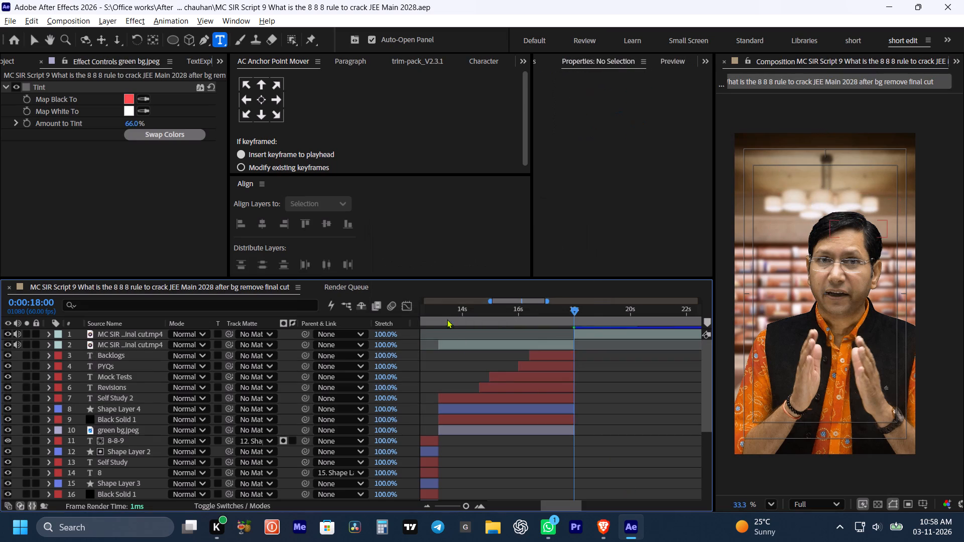
# Play back the Self Study section from 0:00:12:45 to check the timing of its item texts.
pyautogui.click(428, 309)
pyautogui.press('space')
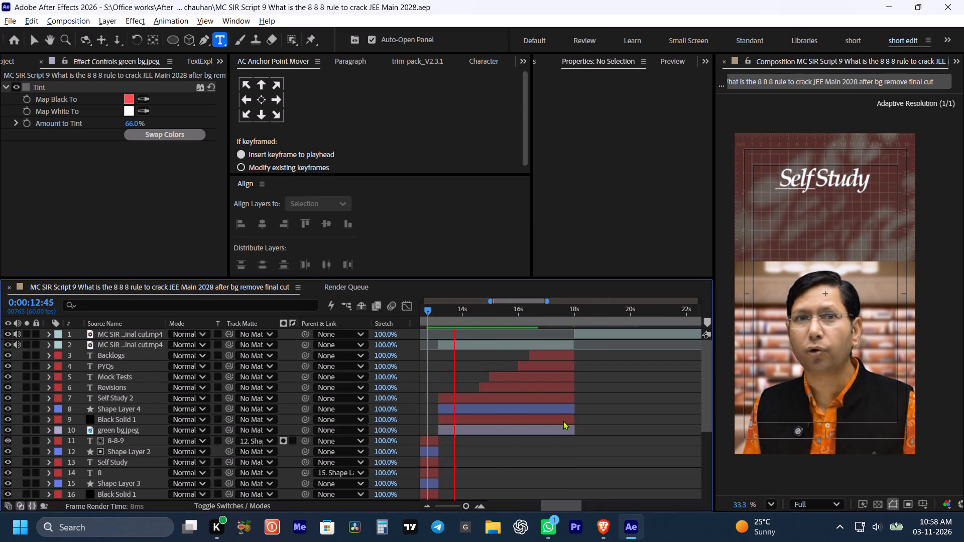
pyautogui.keyDown('alt'); pyautogui.scroll(-1, 563, 421); pyautogui.keyUp('alt')
pyautogui.press('space')
pyautogui.press('space')
pyautogui.press('space')
pyautogui.press('space')
pyautogui.press('space')
pyautogui.press('space')
pyautogui.press('space')
pyautogui.press('space')
pyautogui.press('space')
pyautogui.press('space')
pyautogui.press('space')
pyautogui.press('space')
pyautogui.press('space')
pyautogui.press('space')
pyautogui.press('space')
pyautogui.moveTo(572, 446); pyautogui.dragTo(578, 444)
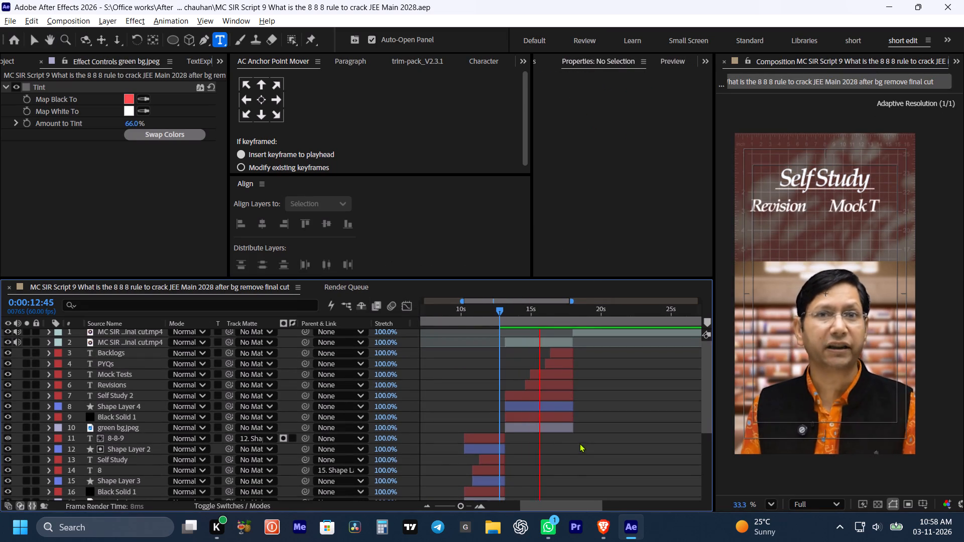
pyautogui.press('space')
pyautogui.keyDown('alt'); pyautogui.scroll(1, 562, 427); pyautogui.keyUp('alt')
pyautogui.press('space')
pyautogui.click(571, 460)
# Delay the Mock Tests layer to start at about 15.3 seconds and play back from 0:00:14:22 to check it.
pyautogui.moveTo(514, 373); pyautogui.dragTo(519, 372)
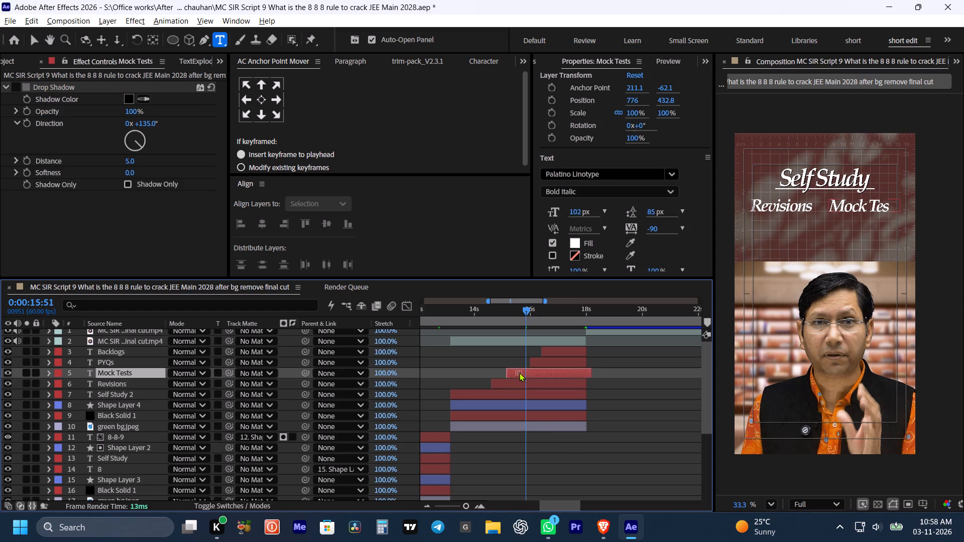
pyautogui.moveTo(519, 372); pyautogui.dragTo(522, 372)
pyautogui.click(485, 313)
pyautogui.press('space')
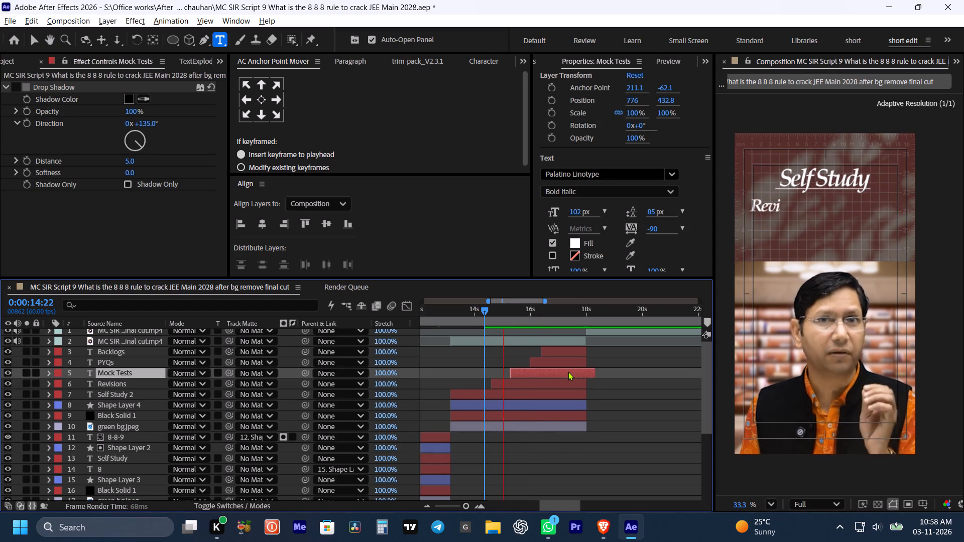
# Move the PYQs layer earlier to start at about 15.7 seconds and play back from 0:00:15:51 to check it.
pyautogui.press('space')
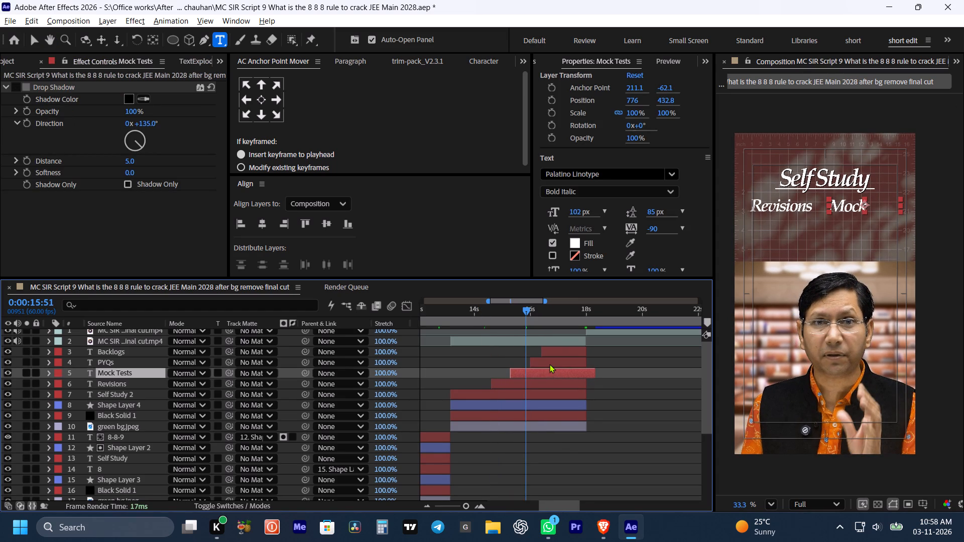
pyautogui.moveTo(548, 363); pyautogui.dragTo(540, 362)
pyautogui.press('space')
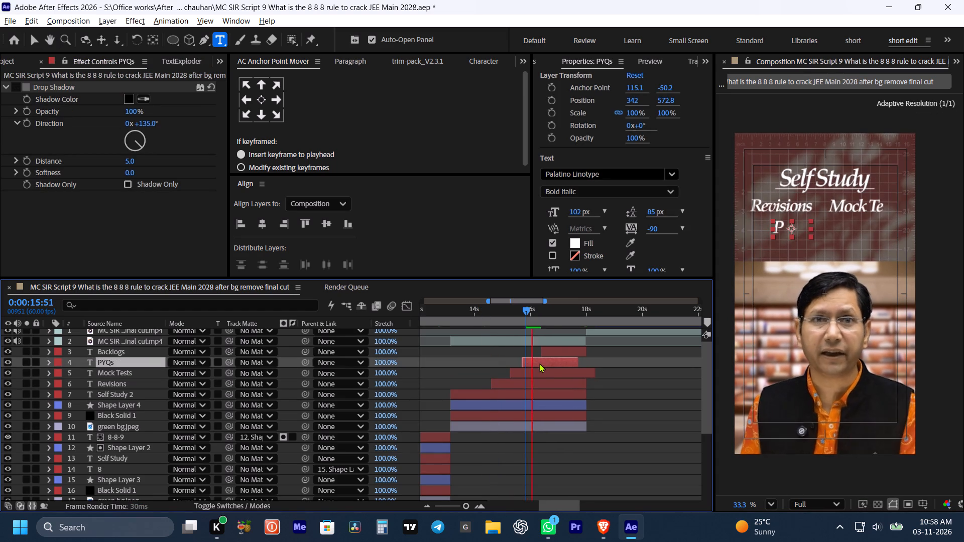
pyautogui.press('space')
# Delay the Backlogs layer slightly to start at about 16.5 seconds and play back from 0:00:16:49 to check it.
pyautogui.click(564, 350)
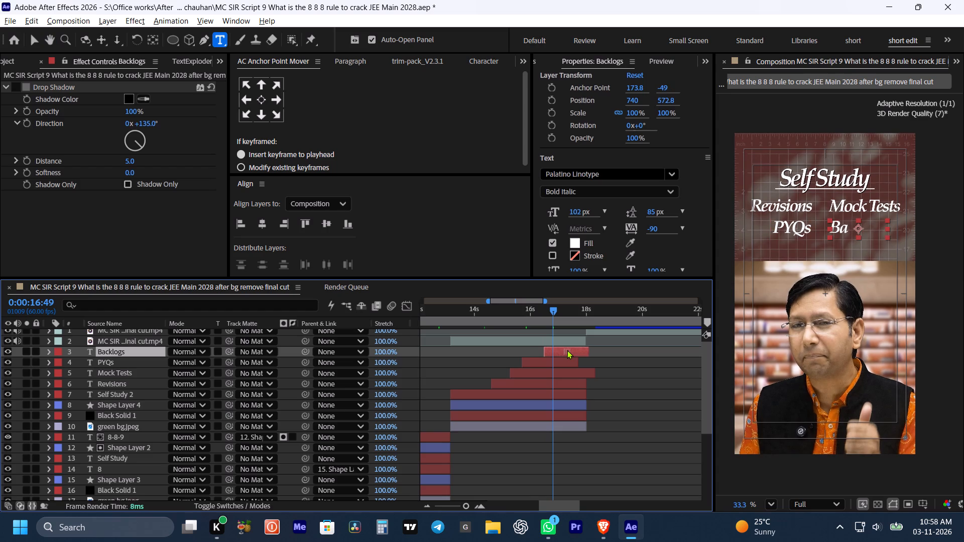
pyautogui.press('space')
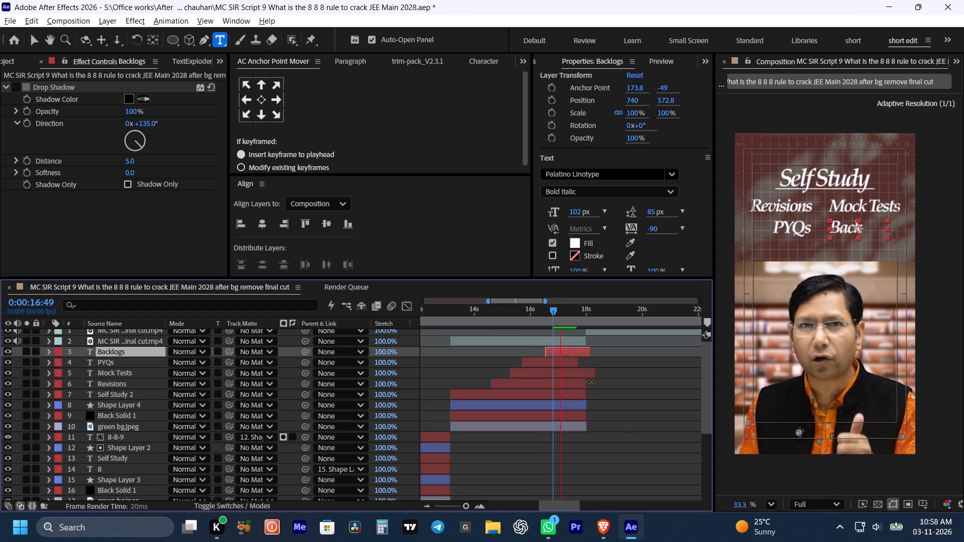
pyautogui.press('space')
pyautogui.click(620, 422)
pyautogui.press('space')
pyautogui.press('space')
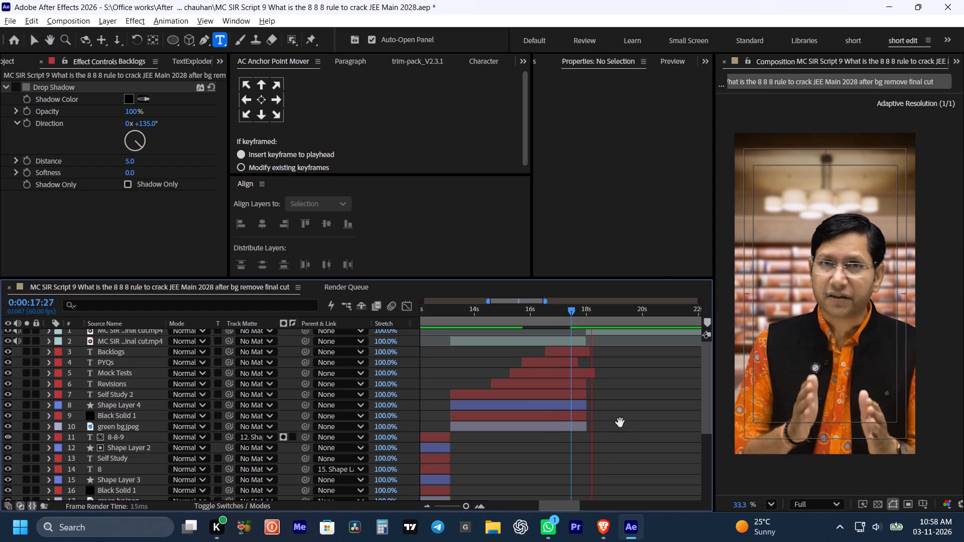
# Extend the PYQs layer's end to about 18.2 seconds and play back the Self Study section from 0:00:12:53.
pyautogui.moveTo(580, 359); pyautogui.dragTo(593, 360)
pyautogui.moveTo(521, 315); pyautogui.dragTo(513, 316)
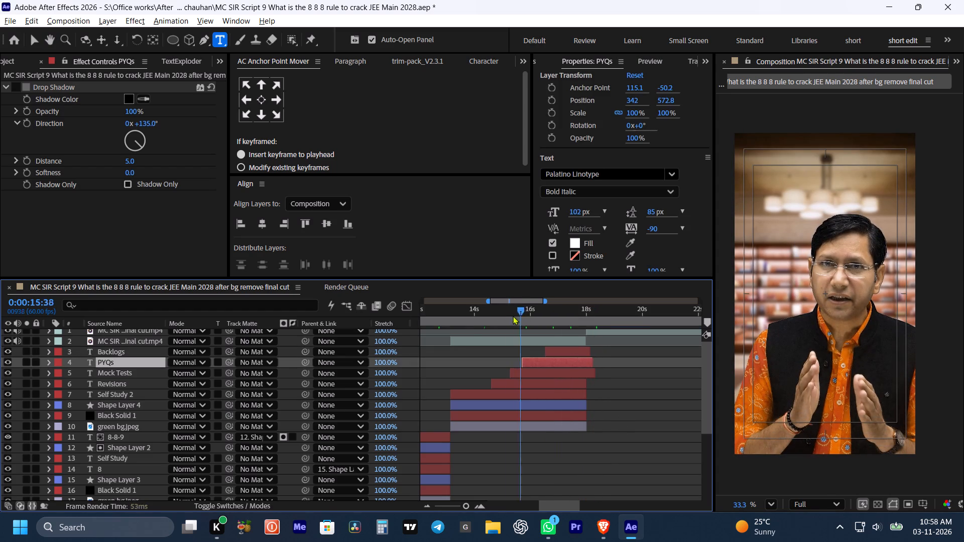
pyautogui.moveTo(513, 316); pyautogui.dragTo(477, 323)
pyautogui.press('space')
pyautogui.press('space')
pyautogui.click(617, 424)
pyautogui.click(443, 315)
pyautogui.press('space')
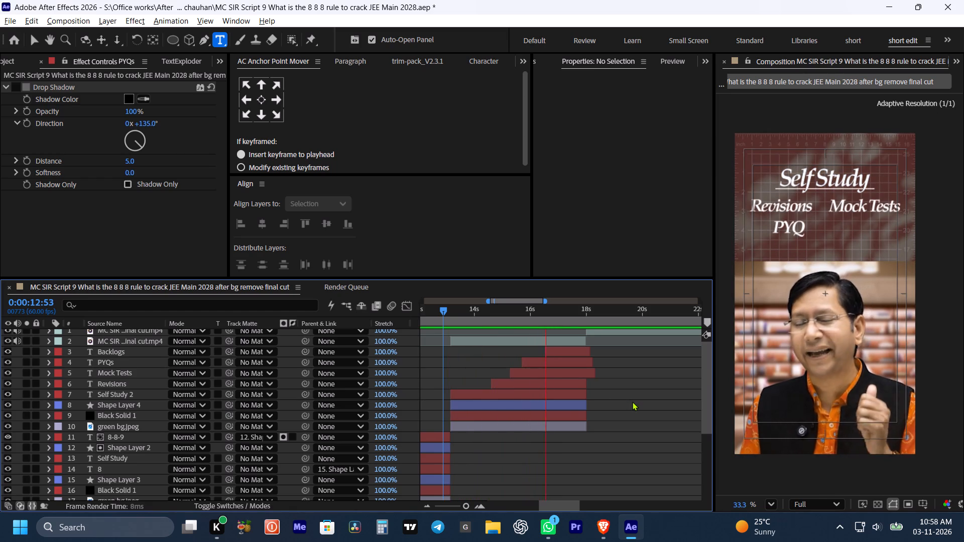
pyautogui.press('space')
pyautogui.press('space')
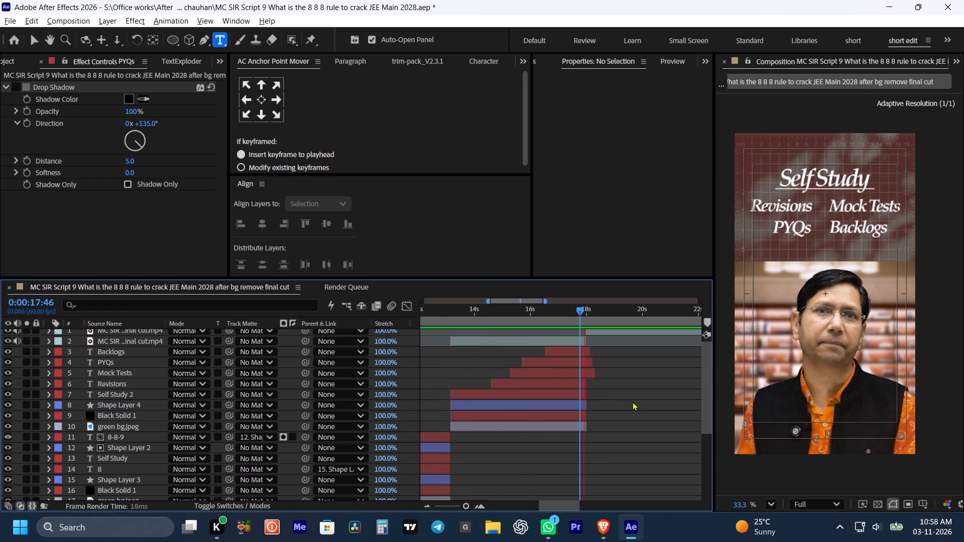
pyautogui.press('space')
# Play back the end of the Self Study section from 0:00:17:06 and save the project.
pyautogui.click(561, 314)
pyautogui.press('space')
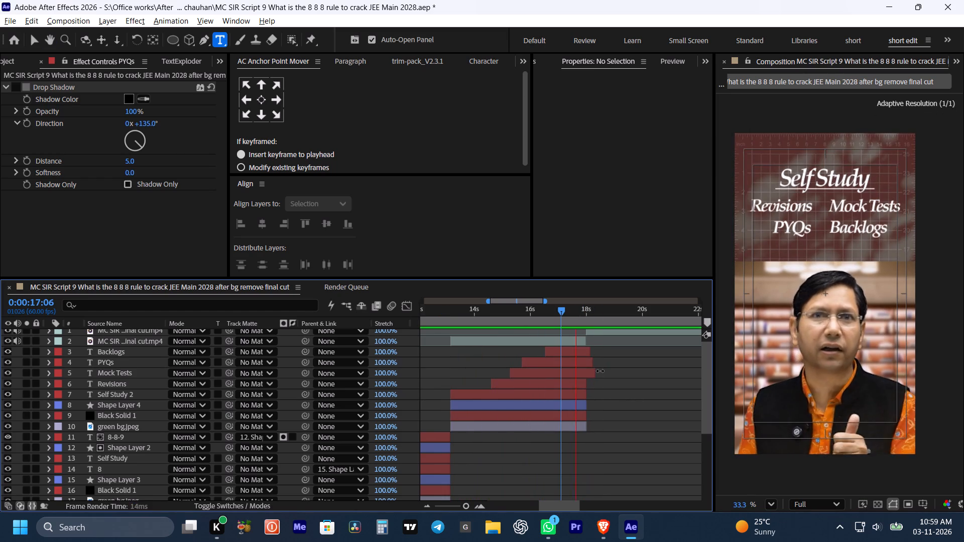
pyautogui.press('space')
pyautogui.keyDown('alt'); pyautogui.scroll(-1, 597, 365); pyautogui.keyUp('alt')
pyautogui.press('space')
pyautogui.scroll(3, 599, 374)
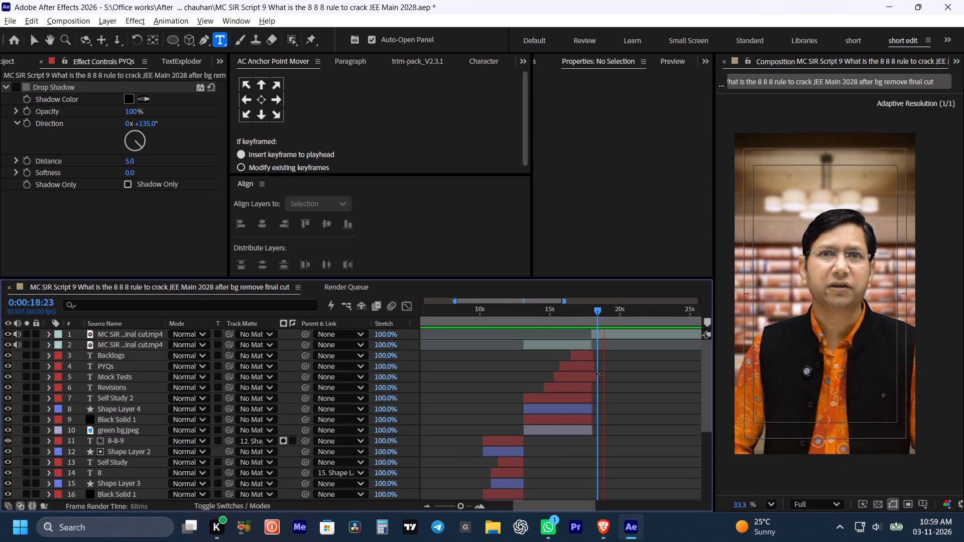
pyautogui.press('space')
pyautogui.moveTo(619, 374); pyautogui.dragTo(597, 375)
pyautogui.press('space')
pyautogui.hotkey('ctrl', 's')
pyautogui.press('space')
pyautogui.moveTo(615, 392); pyautogui.dragTo(615, 378)
pyautogui.hotkey('ctrl', 's')
# Copy the seven layers of the earlier 8-8-8 circle section, from 8-8-9 through green bg.jpeg.
pyautogui.press('space')
pyautogui.press('space')
pyautogui.press('space')
pyautogui.press('space')
pyautogui.press('space')
pyautogui.press('space')
pyautogui.press('space')
pyautogui.press('space')
pyautogui.press('space')
pyautogui.press('space')
pyautogui.press('space')
pyautogui.press('space')
pyautogui.press('space')
pyautogui.press('space')
pyautogui.press('space')
pyautogui.press('space')
pyautogui.press('space')
pyautogui.press('space')
pyautogui.press('space')
pyautogui.press('space')
pyautogui.moveTo(614, 423); pyautogui.dragTo(650, 380)
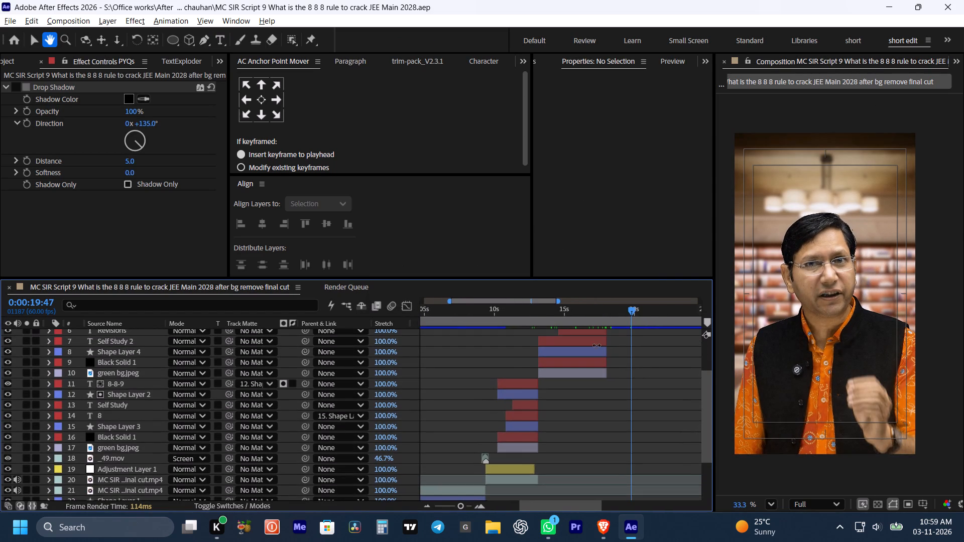
pyautogui.moveTo(531, 307); pyautogui.dragTo(525, 309)
pyautogui.keyDown('alt'); pyautogui.scroll(1, 526, 362); pyautogui.keyUp('alt')
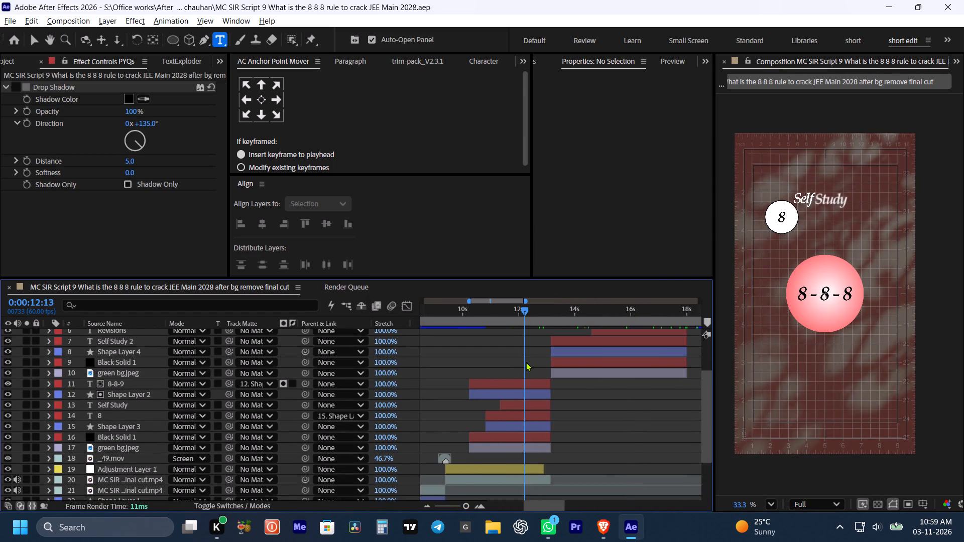
pyautogui.click(515, 379)
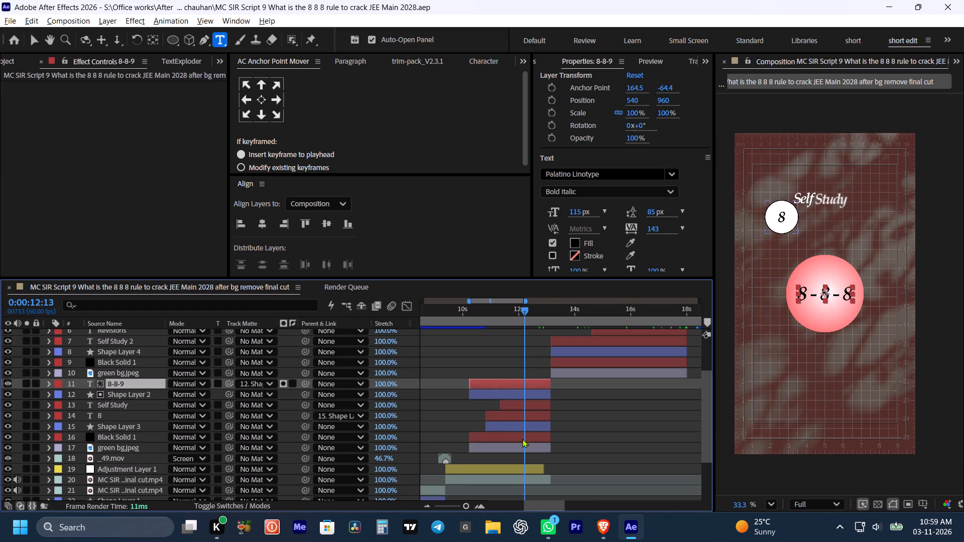
pyautogui.keyDown('shift'); pyautogui.click(523, 448); pyautogui.keyUp('shift')
pyautogui.hotkey('ctrl', 'c')
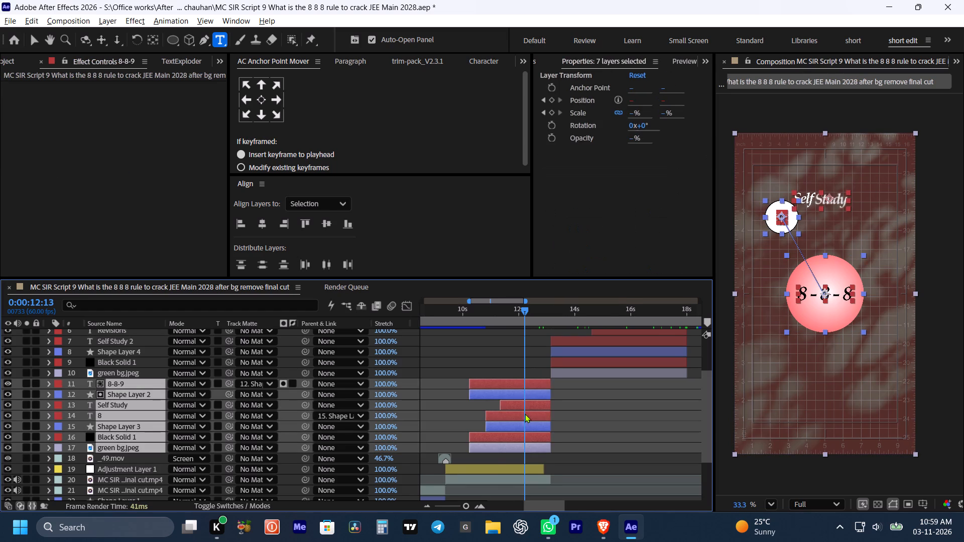
# Trim the ends of the Backlogs, PYQs and Mock Tests layers to 0:00:18:00 and save the project.
pyautogui.keyDown('alt'); pyautogui.scroll(-2, 525, 414); pyautogui.keyUp('alt')
pyautogui.press('space')
pyautogui.moveTo(586, 346); pyautogui.dragTo(572, 461)
pyautogui.keyDown('alt'); pyautogui.scroll(1, 538, 370); pyautogui.keyUp('alt')
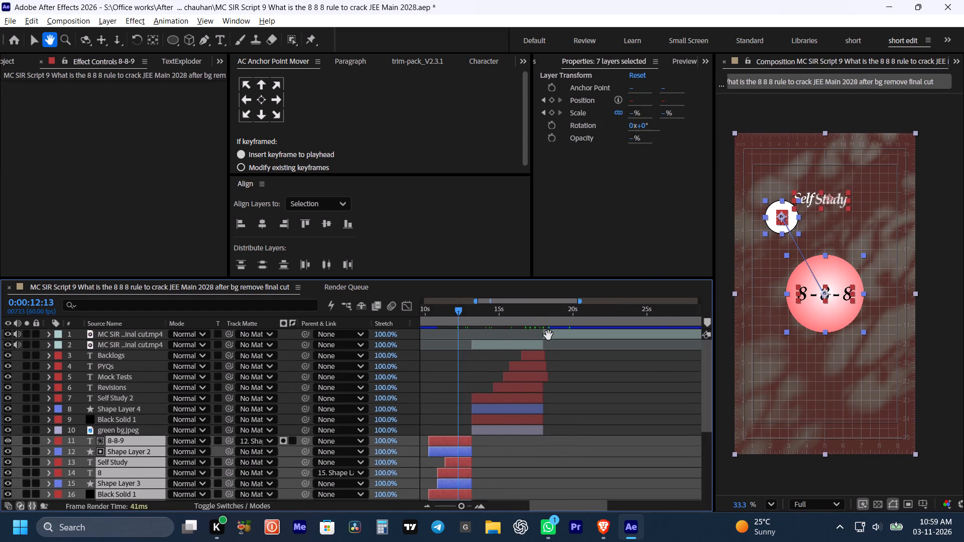
pyautogui.press('v')
pyautogui.keyDown('shift'); pyautogui.click(545, 311); pyautogui.keyUp('shift')
pyautogui.keyDown('alt'); pyautogui.scroll(3, 547, 336); pyautogui.keyUp('alt')
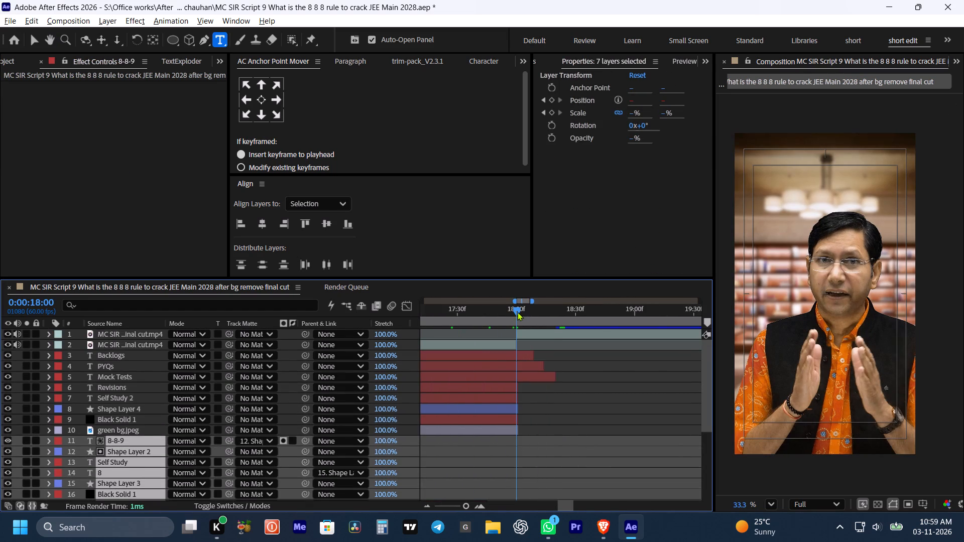
pyautogui.click(522, 333)
pyautogui.click(518, 356)
pyautogui.keyDown('shift'); pyautogui.click(519, 373); pyautogui.keyUp('shift')
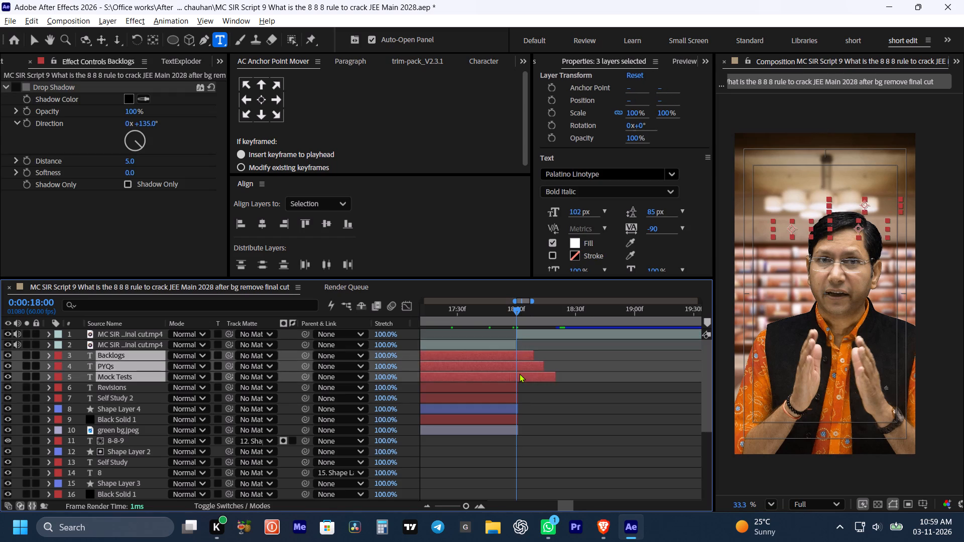
pyautogui.hotkey('alt', ']')
pyautogui.hotkey('ctrl', 's')
# Paste the seven copied layers above the top video clip and shift them to start at 0:00:18:00.
pyautogui.click(570, 409)
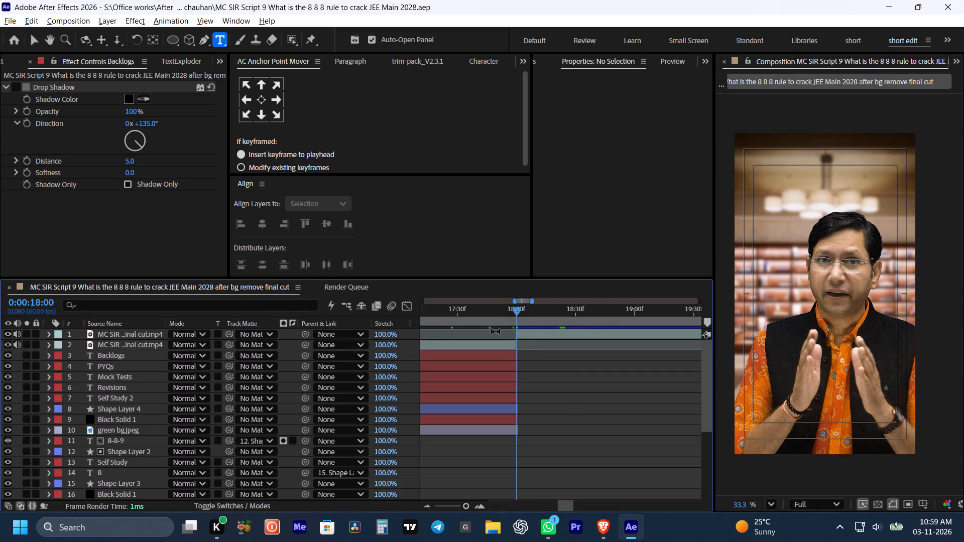
pyautogui.click(532, 331)
pyautogui.hotkey('ctrl', 'v')
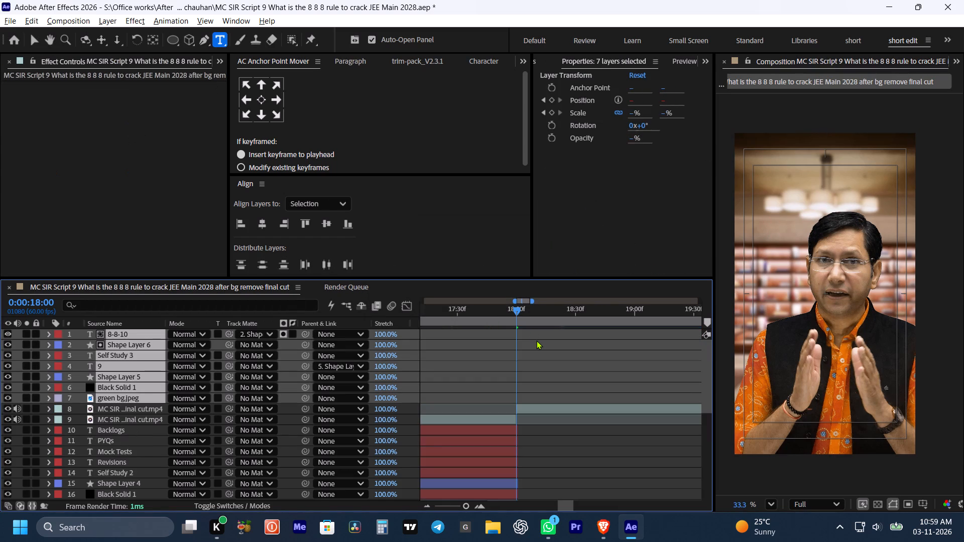
pyautogui.keyDown('alt'); pyautogui.scroll(-5, 555, 363); pyautogui.keyUp('alt')
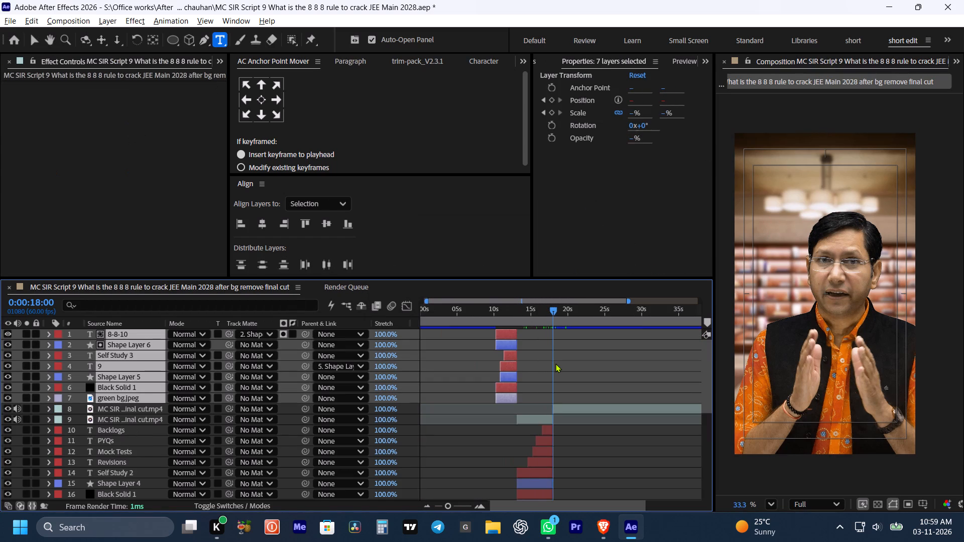
pyautogui.keyDown('alt'); pyautogui.scroll(2, 555, 363); pyautogui.keyUp('alt')
pyautogui.press(']')
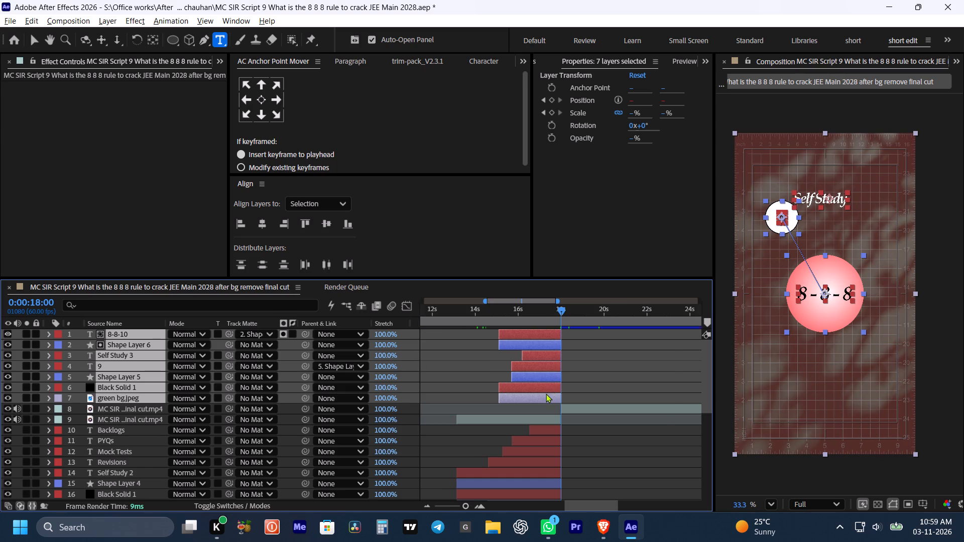
pyautogui.moveTo(547, 394); pyautogui.dragTo(609, 424)
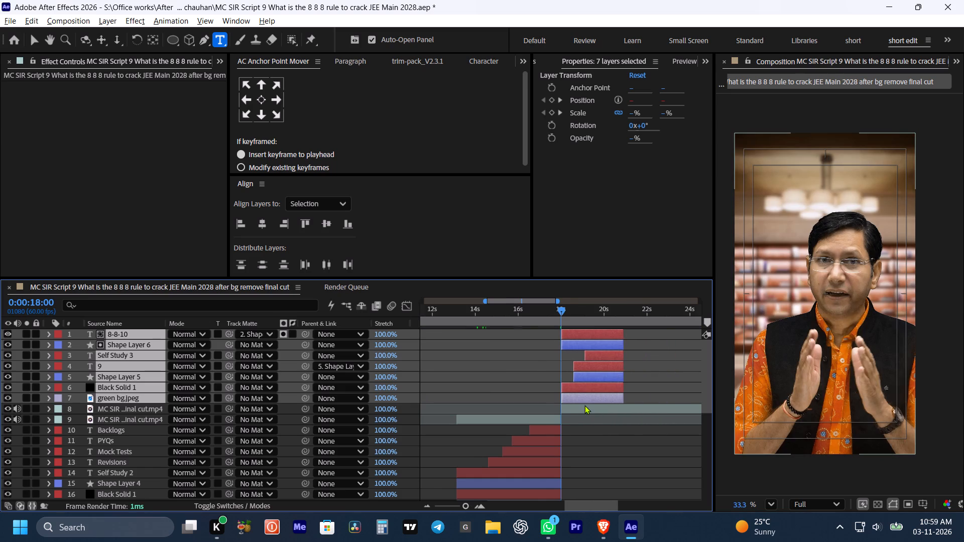
# Play back the pasted 8-8-8 circle section from 0:00:18:00 to check its start and animation timing.
pyautogui.keyDown('alt'); pyautogui.scroll(1, 584, 405); pyautogui.keyUp('alt')
pyautogui.press('space')
pyautogui.press('space')
pyautogui.moveTo(581, 447); pyautogui.dragTo(547, 450)
pyautogui.press('space')
pyautogui.press('space')
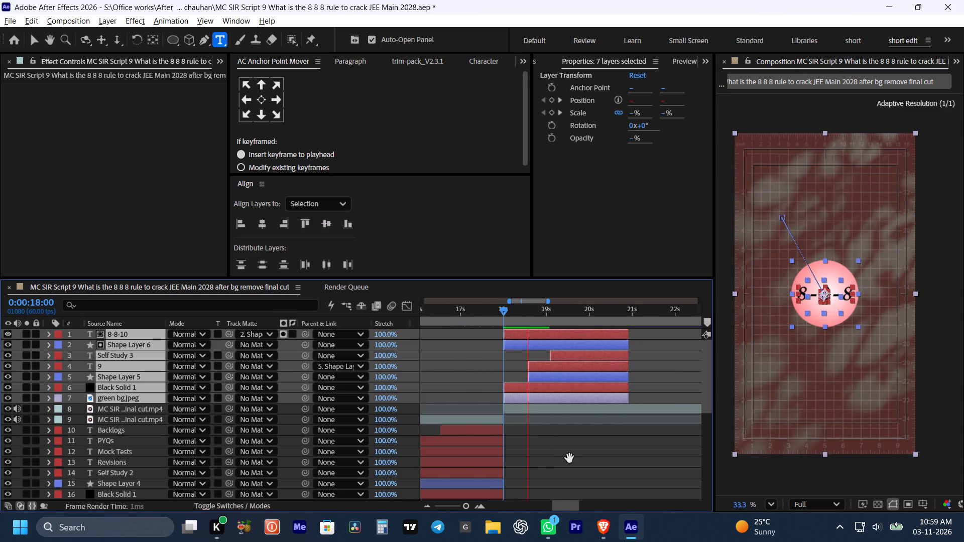
pyautogui.keyDown('alt'); pyautogui.scroll(1, 522, 397); pyautogui.keyUp('alt')
pyautogui.click(505, 391)
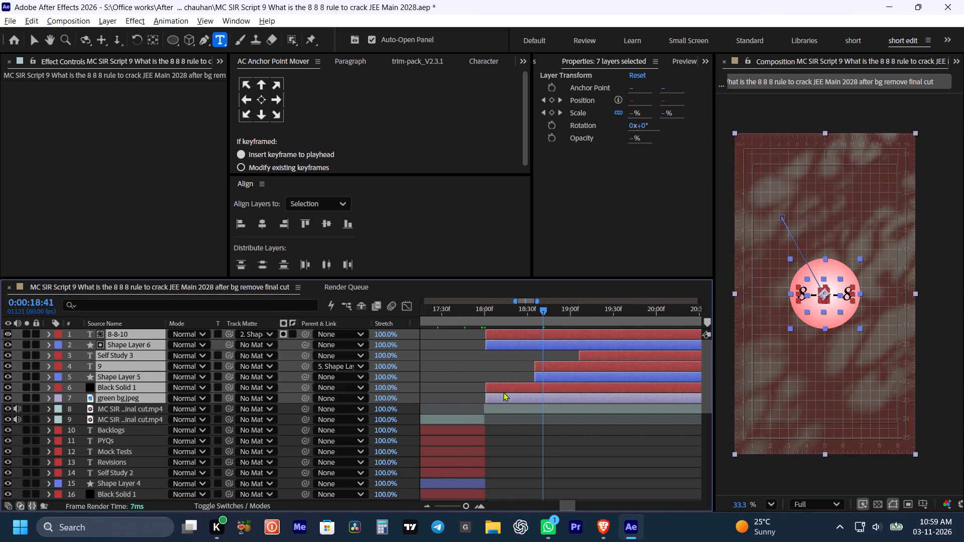
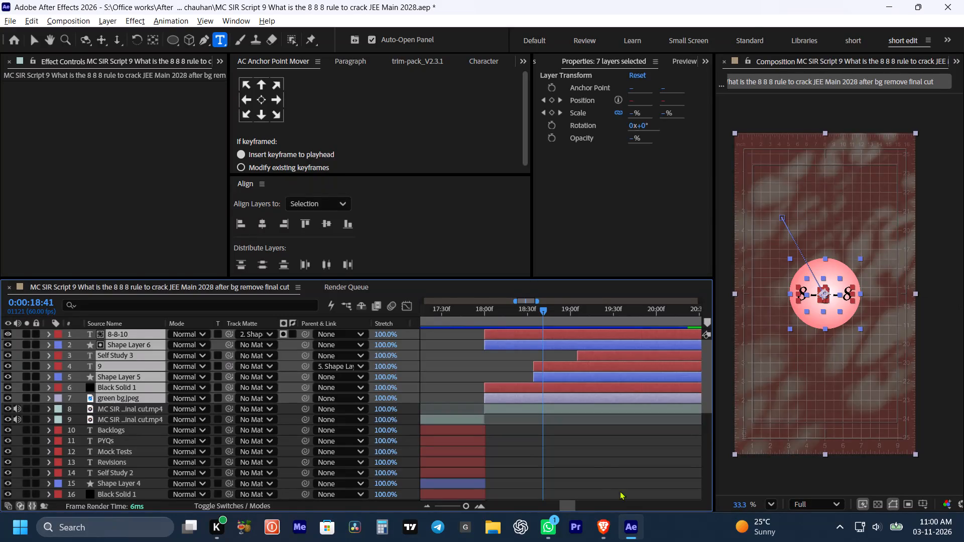
# Deselect the pasted layers and save the project.
pyautogui.click(601, 462)
pyautogui.hotkey('ctrl', 's')
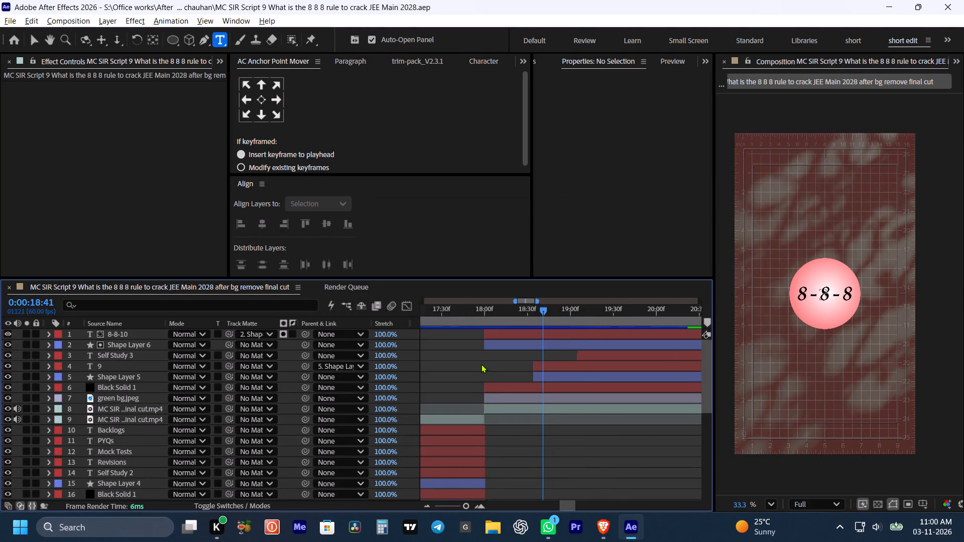
# Play back the pasted 8-8-8 circle section from 0:00:18:00 to check its animation.
pyautogui.keyDown('alt'); pyautogui.scroll(2, 481, 364); pyautogui.keyUp('alt')
pyautogui.keyDown('shift'); pyautogui.click(496, 308); pyautogui.keyUp('shift')
pyautogui.keyDown('alt'); pyautogui.scroll(3, 499, 331); pyautogui.keyUp('alt')
pyautogui.keyDown('alt'); pyautogui.scroll(-4, 499, 331); pyautogui.keyUp('alt')
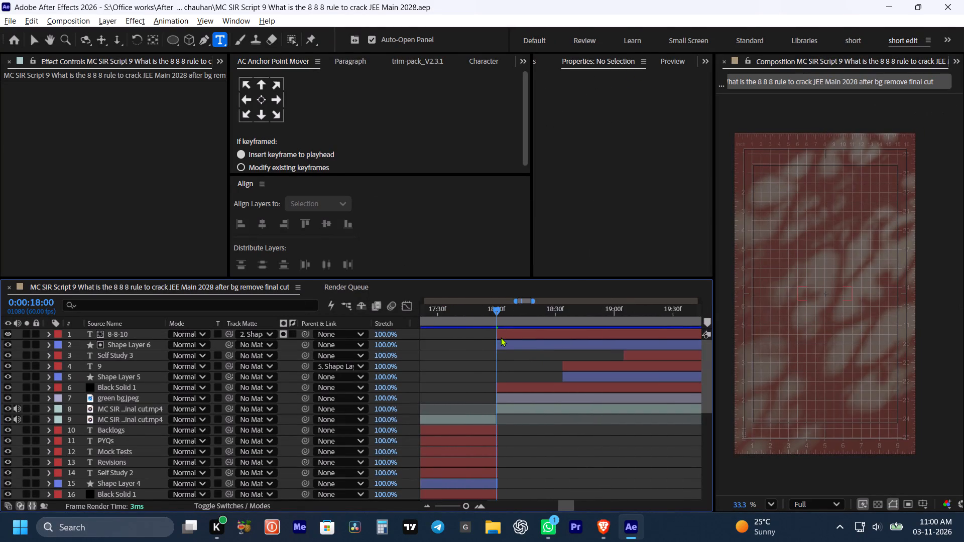
pyautogui.keyDown('alt'); pyautogui.scroll(-2, 501, 337); pyautogui.keyUp('alt')
pyautogui.press('space')
pyautogui.press('space')
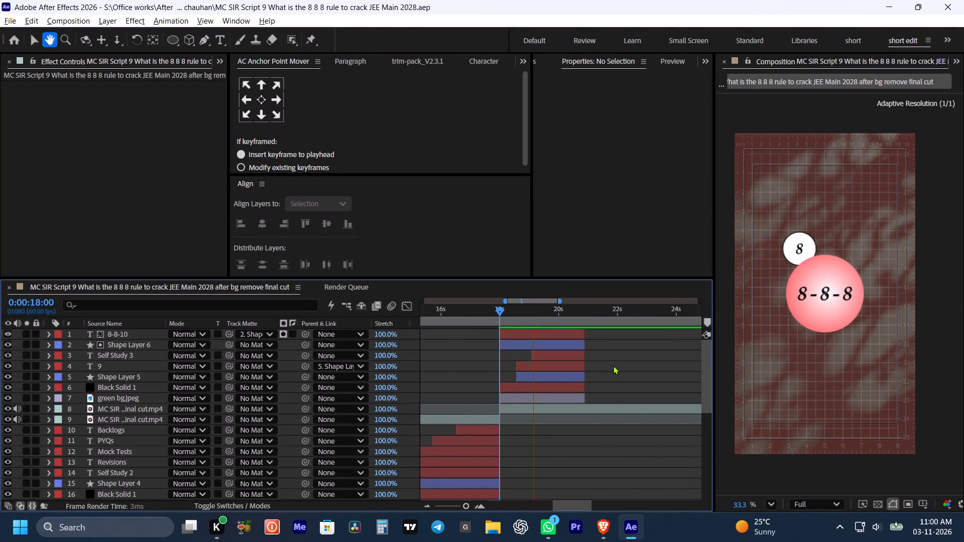
pyautogui.click(613, 365)
pyautogui.press('space')
pyautogui.press('space')
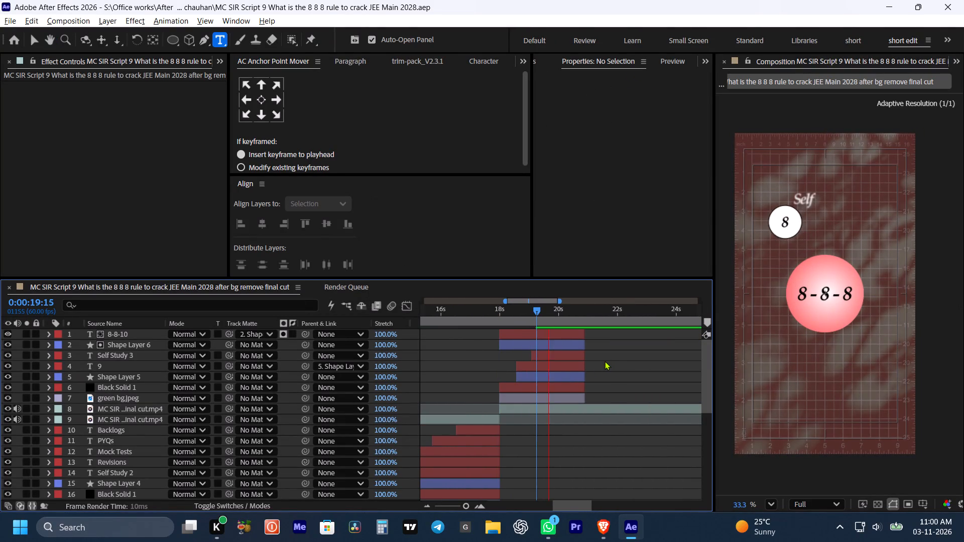
pyautogui.click(618, 355)
# With the playhead at 0:00:20:40, delete the Scale, Offset and Position keyframes of Shape Layer 6, Self Study 3 and Shape Layer 5.
pyautogui.keyDown('alt'); pyautogui.scroll(1, 542, 379); pyautogui.keyUp('alt')
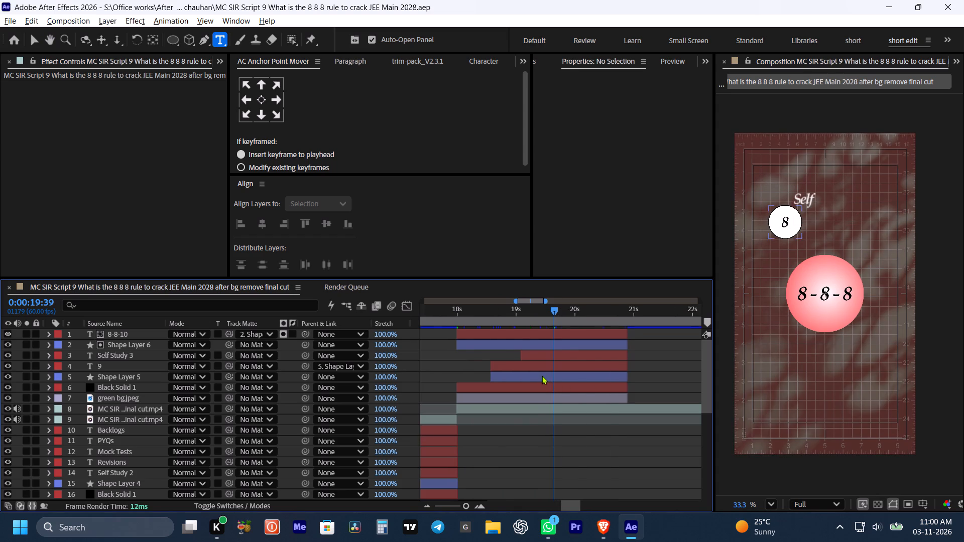
pyautogui.moveTo(560, 312); pyautogui.dragTo(596, 319)
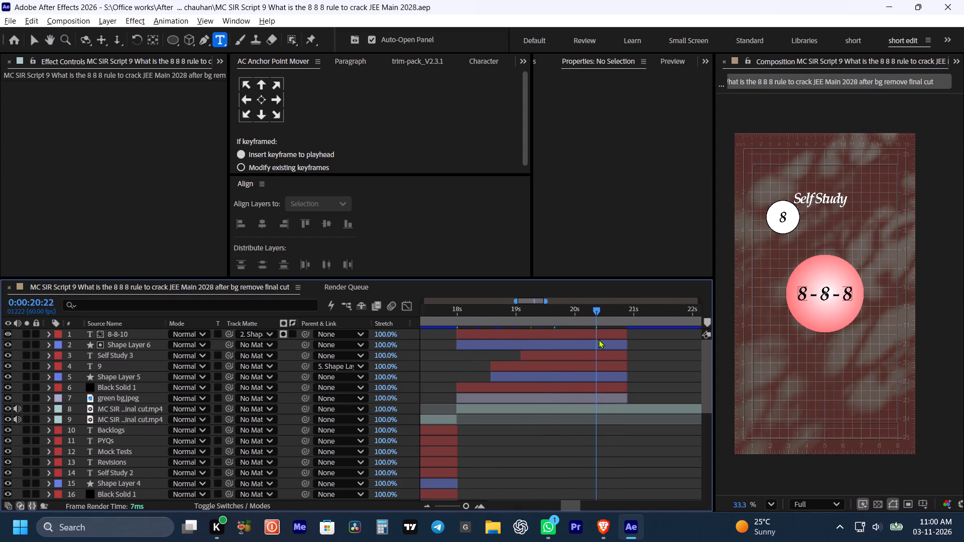
pyautogui.click(595, 332)
pyautogui.keyDown('shift'); pyautogui.click(589, 394); pyautogui.keyUp('shift')
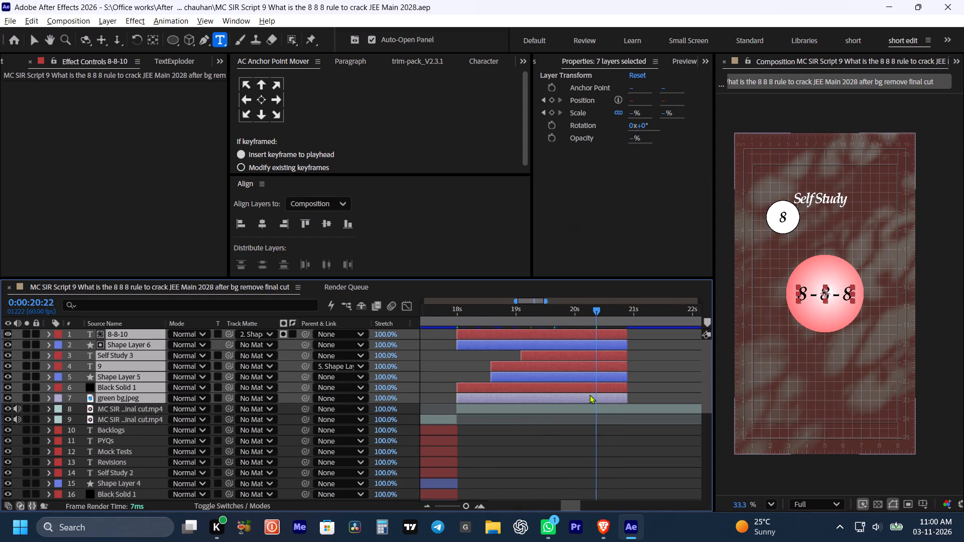
pyautogui.keyDown('ctrl'); pyautogui.click(589, 394); pyautogui.keyUp('ctrl')
pyautogui.press('u')
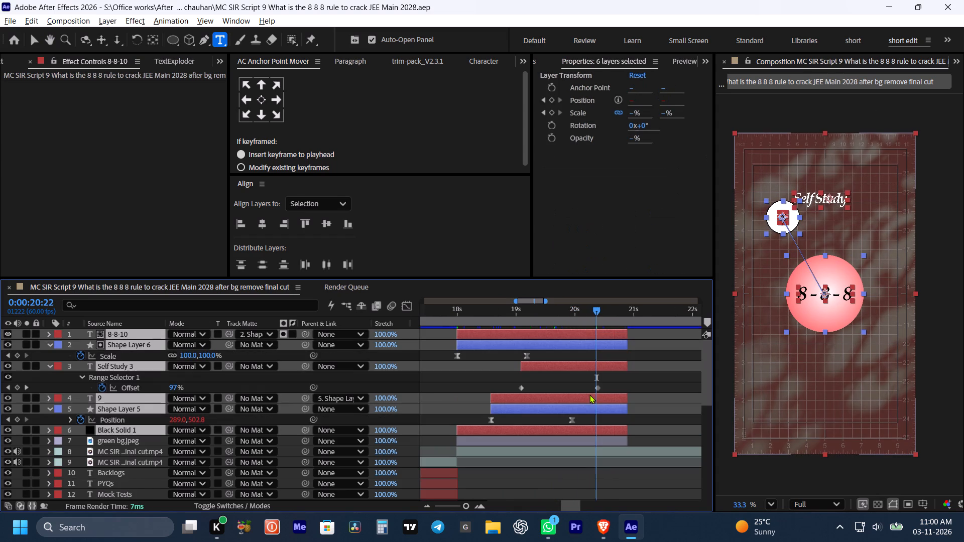
pyautogui.moveTo(602, 313); pyautogui.dragTo(615, 315)
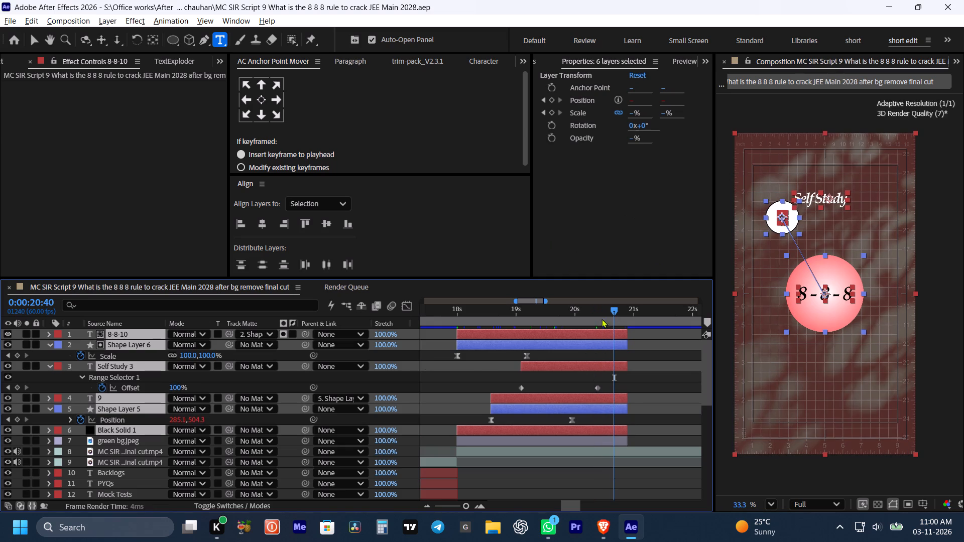
pyautogui.moveTo(436, 352); pyautogui.dragTo(611, 424)
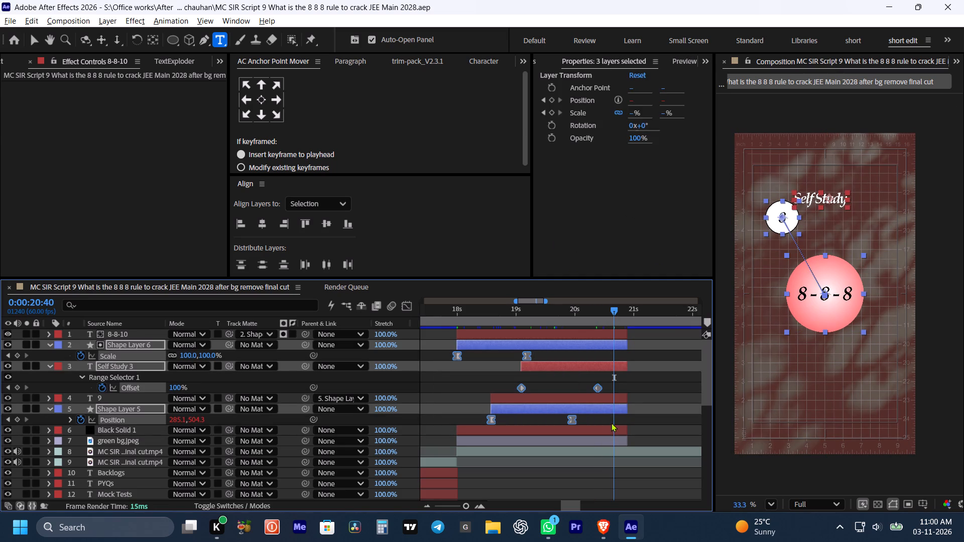
pyautogui.press('Delete')
pyautogui.click(636, 386)
pyautogui.press('m')
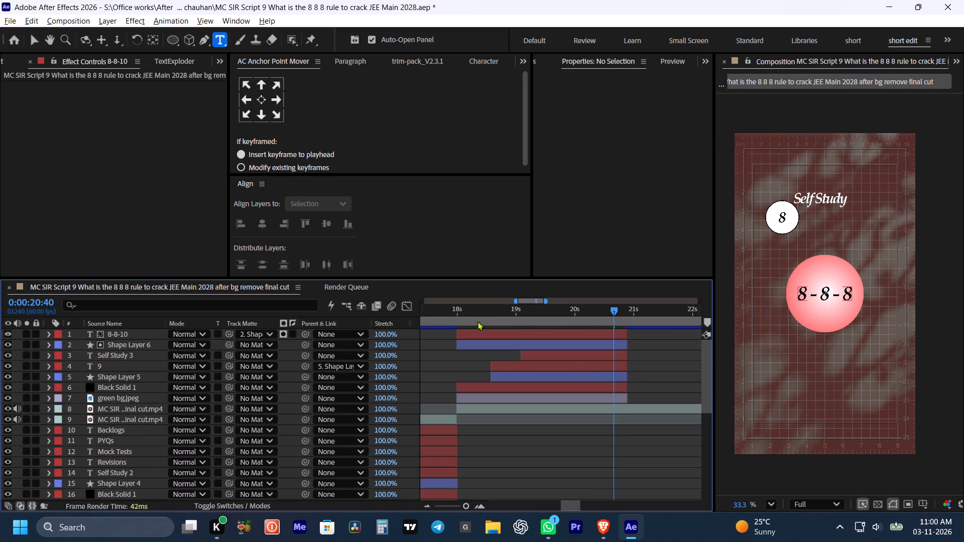
# Move the Self Study 3, 9 and Shape Layer 5 layers to start at 0:00:18:00.
pyautogui.click(452, 316)
pyautogui.press('space')
pyautogui.press('space')
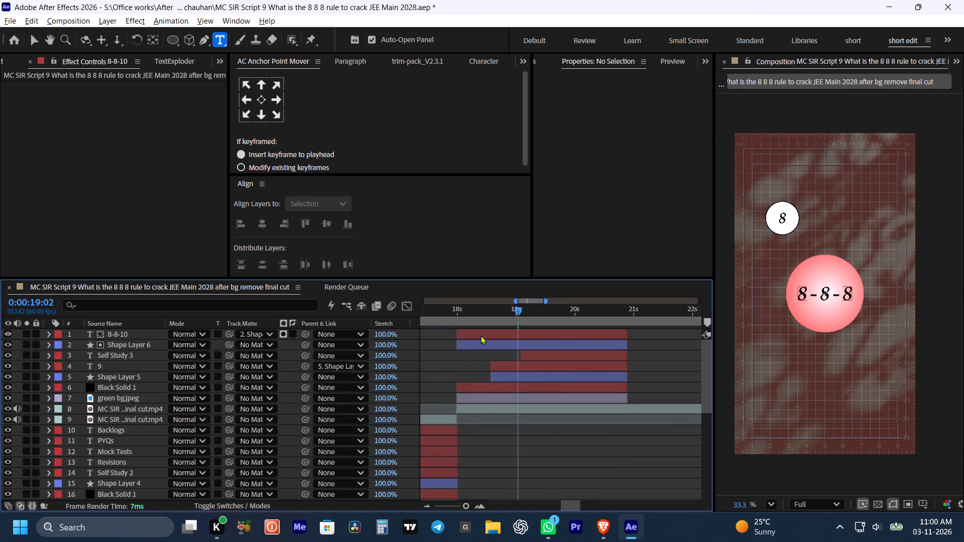
pyautogui.moveTo(476, 310); pyautogui.dragTo(457, 311)
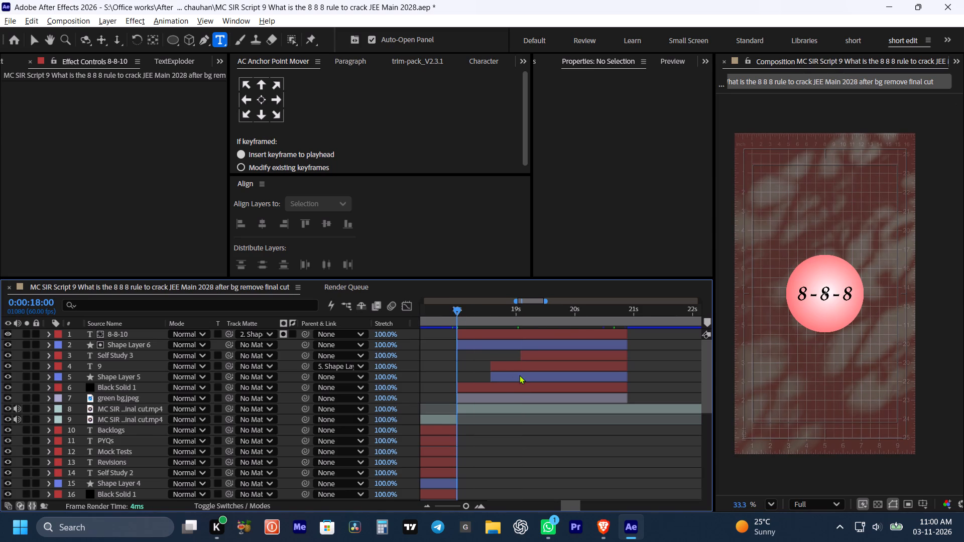
pyautogui.keyDown('shift'); pyautogui.click(519, 375); pyautogui.keyUp('shift')
pyautogui.keyDown('shift'); pyautogui.click(527, 353); pyautogui.keyUp('shift')
pyautogui.press('[')
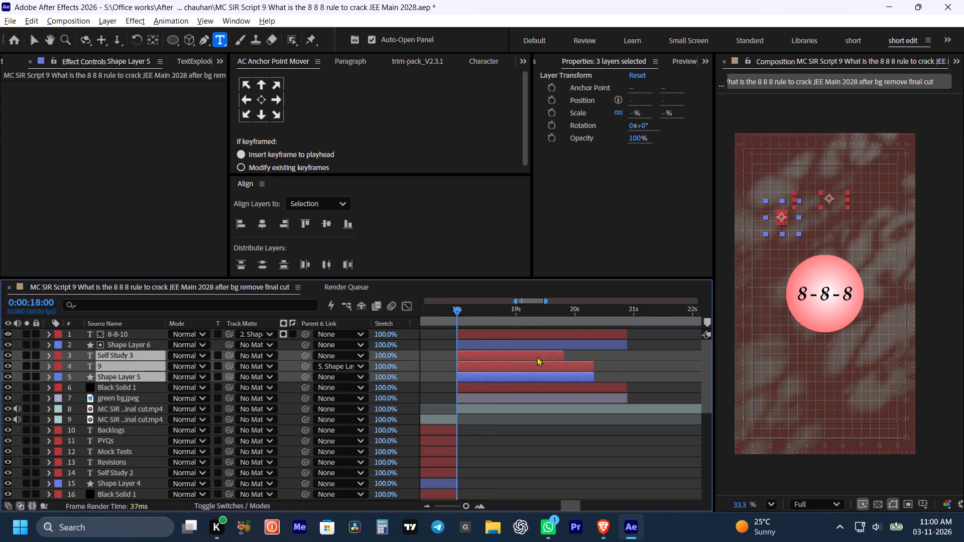
# Extend the Self Study 3, 9 and Shape Layer 5 layers, trim their ends to 0:00:20:53, and save the project.
pyautogui.keyDown('shift'); pyautogui.moveTo(564, 356); pyautogui.dragTo(622, 358); pyautogui.keyUp('shift')
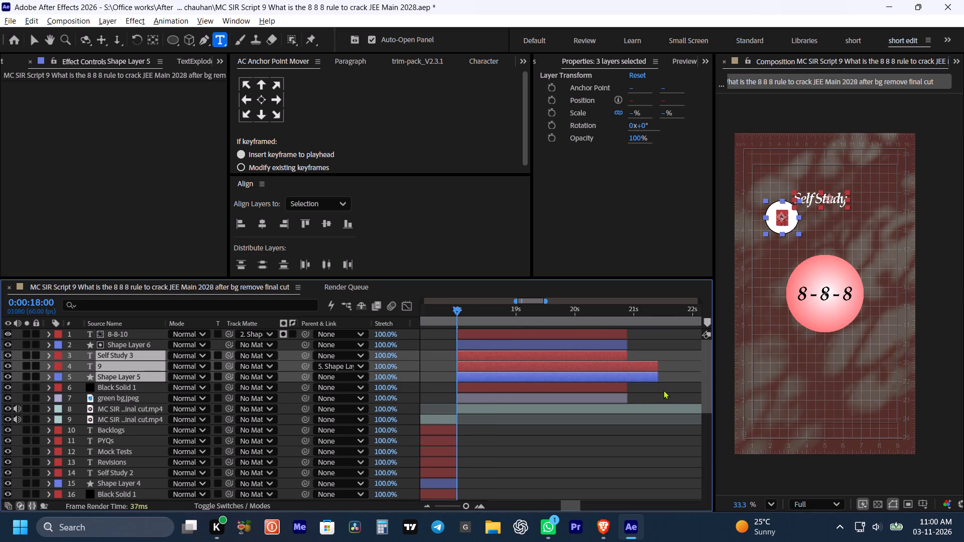
pyautogui.keyDown('shift'); pyautogui.click(626, 309); pyautogui.keyUp('shift')
pyautogui.hotkey('alt', ']')
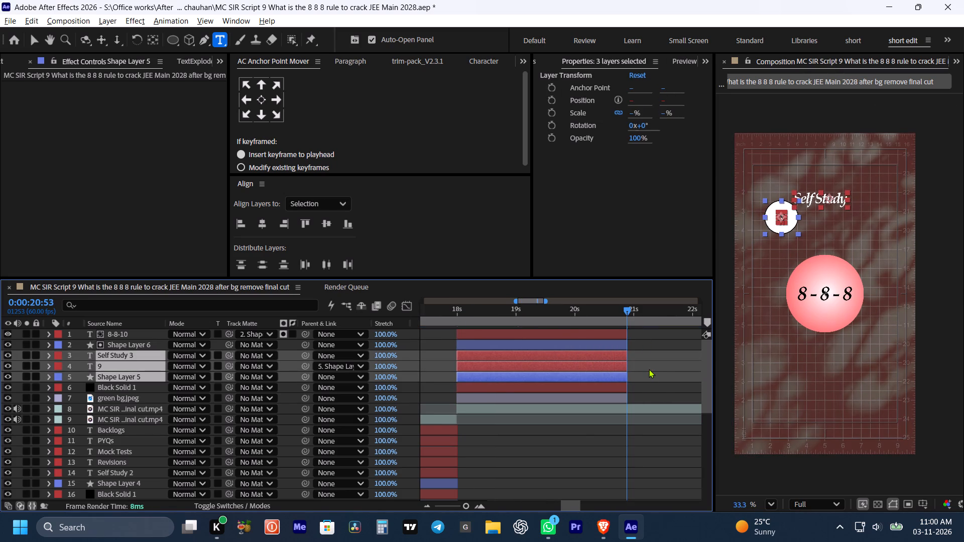
pyautogui.hotkey('ctrl', 's')
pyautogui.click(687, 396)
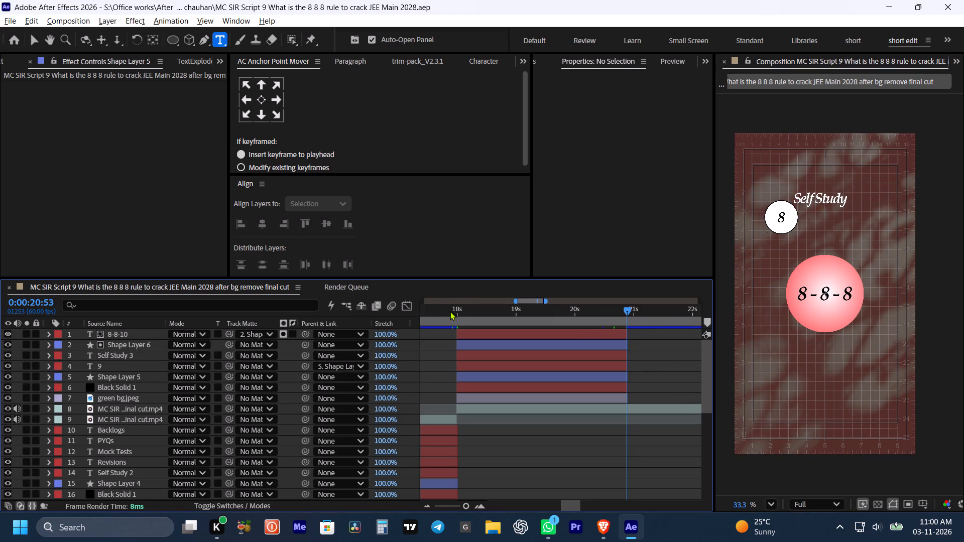
# Play back the circle section from 0:00:17:53 to check the static graphics.
pyautogui.click(450, 311)
pyautogui.press('space')
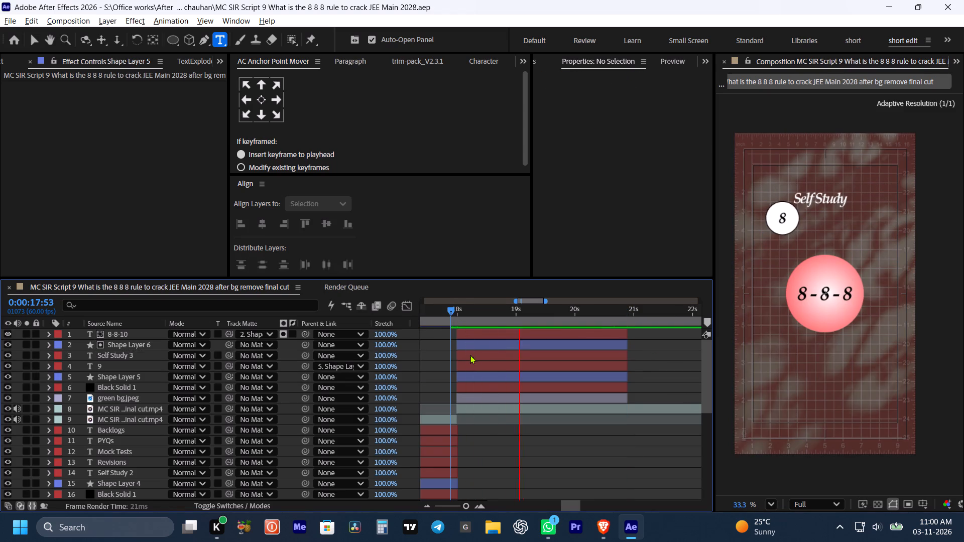
pyautogui.press('space')
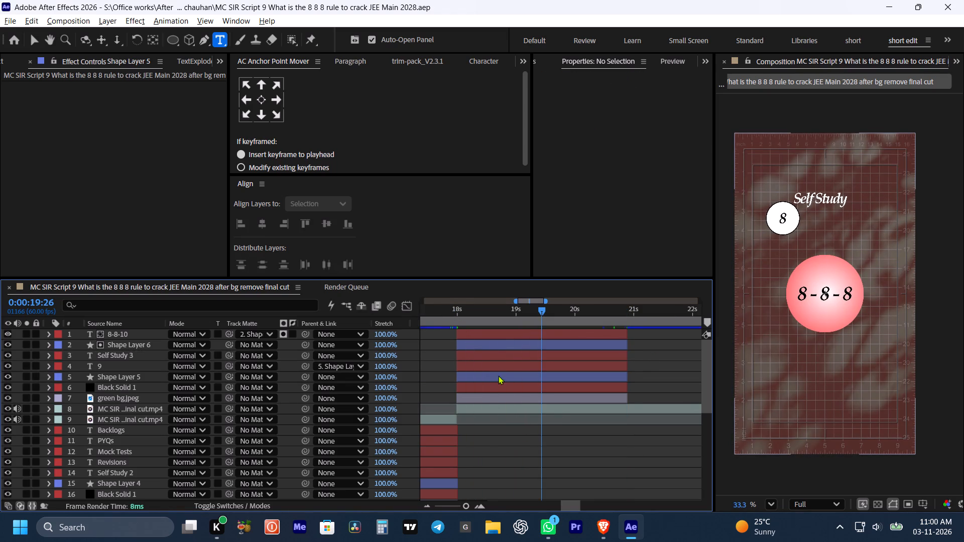
# Duplicate the Self Study 3, 9 and Shape Layer 5 layers and group the copies directly below Shape Layer 6.
pyautogui.click(498, 356)
pyautogui.keyDown('shift'); pyautogui.click(498, 365); pyautogui.keyUp('shift')
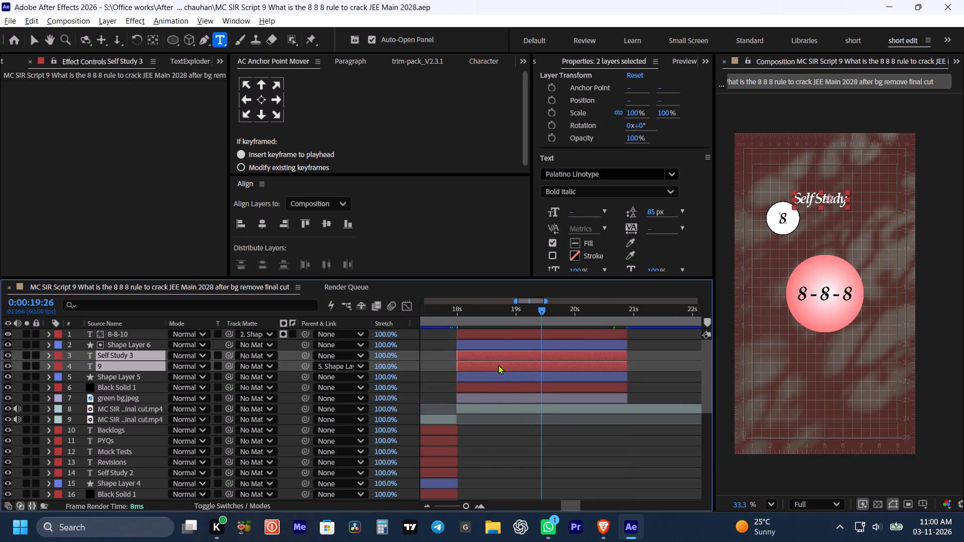
pyautogui.keyDown('shift'); pyautogui.click(499, 377); pyautogui.keyUp('shift')
pyautogui.hotkey('ctrl', 'd')
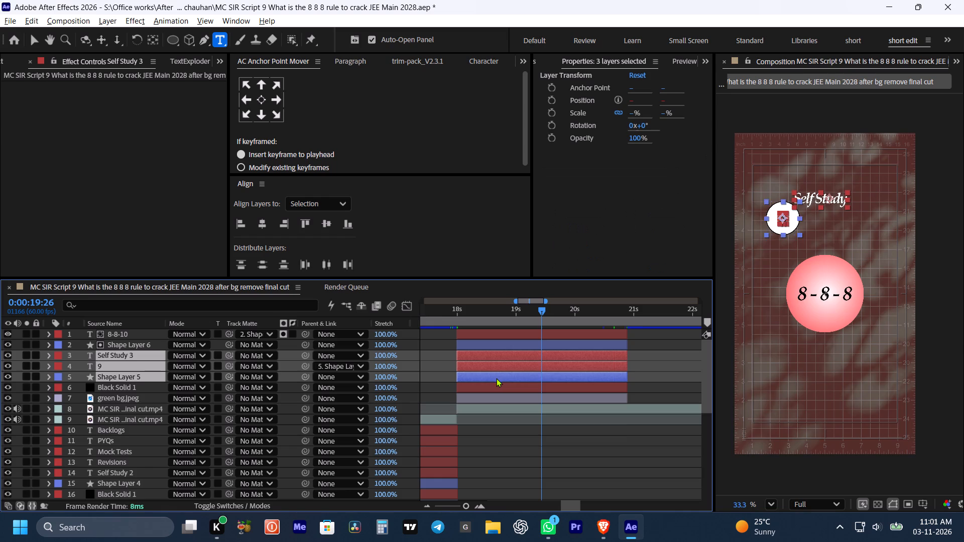
pyautogui.moveTo(112, 377); pyautogui.dragTo(115, 356)
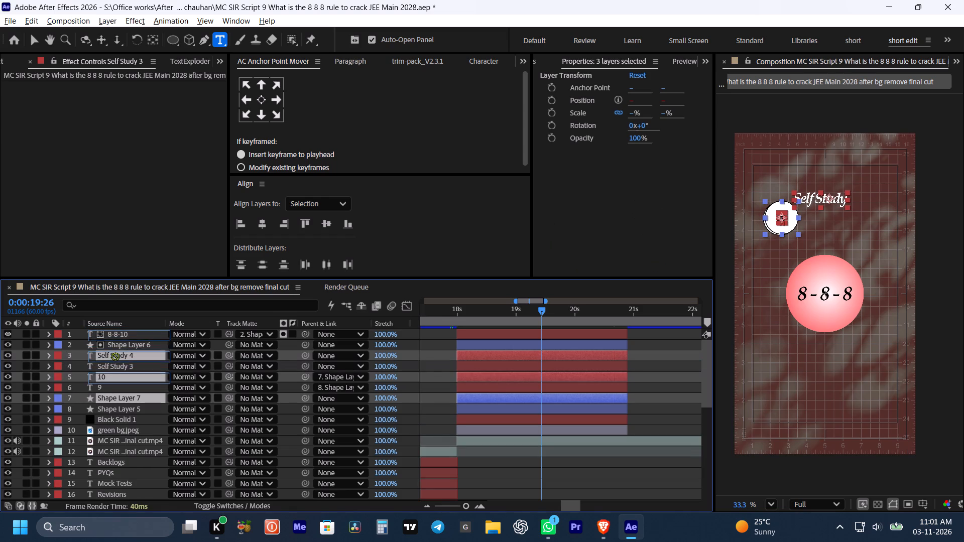
pyautogui.moveTo(115, 356); pyautogui.dragTo(116, 349)
# Shift the three duplicated layers to start at about 0:00:18:19, playing back the section to judge the timing.
pyautogui.moveTo(511, 377); pyautogui.dragTo(522, 377)
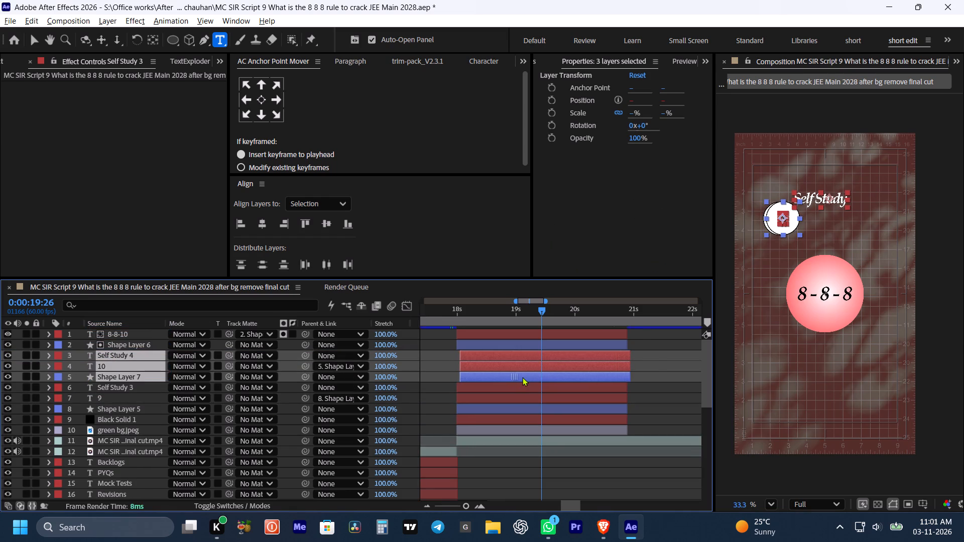
pyautogui.moveTo(522, 377); pyautogui.dragTo(546, 379)
pyautogui.click(457, 309)
pyautogui.press('space')
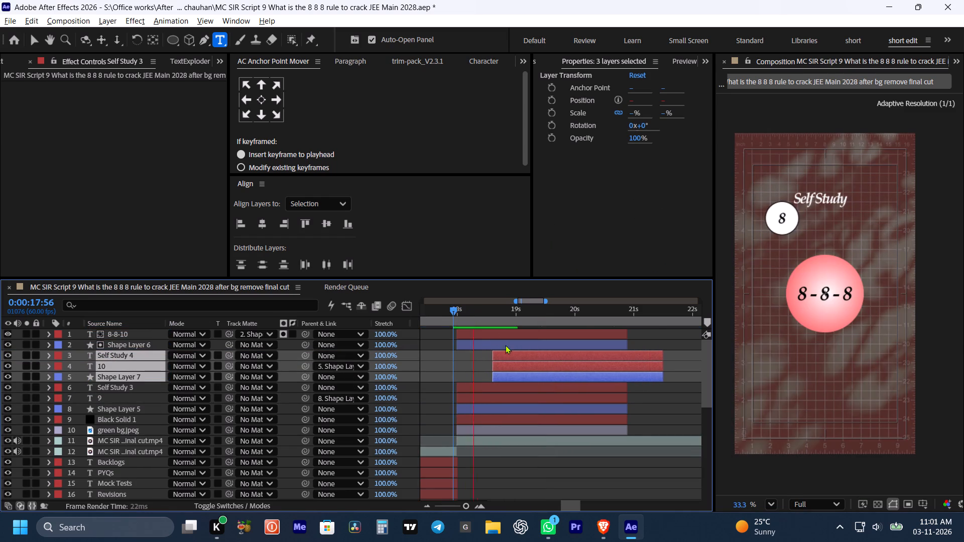
pyautogui.press('space')
pyautogui.click(435, 316)
pyautogui.press('space')
pyautogui.press('space')
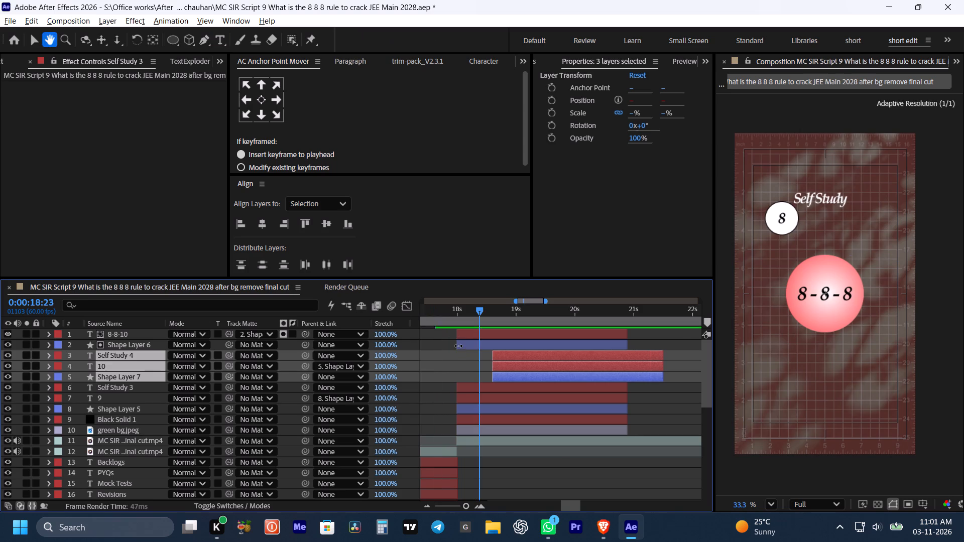
pyautogui.moveTo(504, 374); pyautogui.dragTo(488, 376)
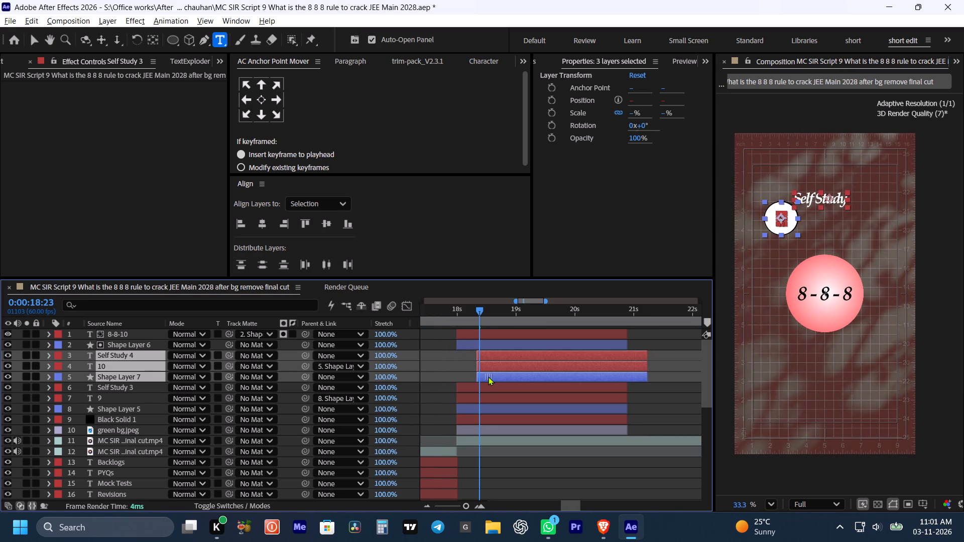
pyautogui.moveTo(488, 376); pyautogui.dragTo(488, 376)
pyautogui.click(543, 468)
# With the playhead at 0:00:19:02, move the duplicated circle, Shape Layer 7, to position 717.7, 616.8.
pyautogui.click(499, 376)
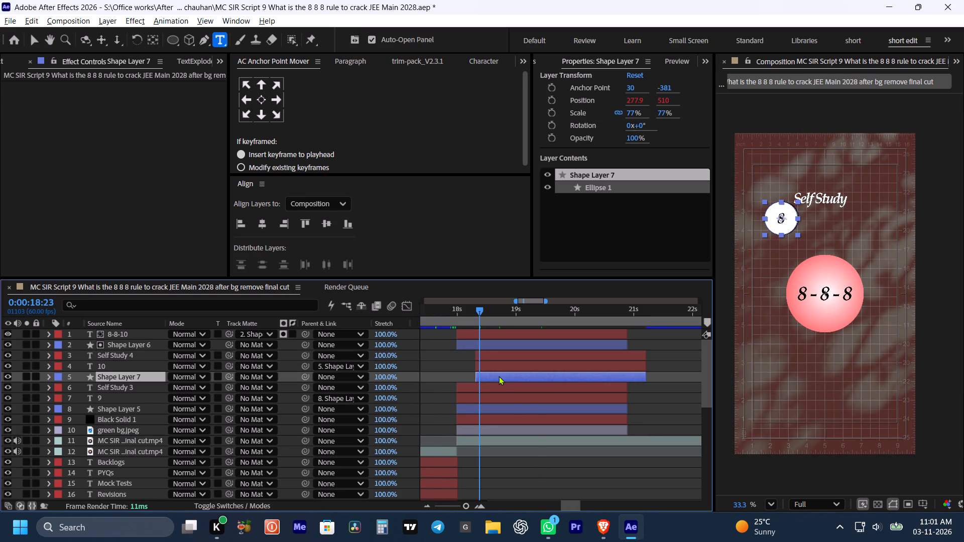
pyautogui.keyDown('shift'); pyautogui.click(482, 310); pyautogui.keyUp('shift')
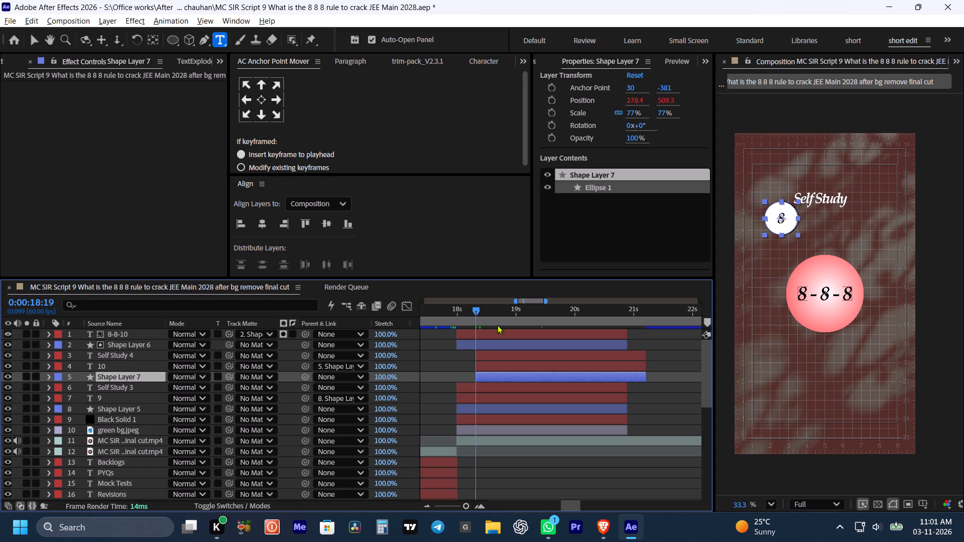
pyautogui.moveTo(491, 313); pyautogui.dragTo(518, 321)
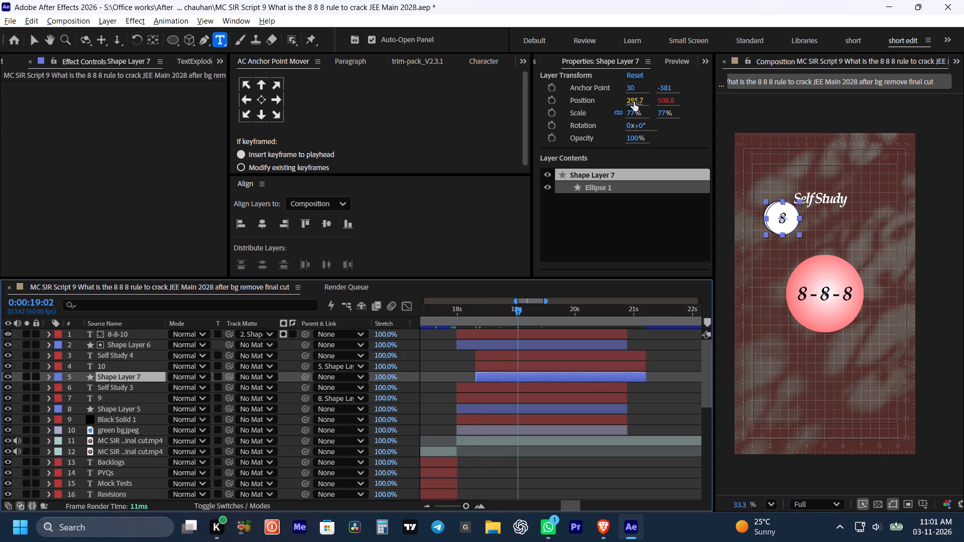
pyautogui.moveTo(632, 101); pyautogui.dragTo(914, 109)
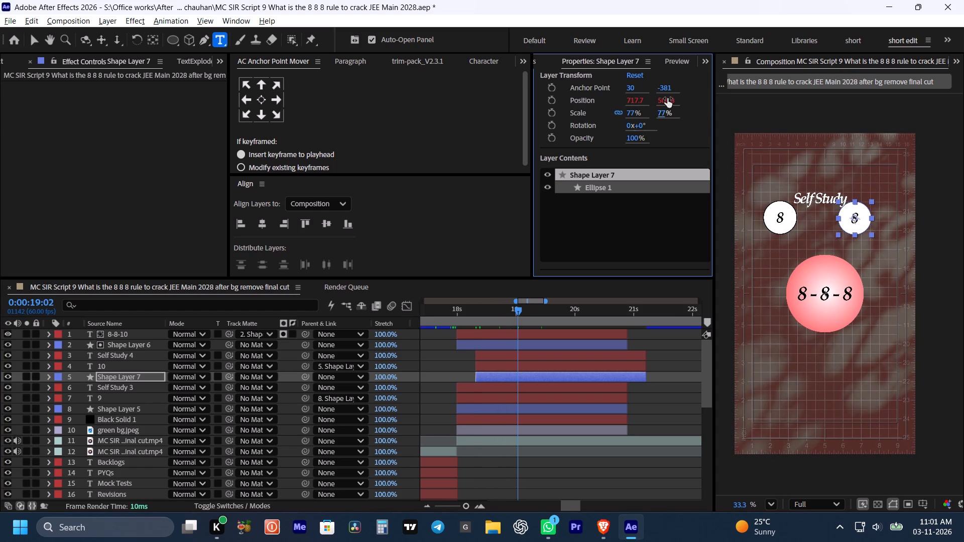
pyautogui.moveTo(668, 98); pyautogui.dragTo(733, 112)
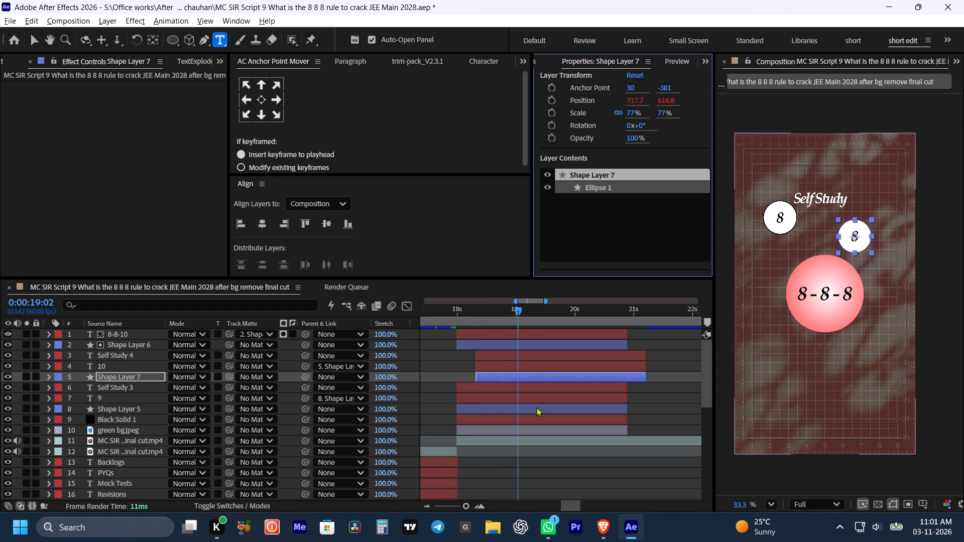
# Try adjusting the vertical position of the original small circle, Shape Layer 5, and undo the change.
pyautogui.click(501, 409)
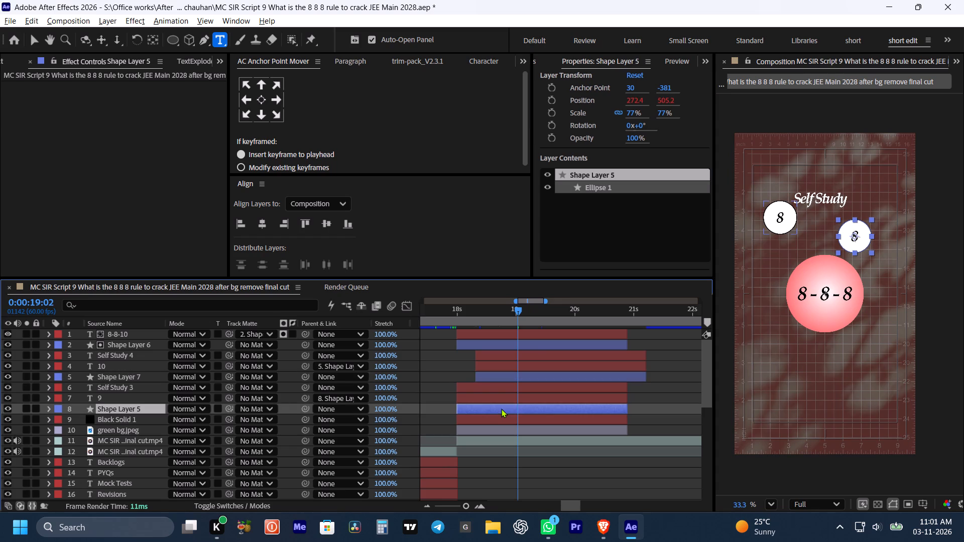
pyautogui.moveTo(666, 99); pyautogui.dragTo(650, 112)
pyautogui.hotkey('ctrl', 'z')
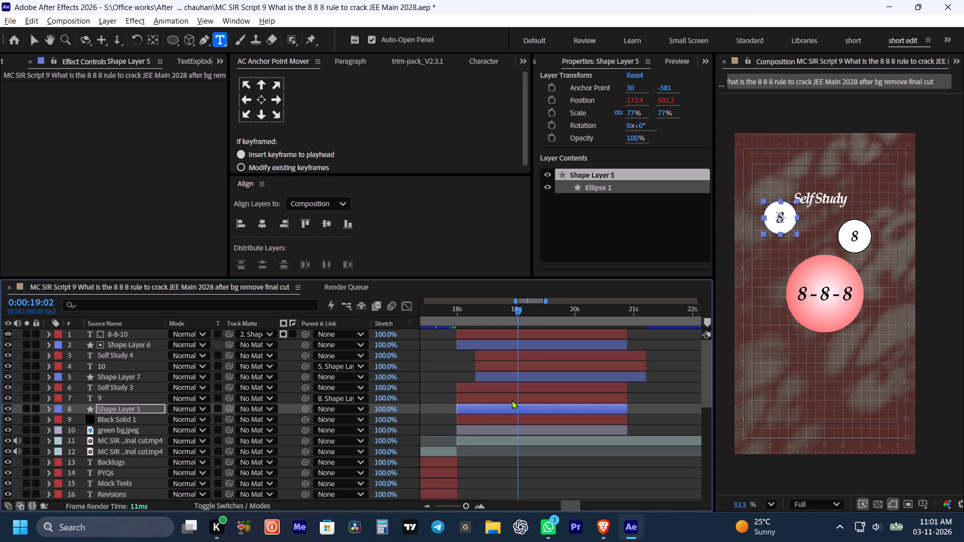
# Raise the original small circle, Shape Layer 5, together with its Self Study 3 label, so they sit above the duplicated label.
pyautogui.keyDown('ctrl'); pyautogui.click(512, 398); pyautogui.keyUp('ctrl')
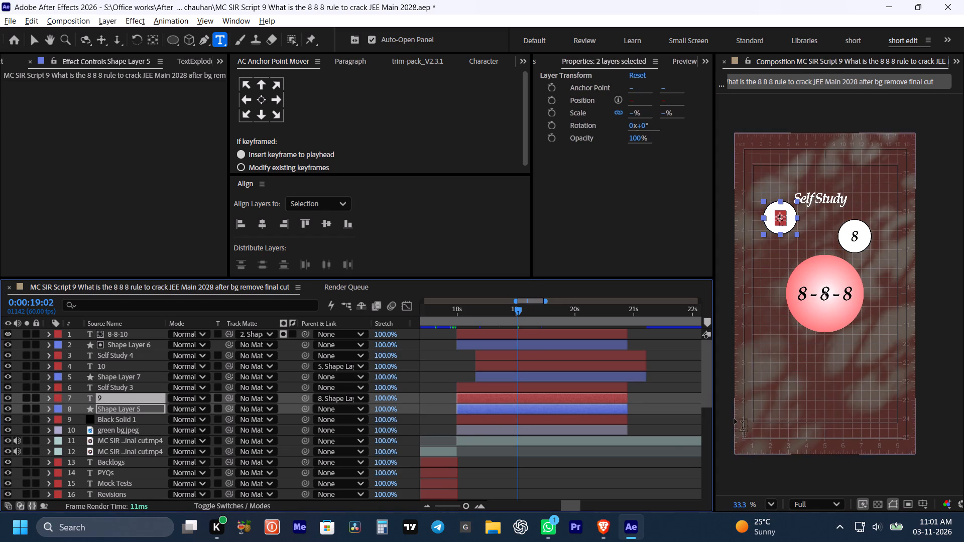
pyautogui.click(657, 422)
pyautogui.click(563, 406)
pyautogui.keyDown('ctrl'); pyautogui.click(539, 385); pyautogui.keyUp('ctrl')
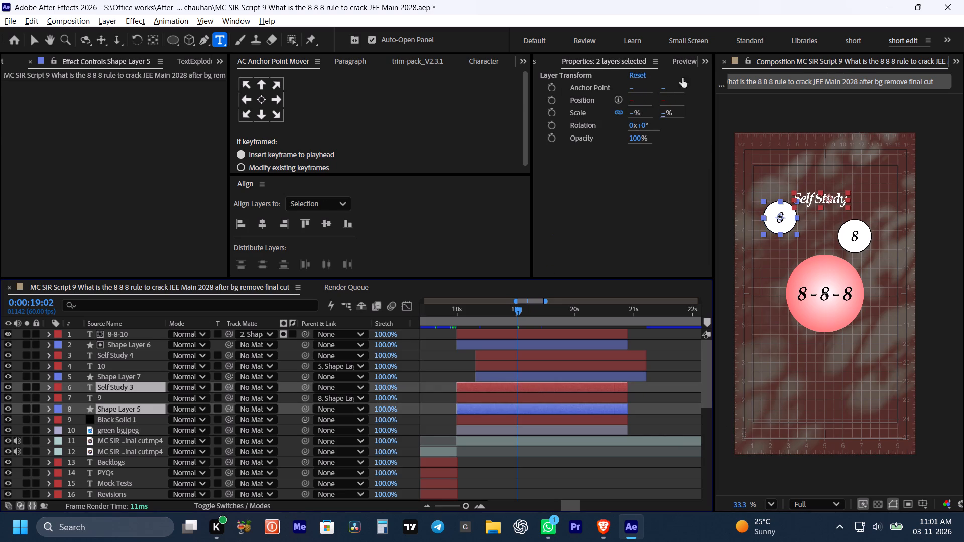
pyautogui.moveTo(661, 99); pyautogui.dragTo(608, 98)
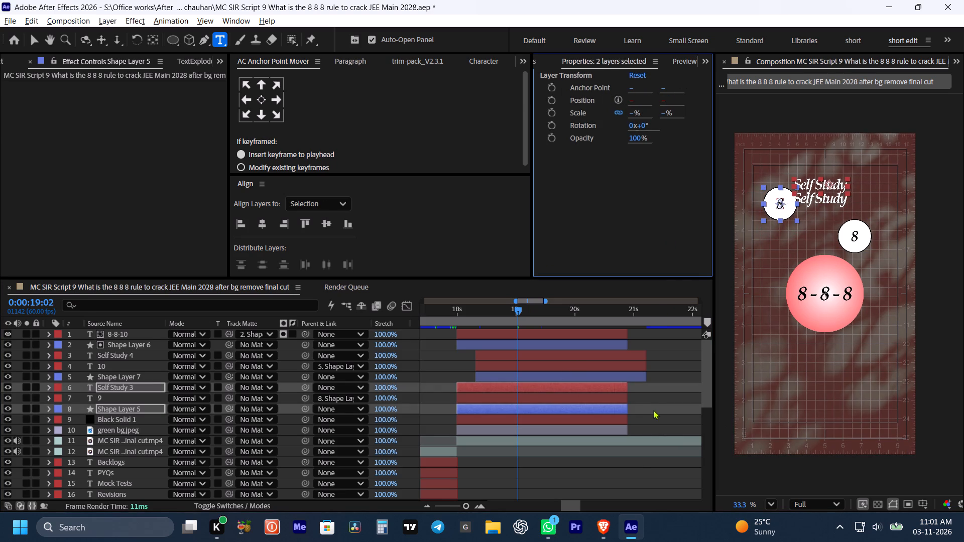
pyautogui.click(653, 410)
# Move the duplicated circle, Shape Layer 7, to position about 867.7, 553.8 at 0:00:19:02.
pyautogui.click(587, 375)
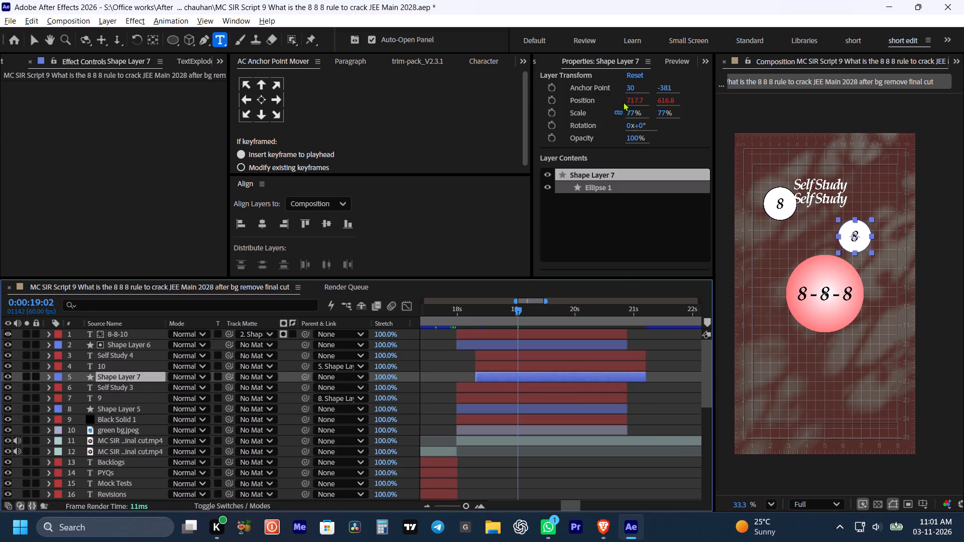
pyautogui.moveTo(632, 100); pyautogui.dragTo(719, 114)
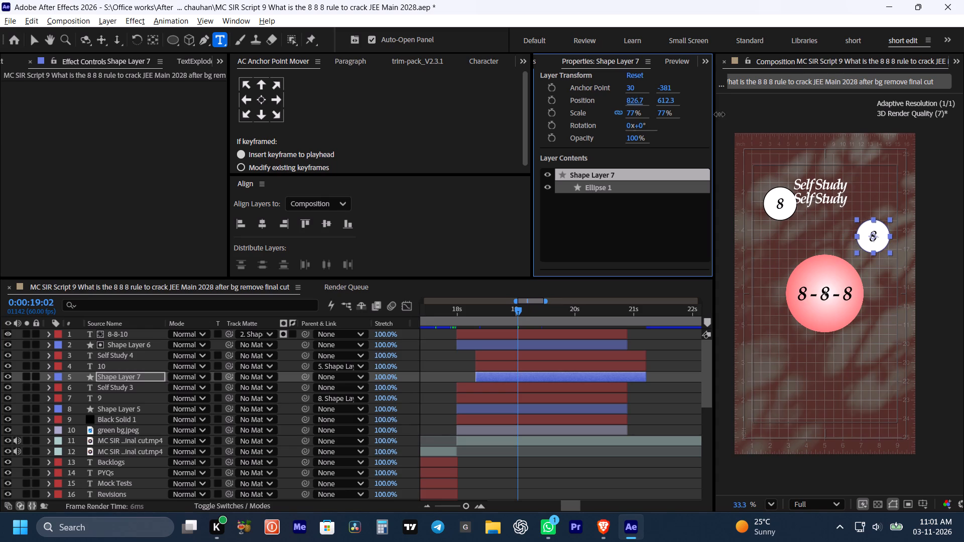
pyautogui.moveTo(719, 114); pyautogui.dragTo(755, 127)
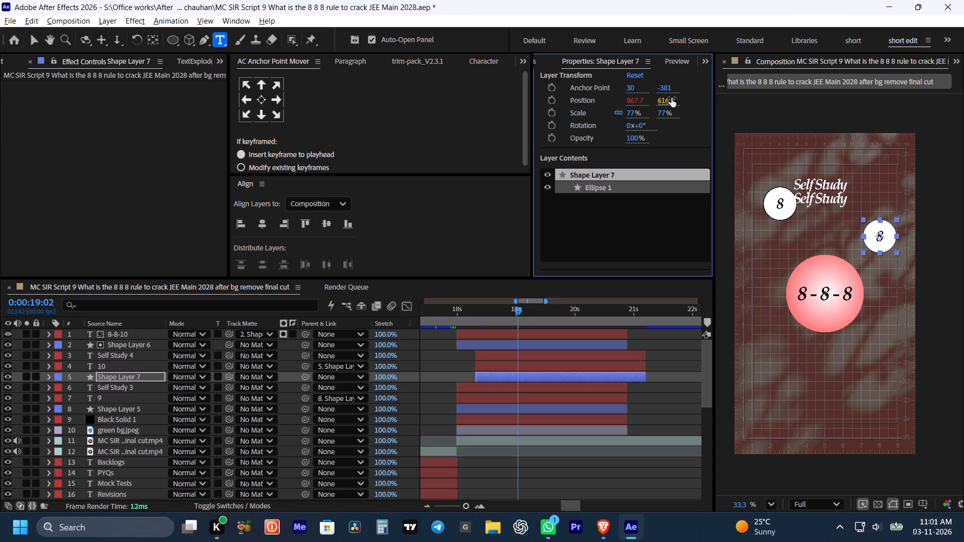
pyautogui.moveTo(671, 98); pyautogui.dragTo(637, 99)
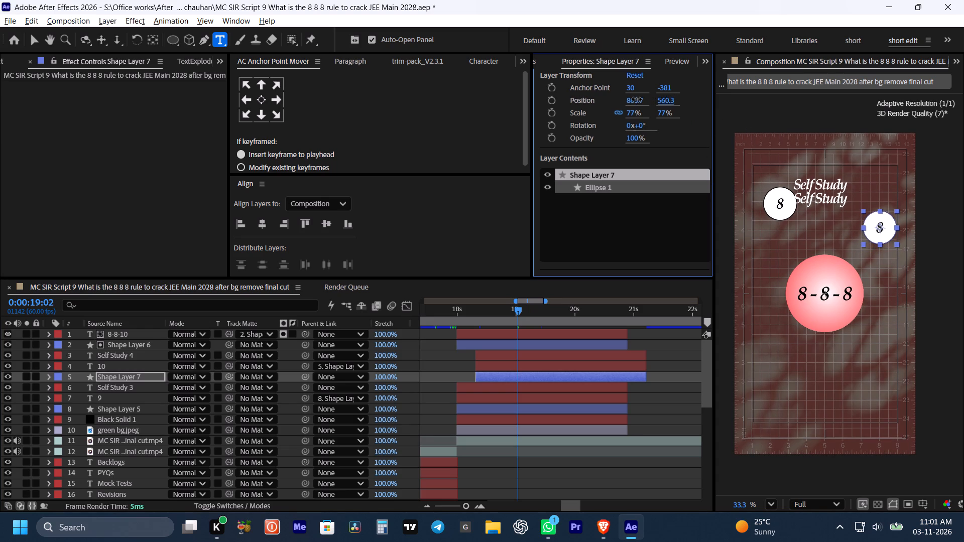
pyautogui.moveTo(637, 99); pyautogui.dragTo(630, 99)
# Place the duplicated label, Self Study 4, beside the second circle at position 636.6, 590.1.
pyautogui.click(542, 357)
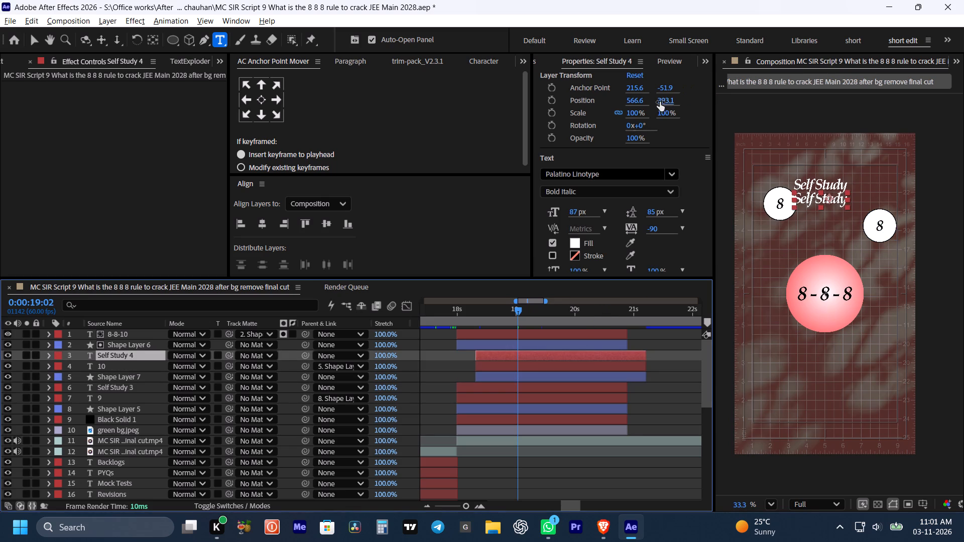
pyautogui.moveTo(660, 102); pyautogui.dragTo(768, 147)
pyautogui.moveTo(637, 100); pyautogui.dragTo(645, 100)
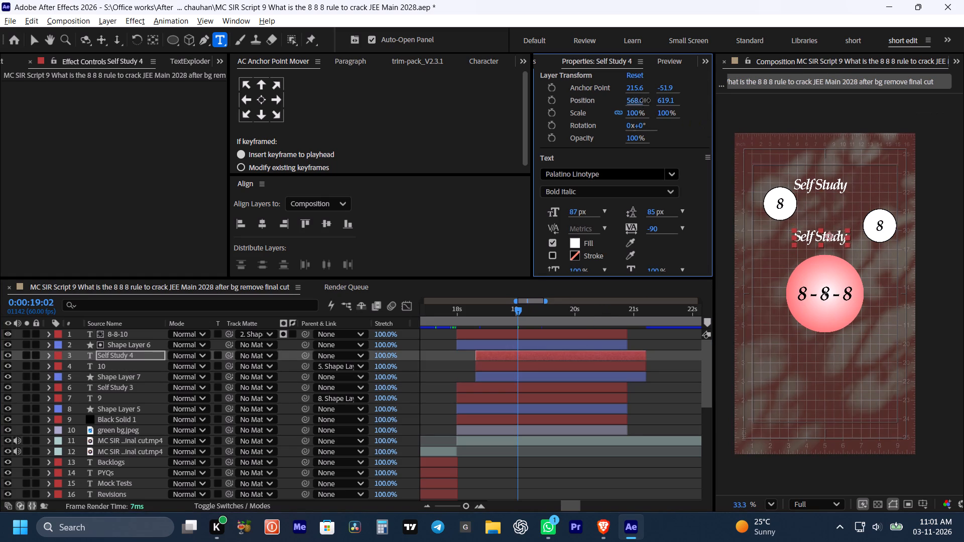
pyautogui.moveTo(645, 100); pyautogui.dragTo(707, 106)
pyautogui.moveTo(663, 99); pyautogui.dragTo(632, 99)
pyautogui.moveTo(636, 99); pyautogui.dragTo(618, 104)
pyautogui.moveTo(669, 100); pyautogui.dragTo(676, 99)
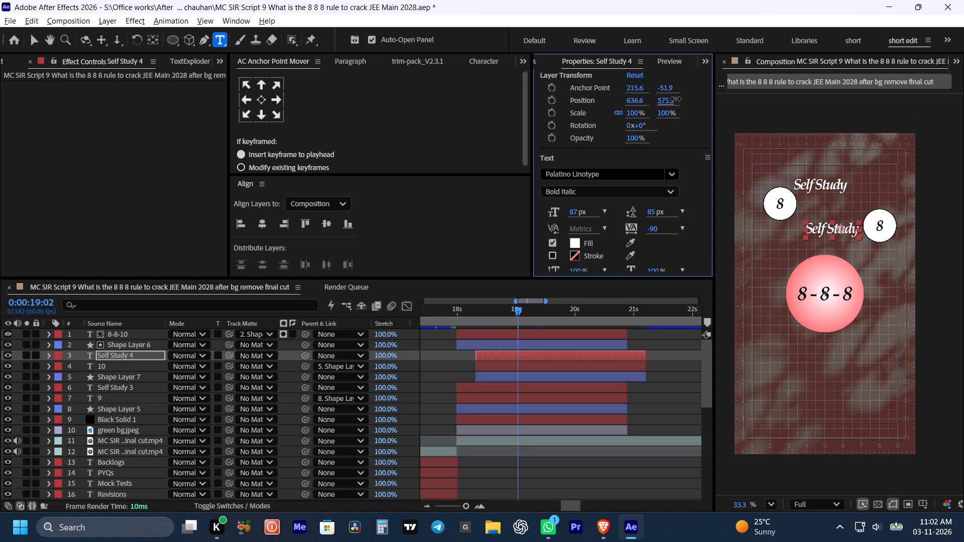
pyautogui.moveTo(676, 99); pyautogui.dragTo(682, 100)
# Keyframe Shape Layer 7's position at 0:00:19:02, and at 0:00:18:19 set it to about 613.4, 892.3, behind the large circle.
pyautogui.click(523, 376)
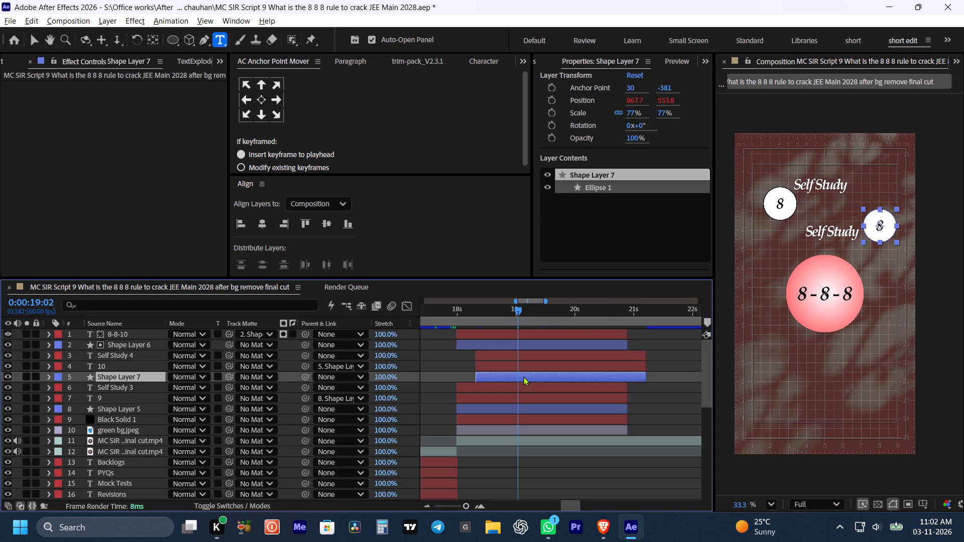
pyautogui.press('p')
pyautogui.click(83, 385)
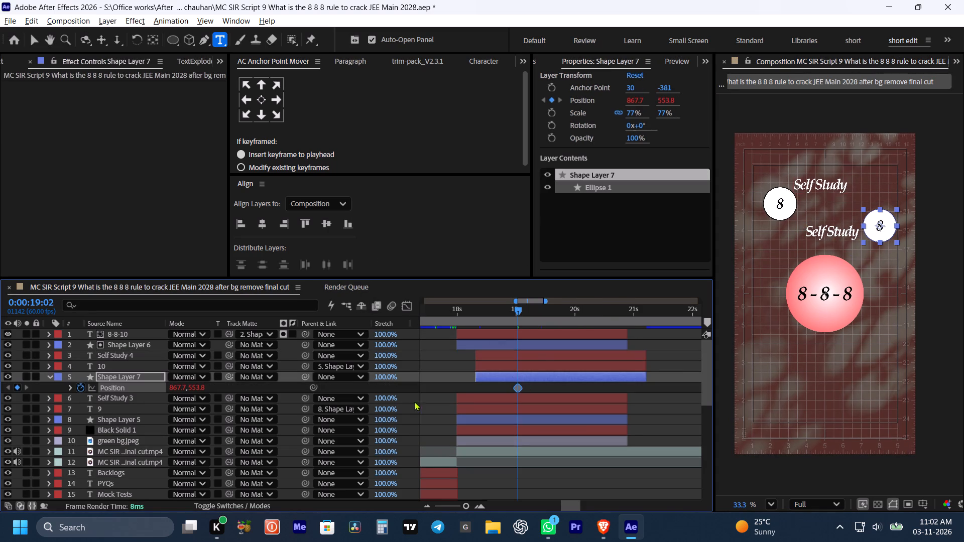
pyautogui.moveTo(510, 310); pyautogui.dragTo(480, 312)
pyautogui.moveTo(633, 99); pyautogui.dragTo(528, 133)
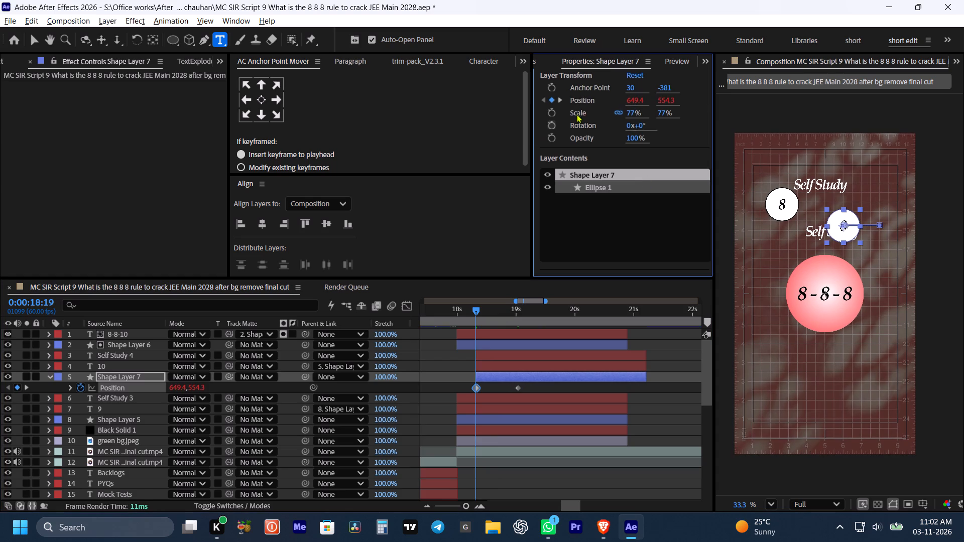
pyautogui.moveTo(668, 98); pyautogui.dragTo(805, 157)
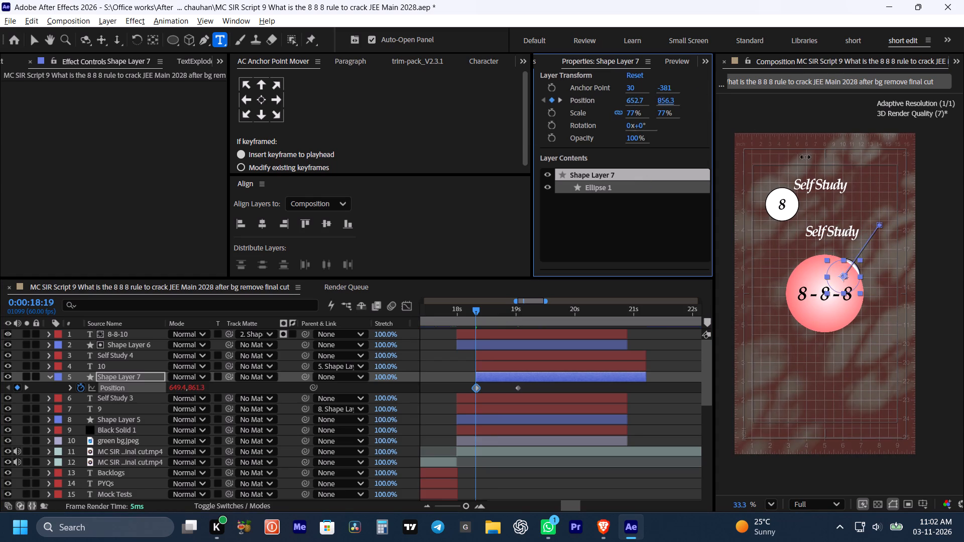
pyautogui.moveTo(805, 157); pyautogui.dragTo(819, 162)
pyautogui.moveTo(634, 98); pyautogui.dragTo(612, 101)
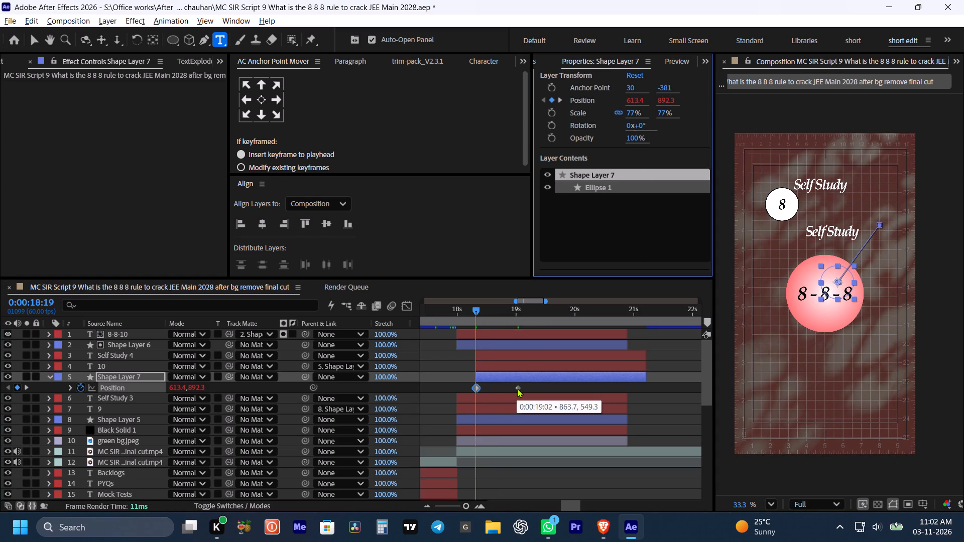
# Delay Shape Layer 7's end position keyframe to about 0:00:19:11 and apply Easy Ease to both position keyframes.
pyautogui.moveTo(518, 388); pyautogui.dragTo(527, 385)
pyautogui.moveTo(540, 384); pyautogui.dragTo(467, 393)
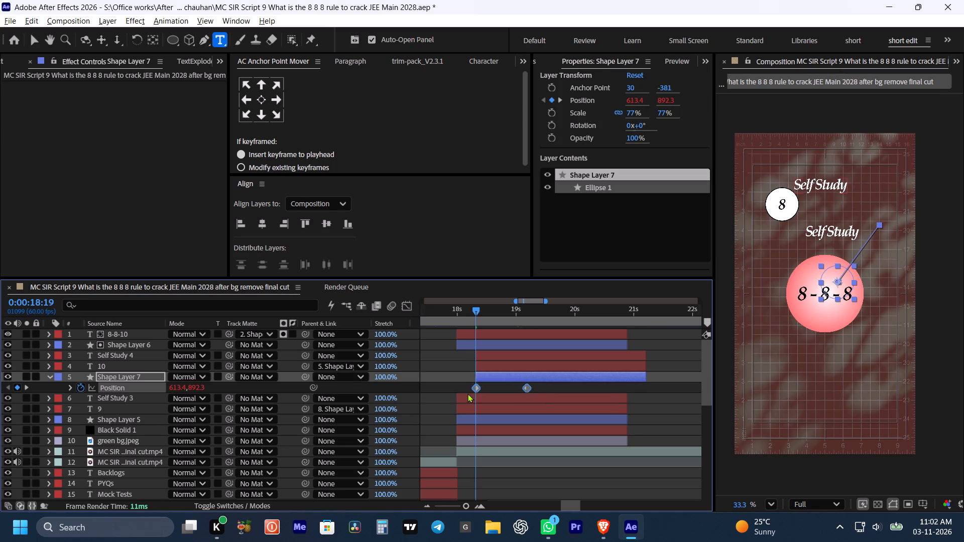
pyautogui.press('F9')
# Reshape Shape Layer 7's position speed curve to peak early and slow gradually by lengthening the end keyframe's incoming influence.
pyautogui.click(411, 305)
pyautogui.keyDown('alt'); pyautogui.scroll(2, 480, 401); pyautogui.keyUp('alt')
pyautogui.press('space')
pyautogui.press('space')
pyautogui.press('space')
pyautogui.press('space')
pyautogui.press('space')
pyautogui.press('space')
pyautogui.press('space')
pyautogui.press('space')
pyautogui.press('space')
pyautogui.press('space')
pyautogui.press('space')
pyautogui.press('space')
pyautogui.moveTo(525, 426); pyautogui.dragTo(565, 433)
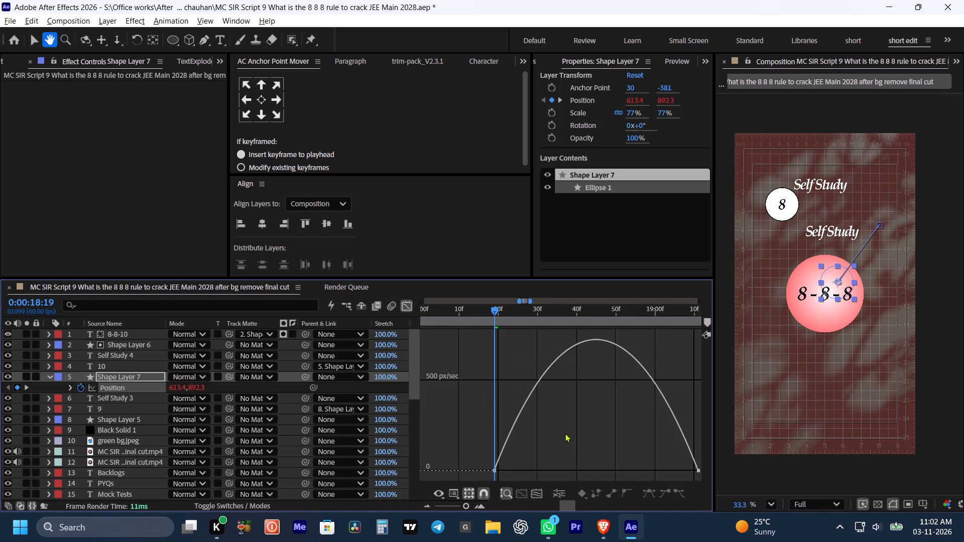
pyautogui.moveTo(565, 433); pyautogui.dragTo(561, 436)
pyautogui.moveTo(582, 433); pyautogui.dragTo(550, 432)
pyautogui.keyDown('alt'); pyautogui.scroll(-1, 550, 432); pyautogui.keyUp('alt')
pyautogui.moveTo(634, 437); pyautogui.dragTo(590, 513)
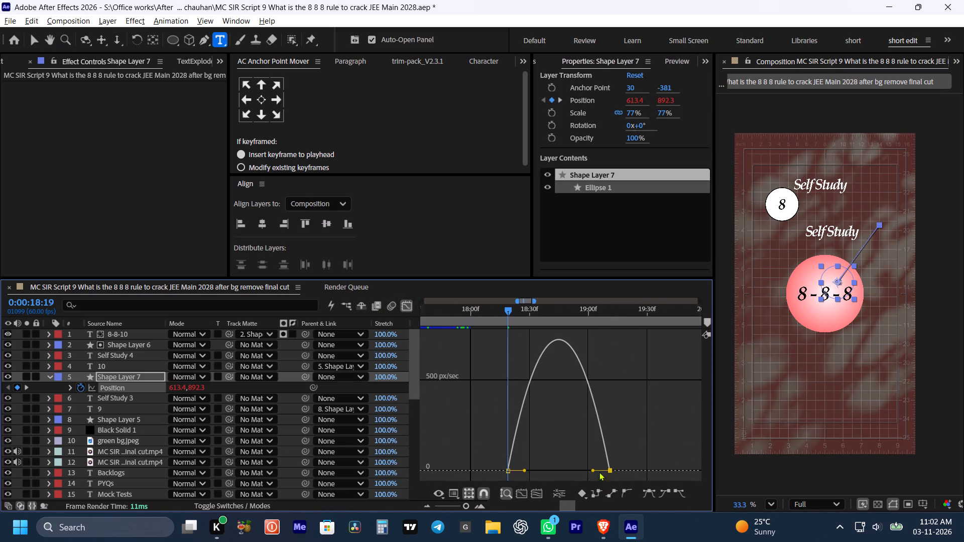
pyautogui.moveTo(592, 469); pyautogui.dragTo(573, 471)
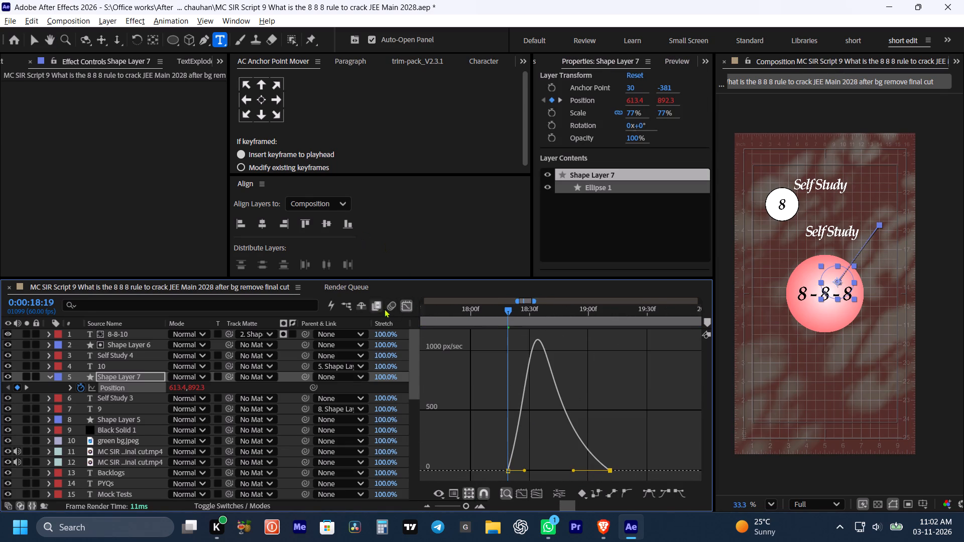
pyautogui.click(404, 307)
# Play back the section from about 0:00:17:54 to review the second circle's eased movement.
pyautogui.keyDown('alt'); pyautogui.scroll(-2, 482, 356); pyautogui.keyUp('alt')
pyautogui.click(462, 305)
pyautogui.press('space')
pyautogui.keyDown('alt'); pyautogui.scroll(1, 476, 327); pyautogui.keyUp('alt')
pyautogui.press('space')
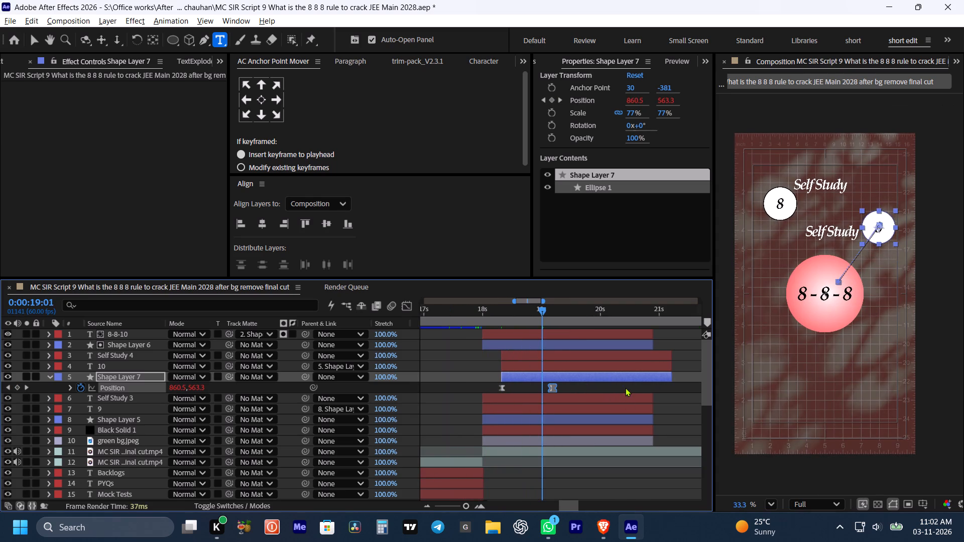
pyautogui.click(625, 387)
pyautogui.click(477, 309)
pyautogui.press('space')
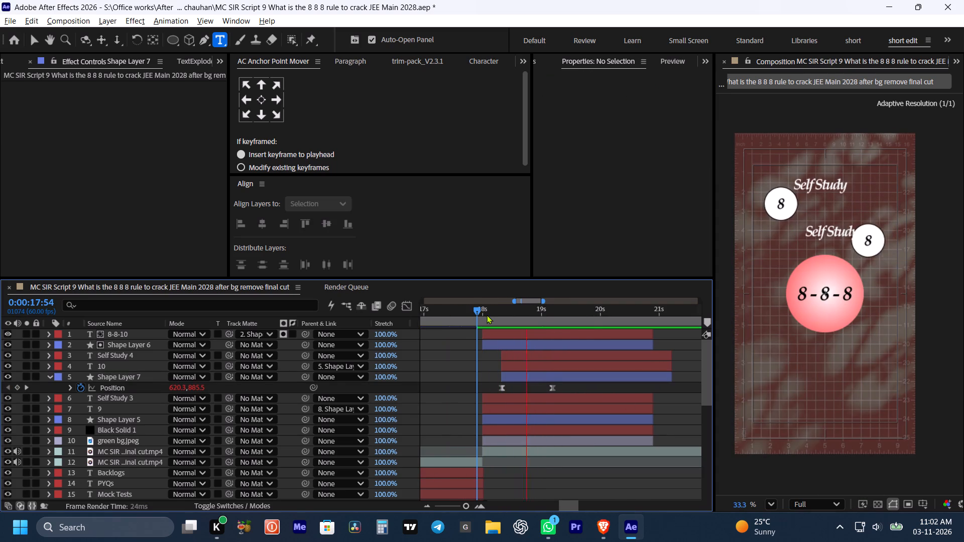
pyautogui.press('space')
pyautogui.press('space')
pyautogui.press('space')
# Shift the Self Study 4 label layer to start at about 0:00:19:00.
pyautogui.moveTo(532, 353); pyautogui.dragTo(548, 355)
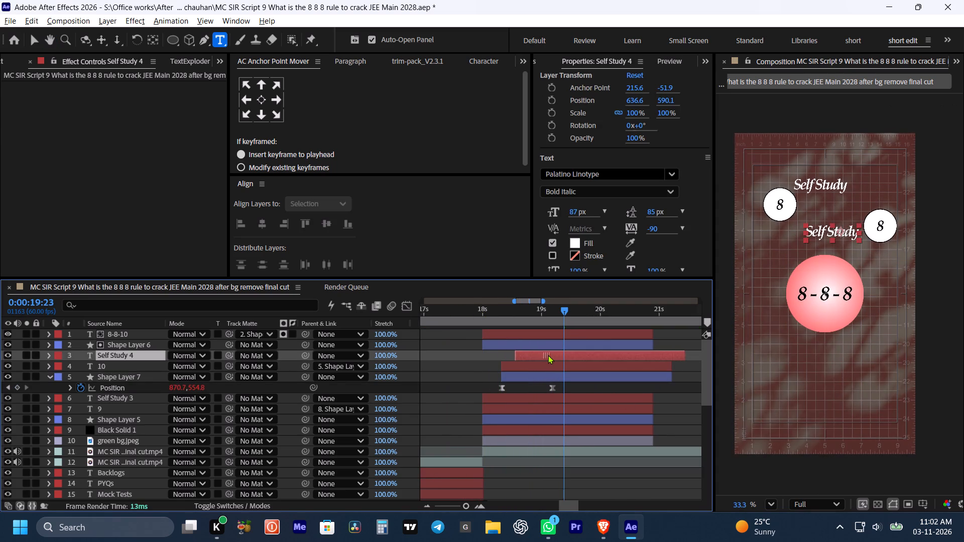
pyautogui.moveTo(548, 355); pyautogui.dragTo(570, 356)
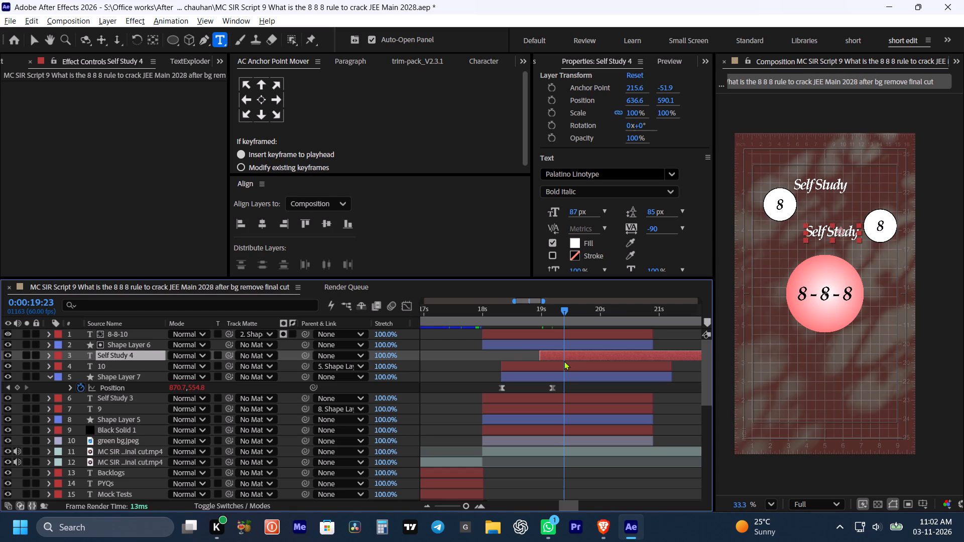
# Play back the footage from 0:00:19:23 onward to check the speech against the layer timing.
pyautogui.press('space')
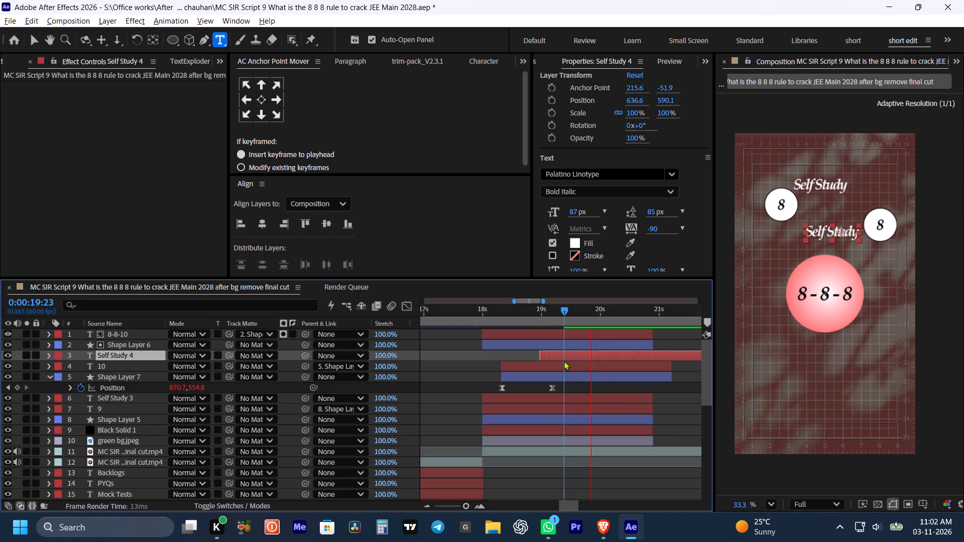
pyautogui.press('space')
pyautogui.press('space')
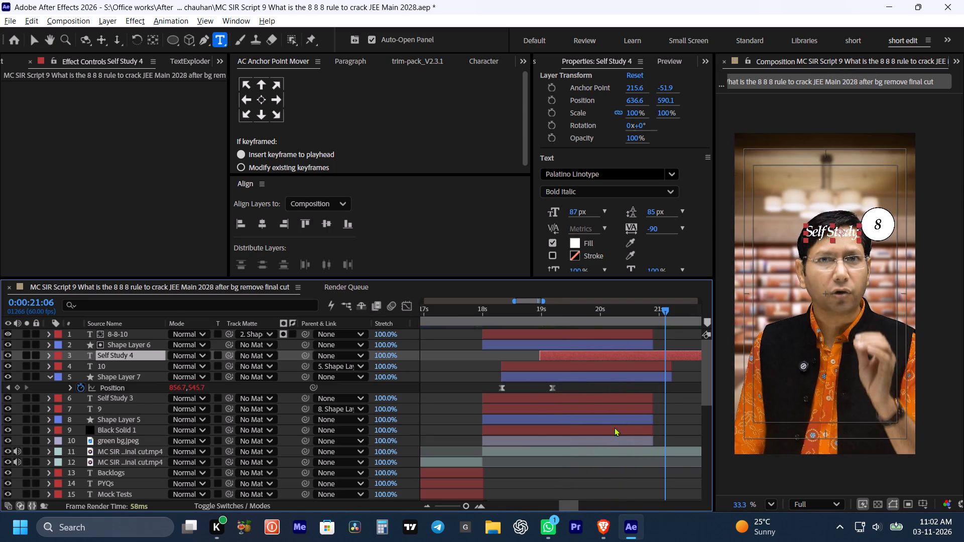
pyautogui.keyDown('alt'); pyautogui.scroll(-1, 598, 418); pyautogui.keyUp('alt')
pyautogui.press('space')
pyautogui.press('space')
pyautogui.press('space')
pyautogui.press('space')
pyautogui.moveTo(661, 376); pyautogui.dragTo(627, 377)
pyautogui.press('space')
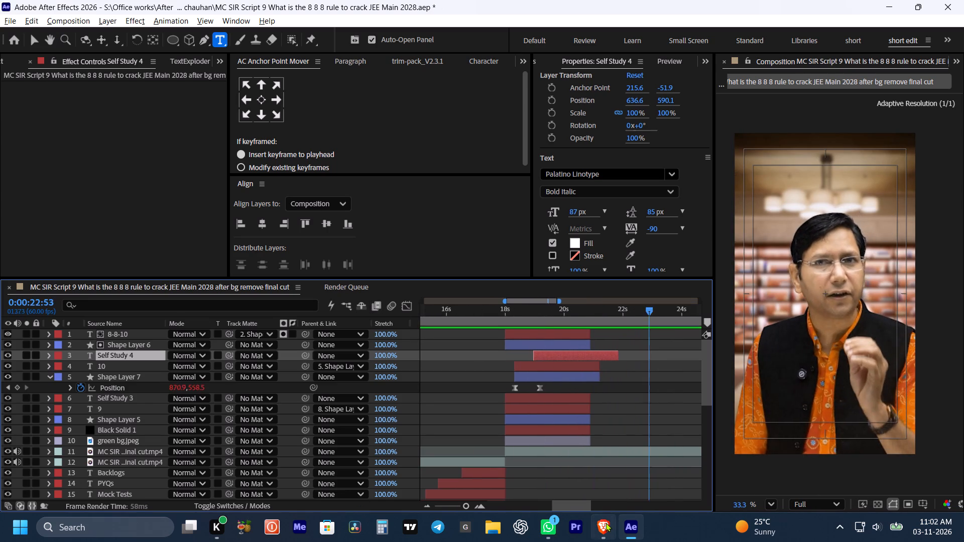
# Switch to the Brave browser and read Script 9 on the 8-8-8 rule in the scripts document.
pyautogui.click(606, 523)
pyautogui.click(374, 366)
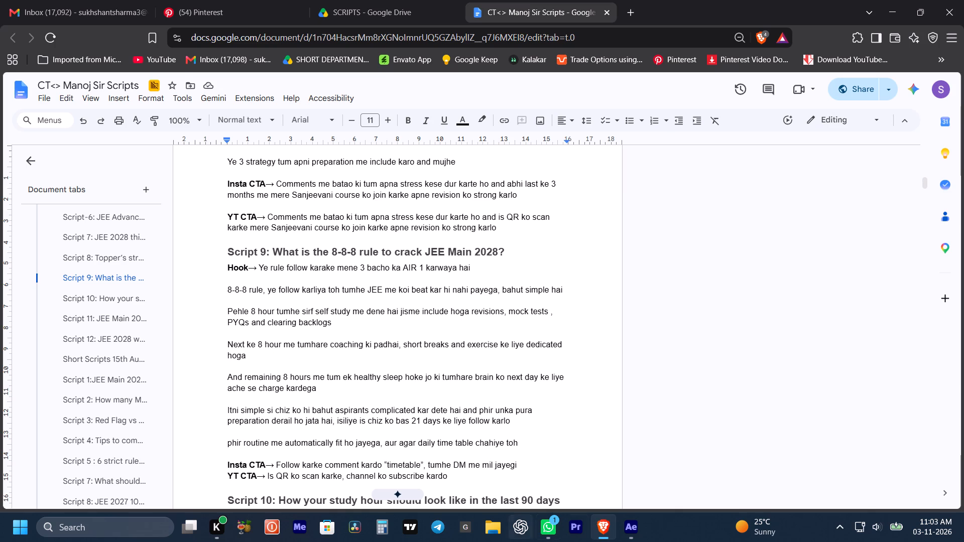
# Return to After Effects and play back the circle section from 0:00:17:33, checking its timing against the script.
pyautogui.click(629, 530)
pyautogui.click(492, 316)
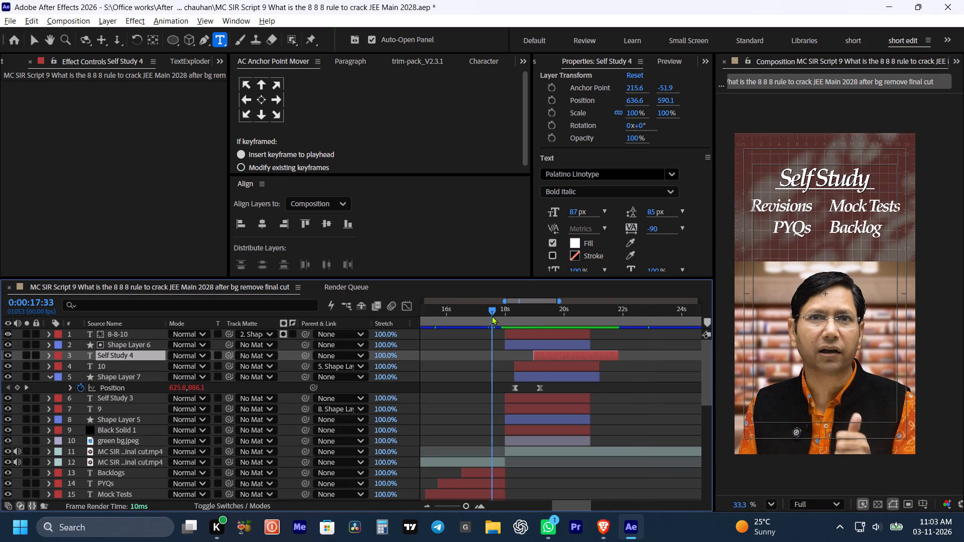
pyautogui.press('space')
pyautogui.press('space')
pyautogui.press('space')
pyautogui.press('space')
pyautogui.press('space')
pyautogui.moveTo(634, 383); pyautogui.dragTo(614, 385)
pyautogui.press('space')
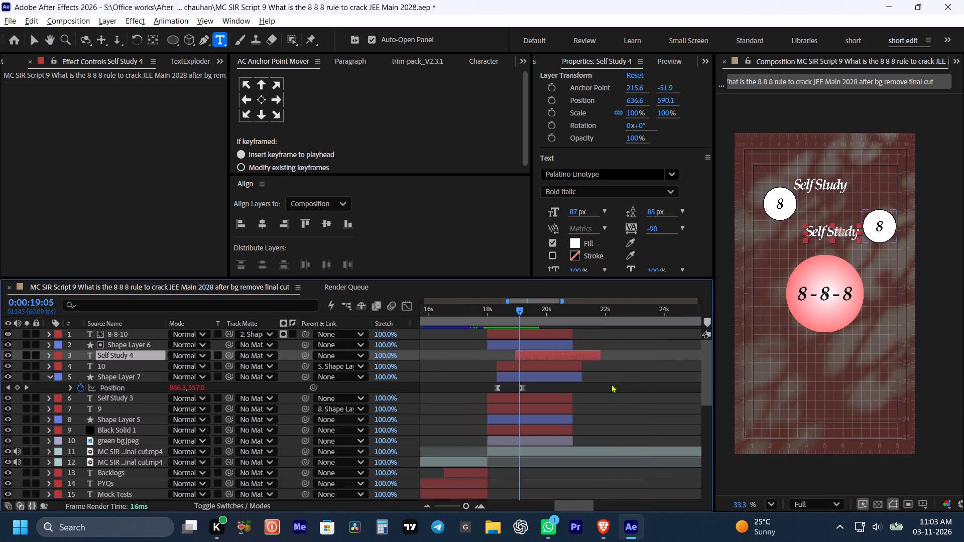
pyautogui.press('space')
pyautogui.press('space')
pyautogui.press('space')
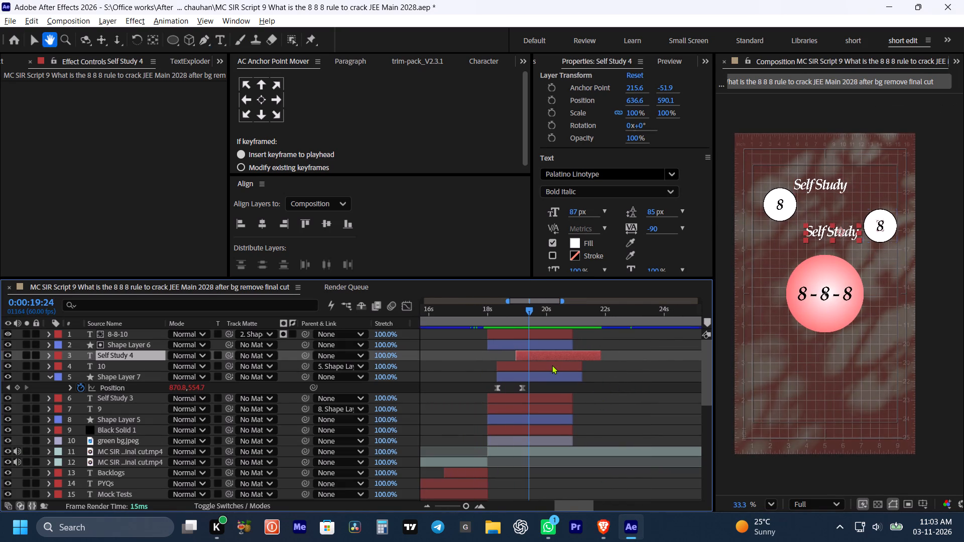
pyautogui.press('space')
pyautogui.click(604, 390)
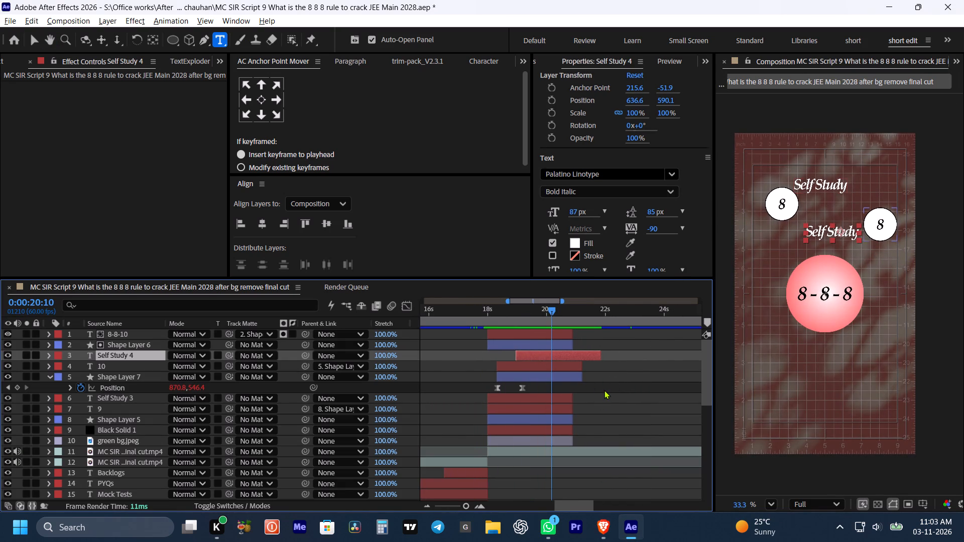
# Save the project and clear the layer selection.
pyautogui.hotkey('ctrl', 's')
pyautogui.click(604, 389)
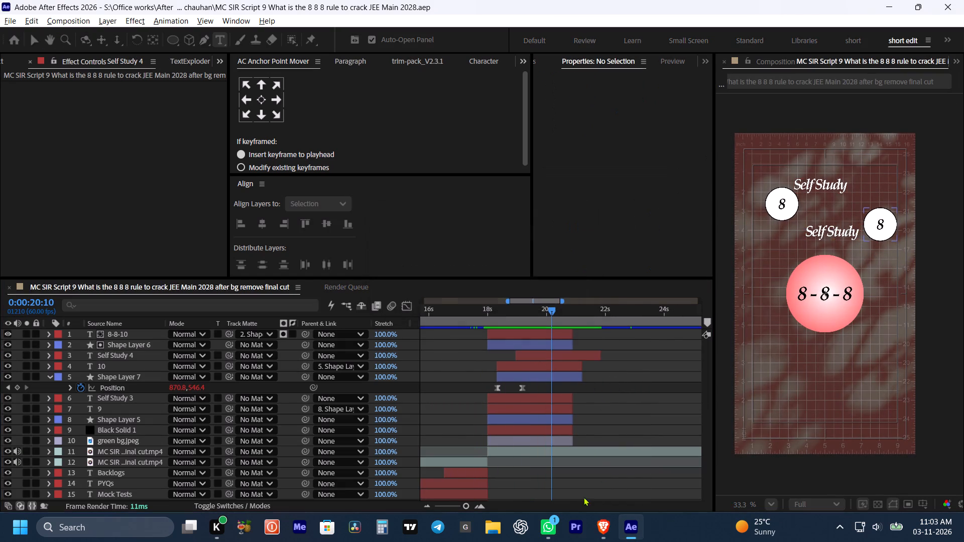
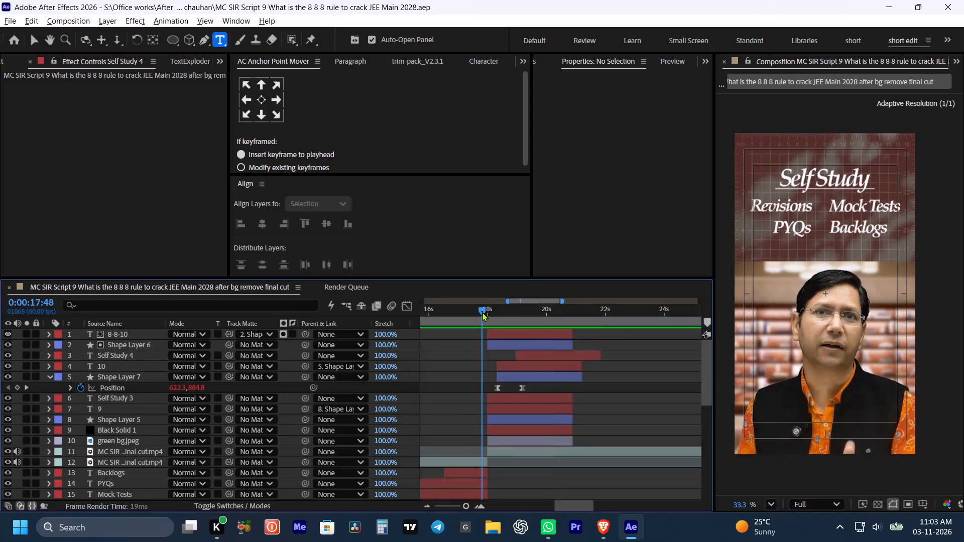
# Play back the circle section from 0:00:17:48 to check the two labels and circles against the speech.
pyautogui.press('space')
pyautogui.press('space')
pyautogui.press('space')
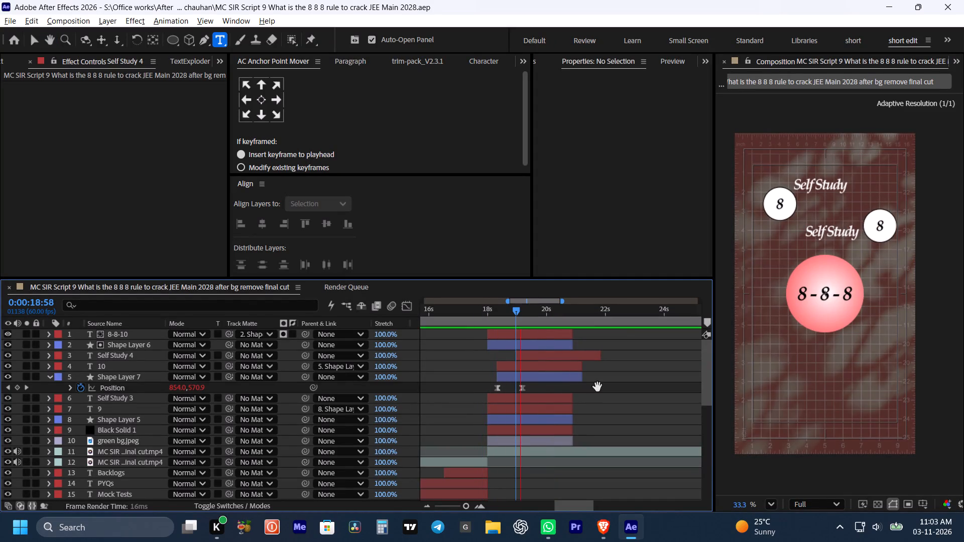
pyautogui.click(597, 387)
pyautogui.scroll(-1, 597, 387)
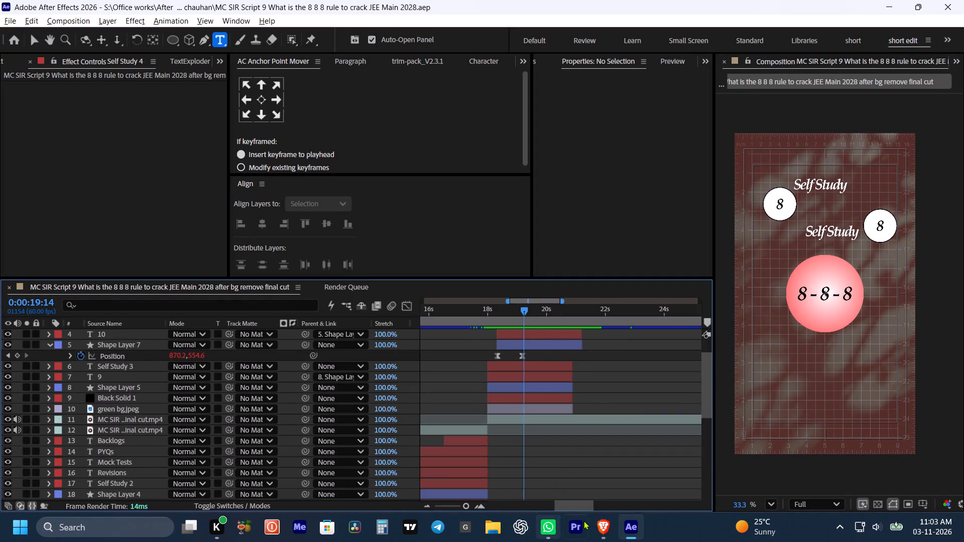
pyautogui.click(604, 518)
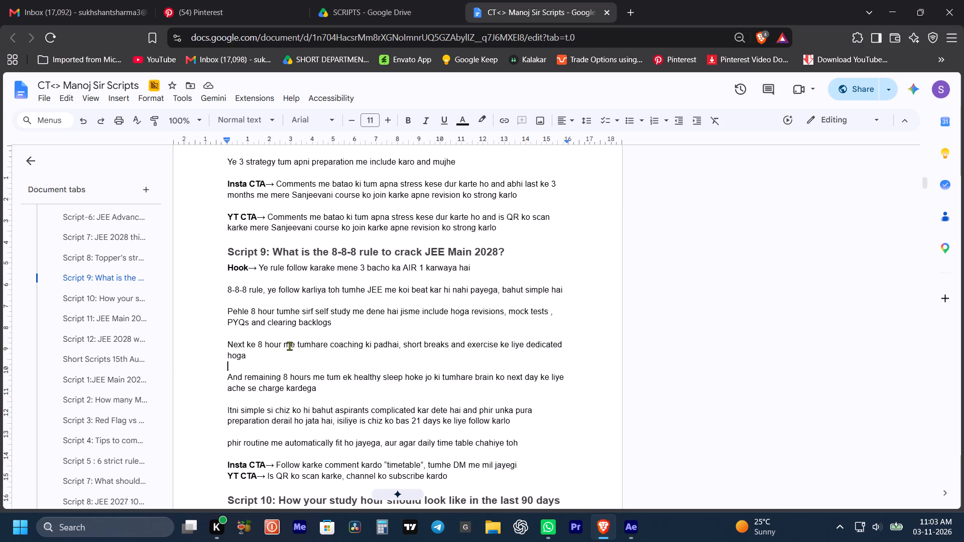
pyautogui.press('shift+super+s')
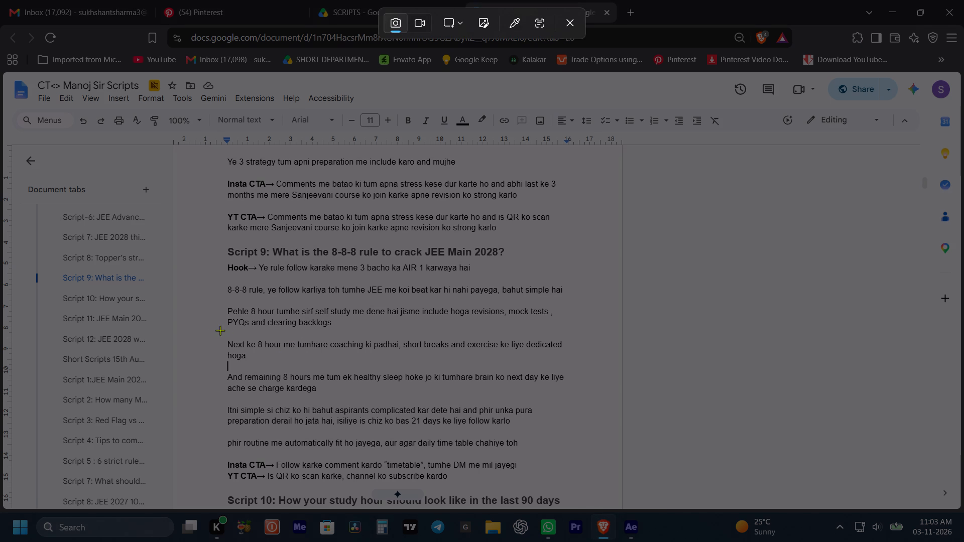
pyautogui.moveTo(215, 329); pyautogui.dragTo(265, 359)
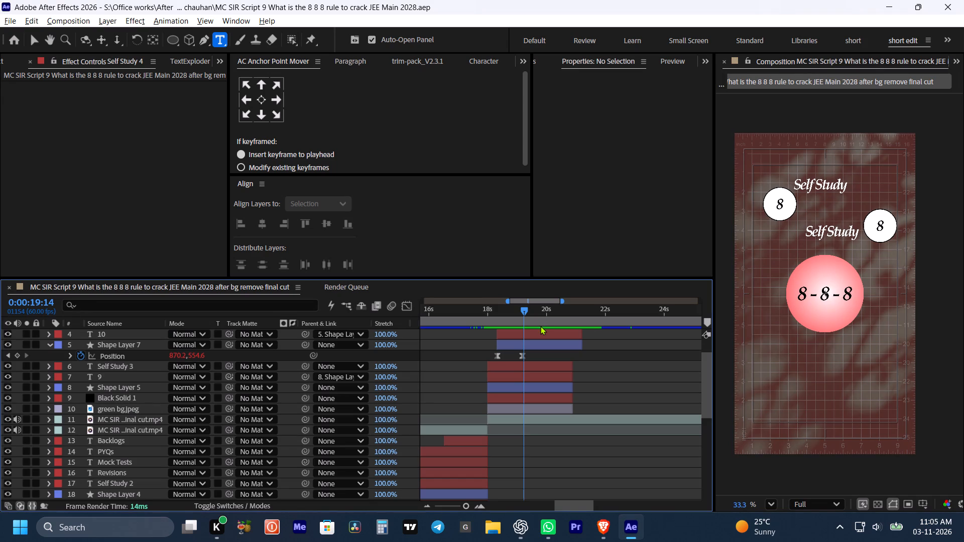
pyautogui.click(538, 337)
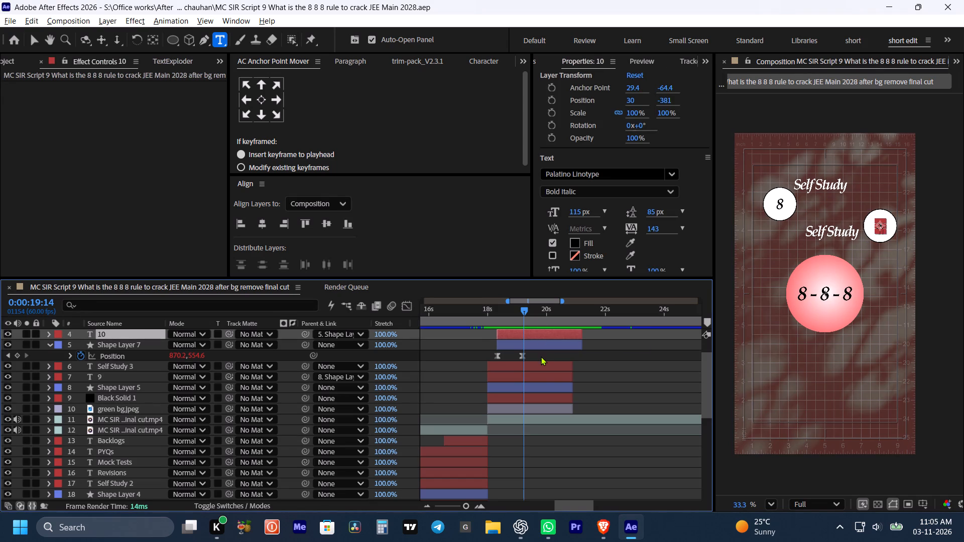
pyautogui.click(541, 359)
pyautogui.click(540, 366)
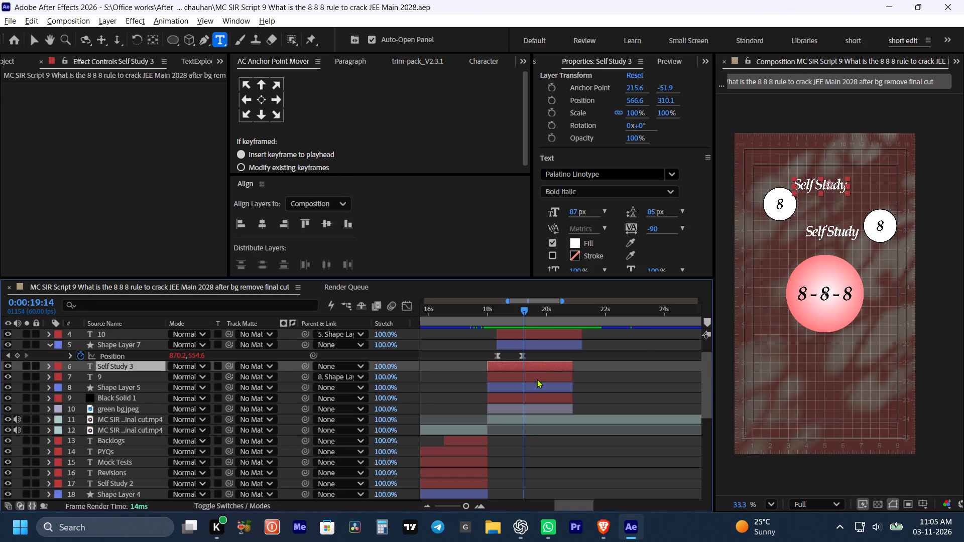
pyautogui.click(537, 379)
pyautogui.click(537, 331)
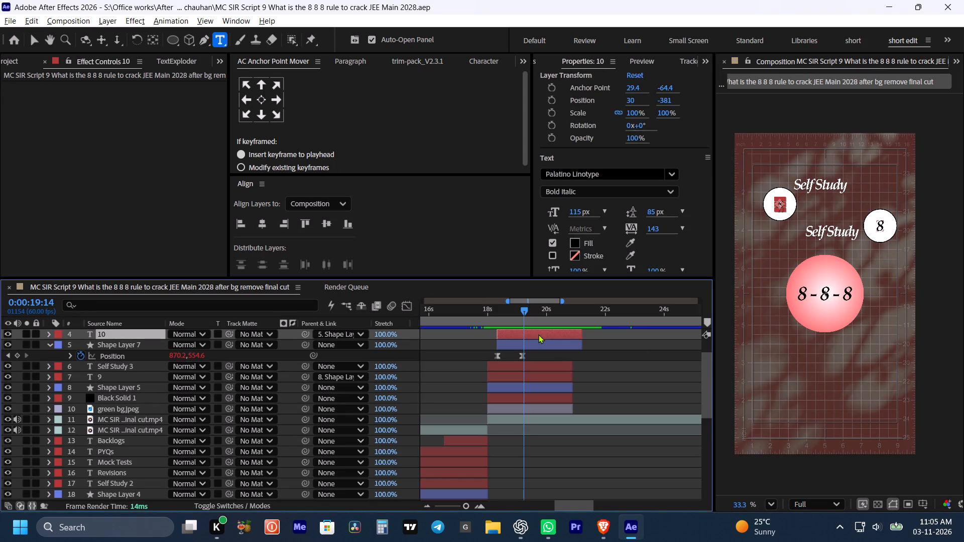
pyautogui.scroll(3, 538, 334)
pyautogui.click(537, 353)
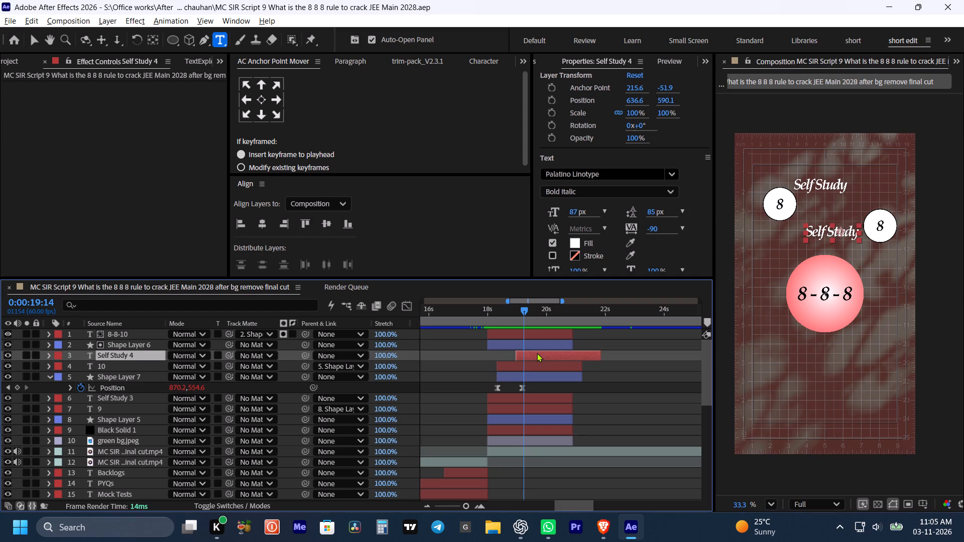
pyautogui.doubleClick(537, 353)
pyautogui.hotkey('ctrl', 'v')
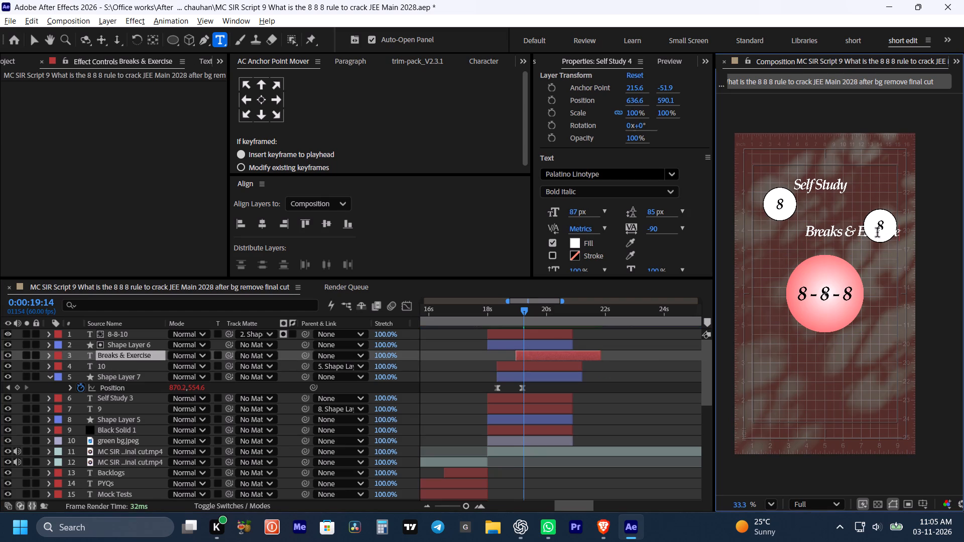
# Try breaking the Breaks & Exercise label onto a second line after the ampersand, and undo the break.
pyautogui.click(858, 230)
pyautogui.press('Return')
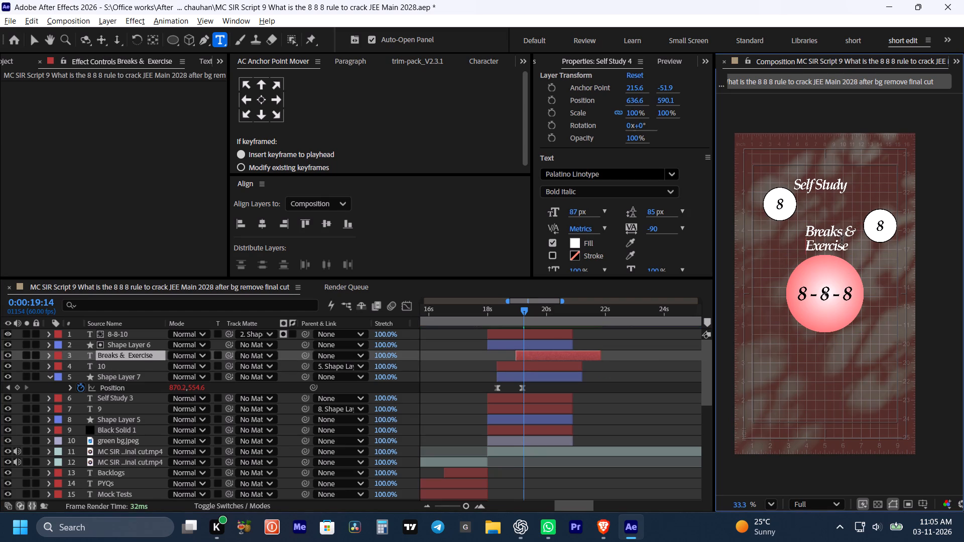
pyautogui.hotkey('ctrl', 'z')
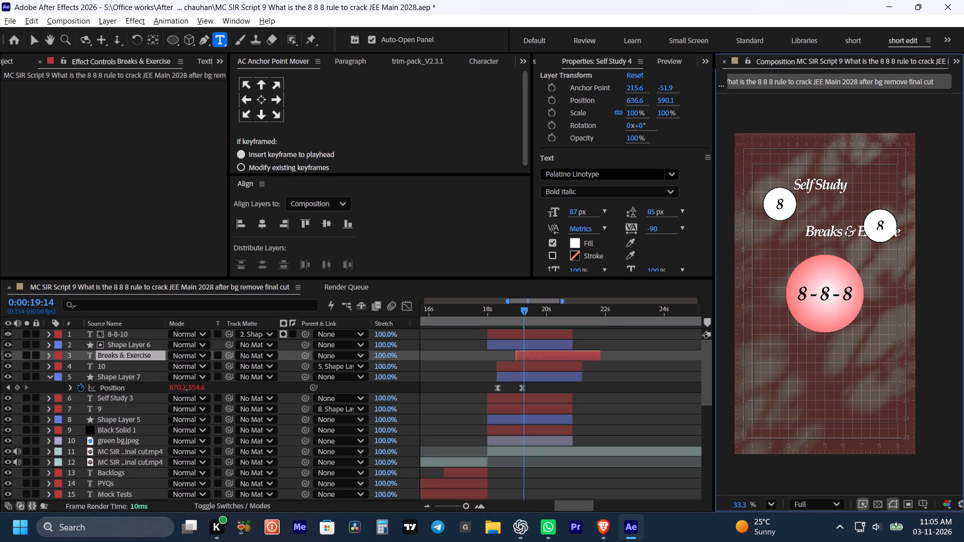
# Split the label into "Breaks" and "& Exercise" on two lines, indenting the first line with four spaces.
pyautogui.click(847, 233)
pyautogui.press('Return')
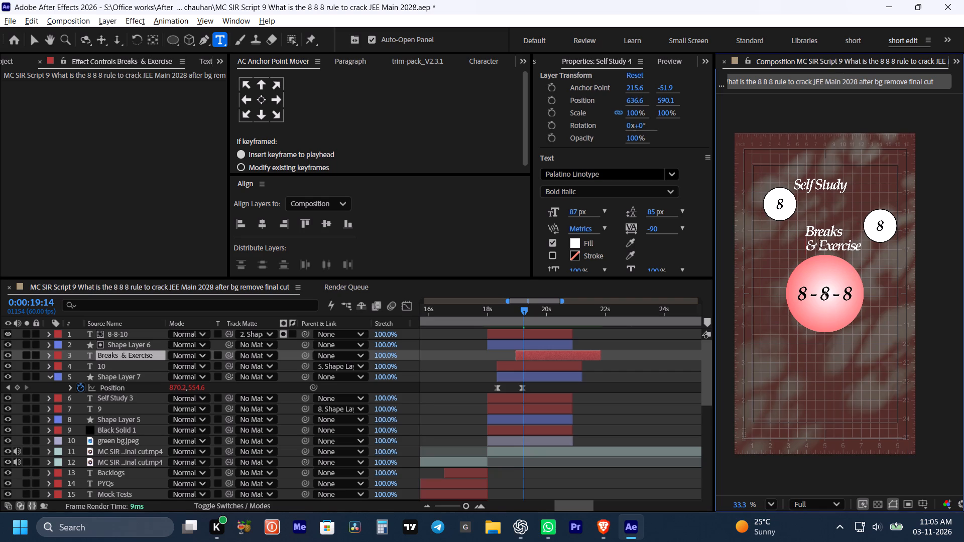
pyautogui.click(807, 231)
pyautogui.press('space')
pyautogui.press('space')
pyautogui.press('space')
pyautogui.press('space')
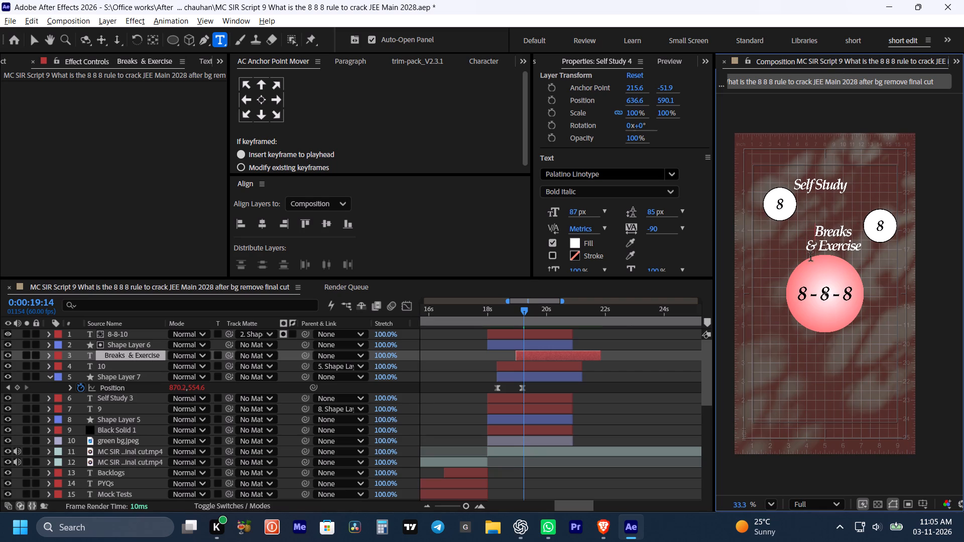
# Raise the Breaks & Exercise label to a Y position of 546.1 and clear the selection.
pyautogui.moveTo(666, 98); pyautogui.dragTo(653, 98)
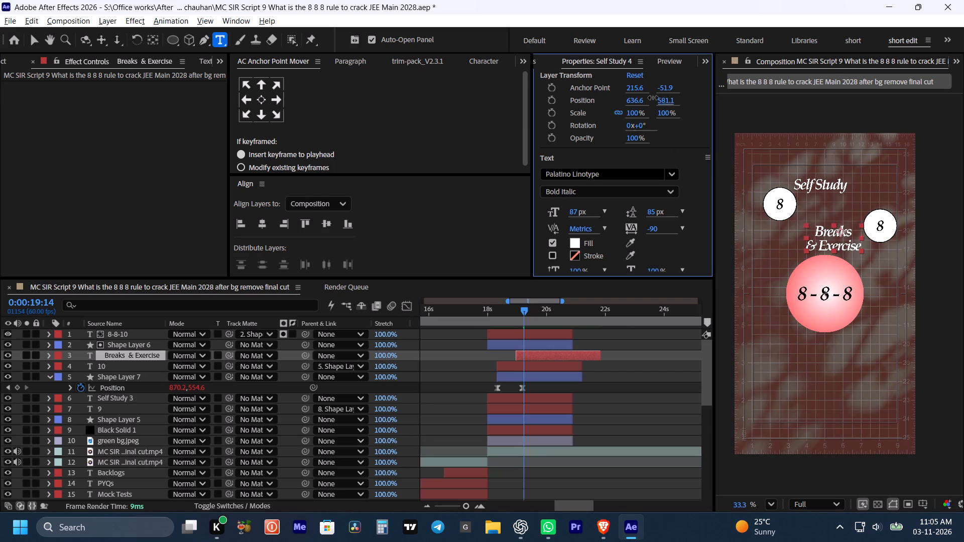
pyautogui.moveTo(653, 98); pyautogui.dragTo(637, 96)
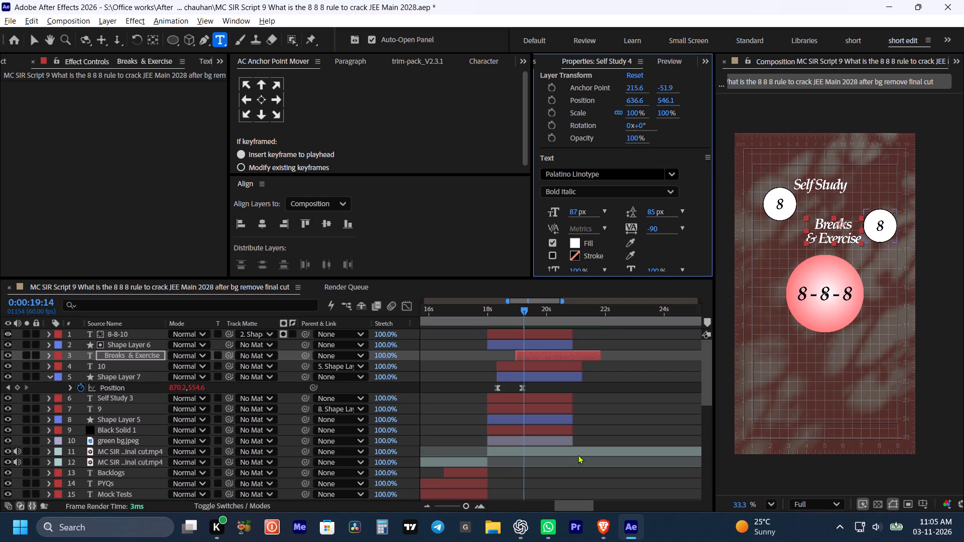
pyautogui.click(582, 415)
# Trim the end of the Breaks & Exercise layer to match the end of Shape Layer 7.
pyautogui.moveTo(602, 352); pyautogui.dragTo(582, 355)
pyautogui.click(604, 366)
# Play back the circle section from 0:00:17:41 to check the two-line label.
pyautogui.click(478, 315)
pyautogui.press('space')
pyautogui.click(667, 413)
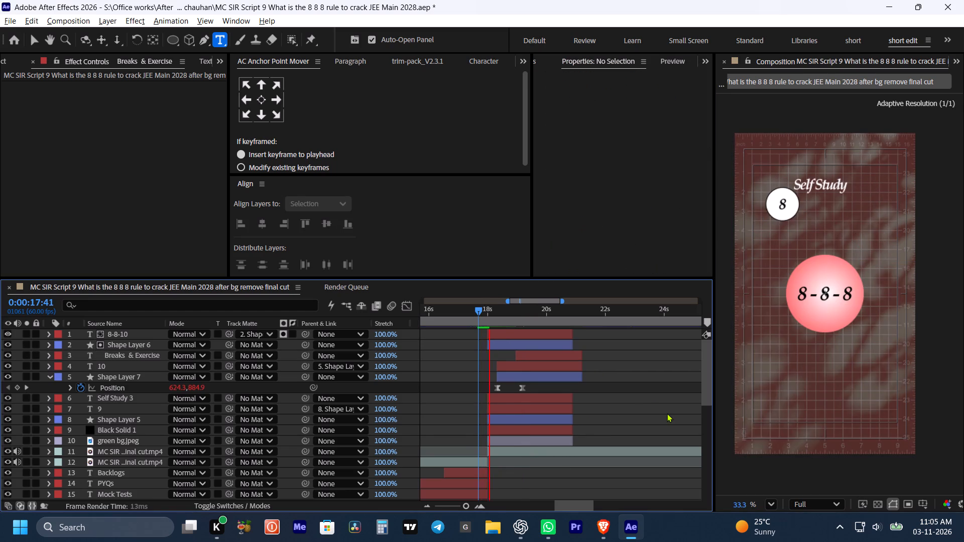
pyautogui.press('space')
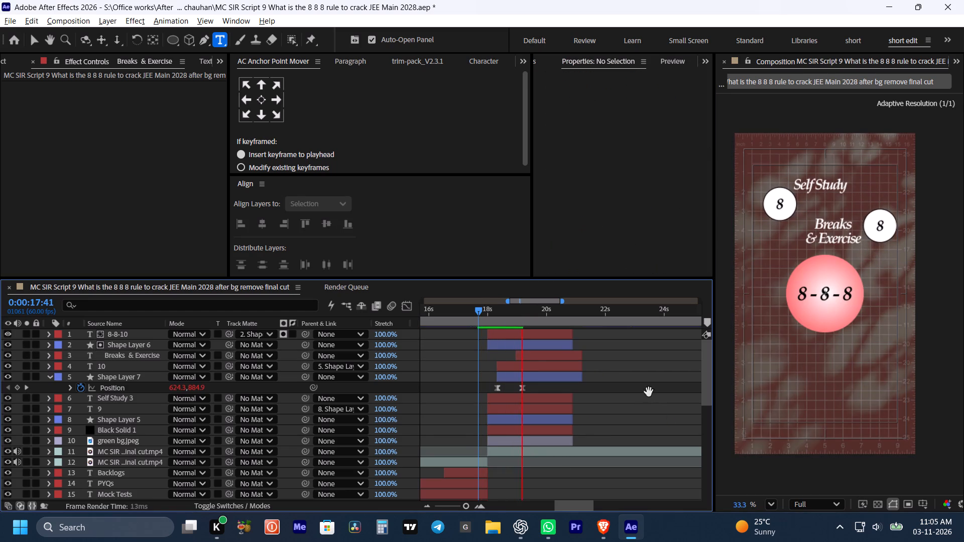
# Apply the Bottom To Up Blurred preset to the Breaks & Exercise layer at 0:00:18:58.
pyautogui.keyDown('shift'); pyautogui.moveTo(524, 313); pyautogui.dragTo(519, 313); pyautogui.keyUp('shift')
pyautogui.click(531, 353)
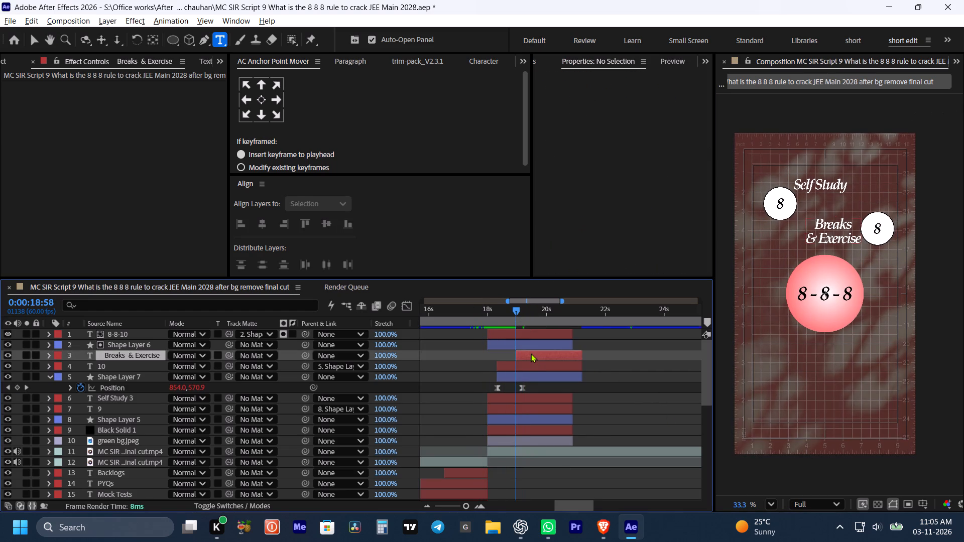
pyautogui.scroll(4, 598, 57)
pyautogui.doubleClick(590, 115)
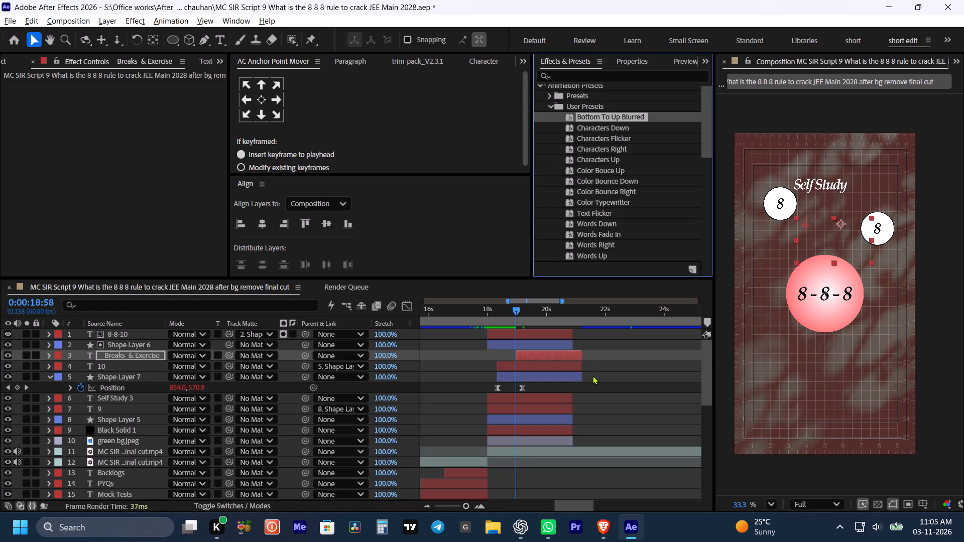
pyautogui.write('uu')
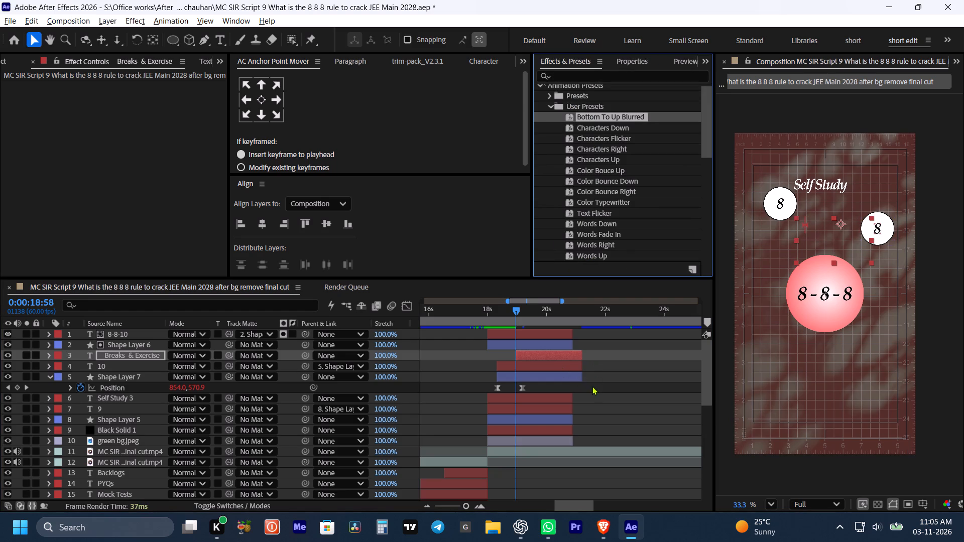
pyautogui.click(592, 386)
# Play back the circle section from 0:00:18:00 and again from 0:00:17:38 to check the Breaks & Exercise label's animation.
pyautogui.click(488, 313)
pyautogui.press('space')
pyautogui.click(616, 384)
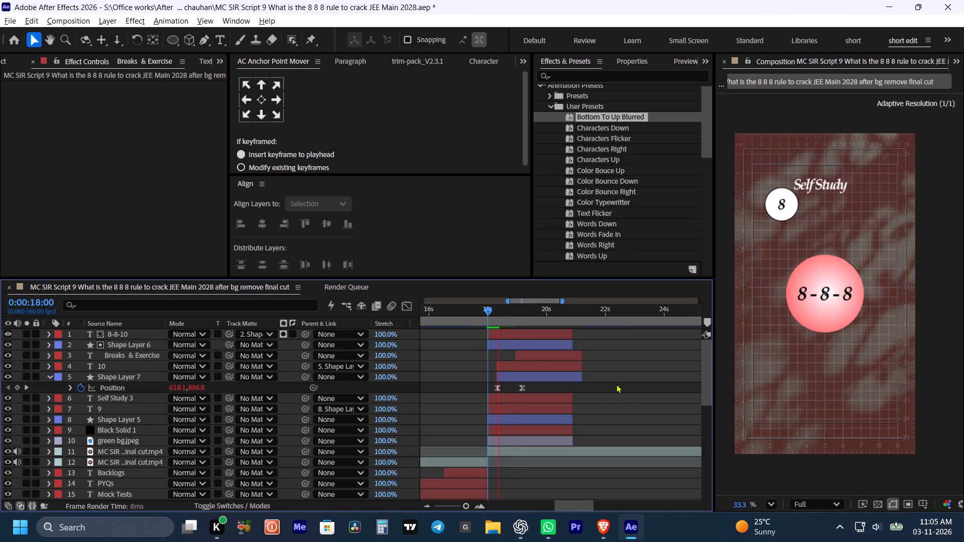
pyautogui.press('m')
pyautogui.press('space')
pyautogui.moveTo(490, 307); pyautogui.dragTo(477, 310)
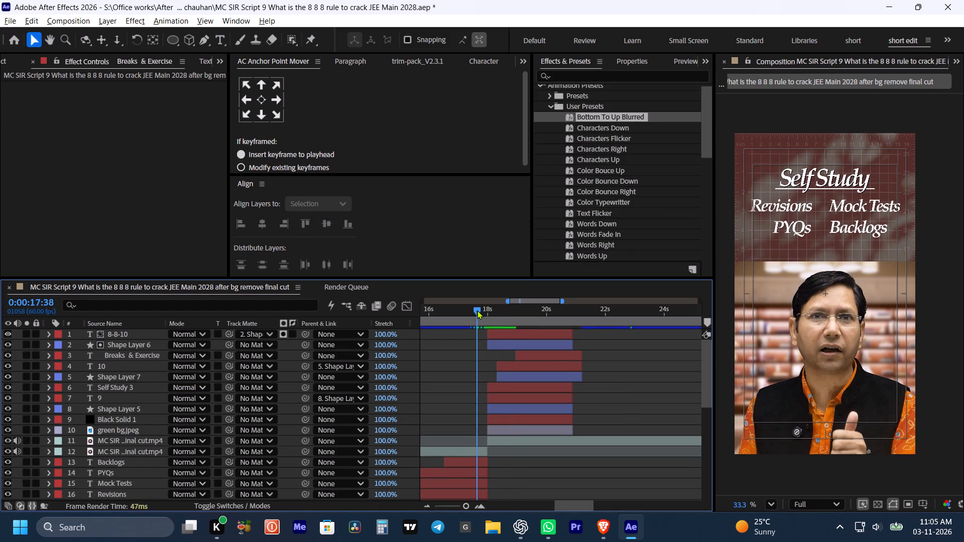
pyautogui.press('space')
pyautogui.press('space')
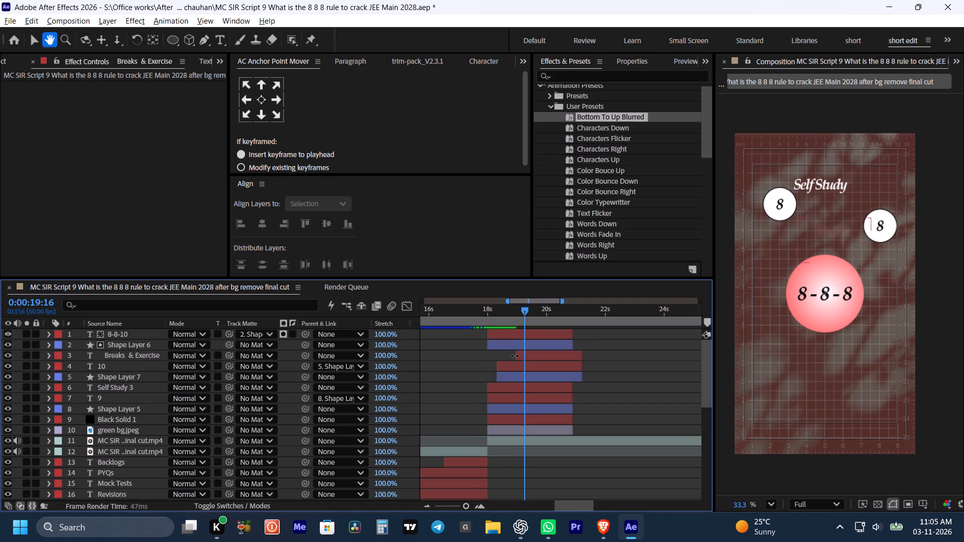
pyautogui.press('space')
pyautogui.press('space')
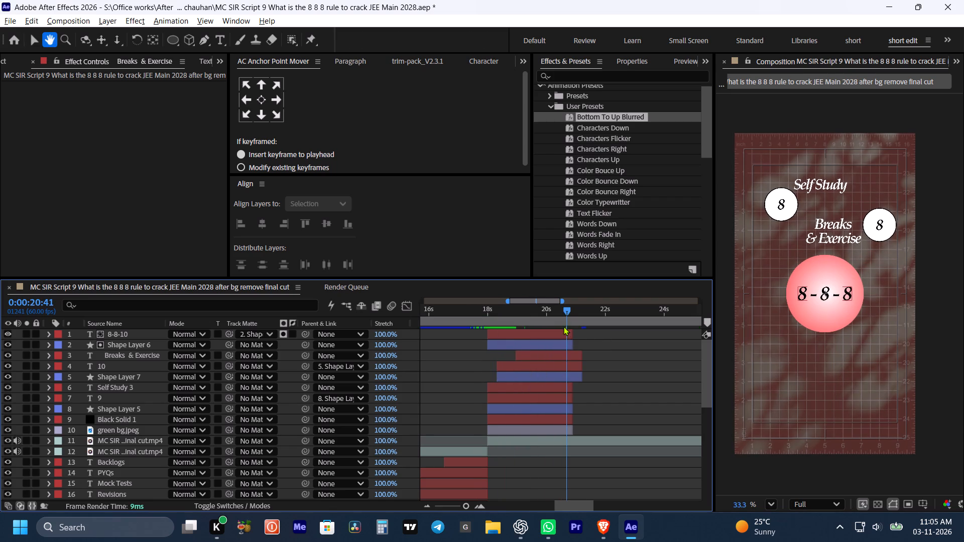
# Play back the start of the circle section briefly to check when the second circle appears.
pyautogui.moveTo(566, 312); pyautogui.dragTo(483, 317)
pyautogui.press('space')
pyautogui.press('space')
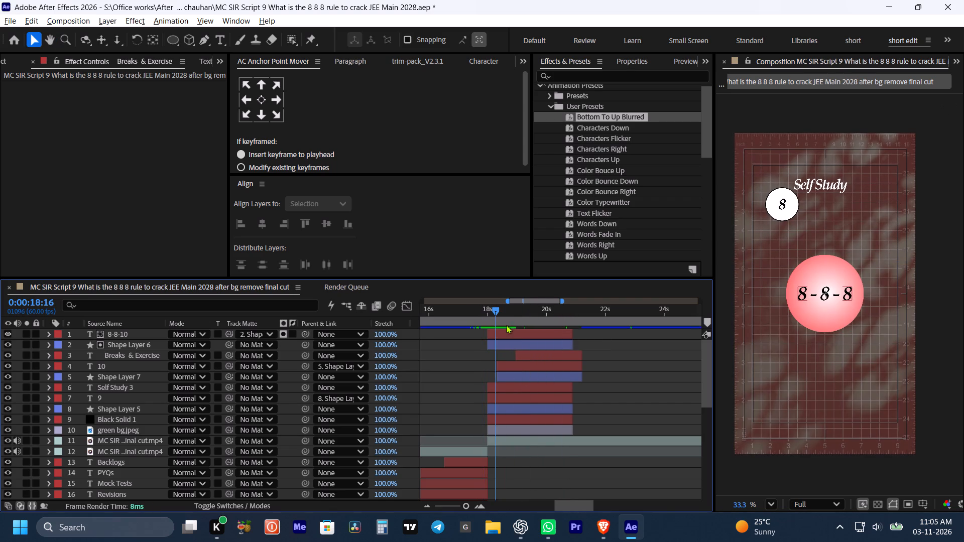
# Shift the Breaks & Exercise, 10 and Shape Layer 7 layers earlier together so the second circle starts at 0:00:18:00.
pyautogui.keyDown('shift'); pyautogui.moveTo(495, 316); pyautogui.dragTo(490, 316); pyautogui.keyUp('shift')
pyautogui.click(513, 374)
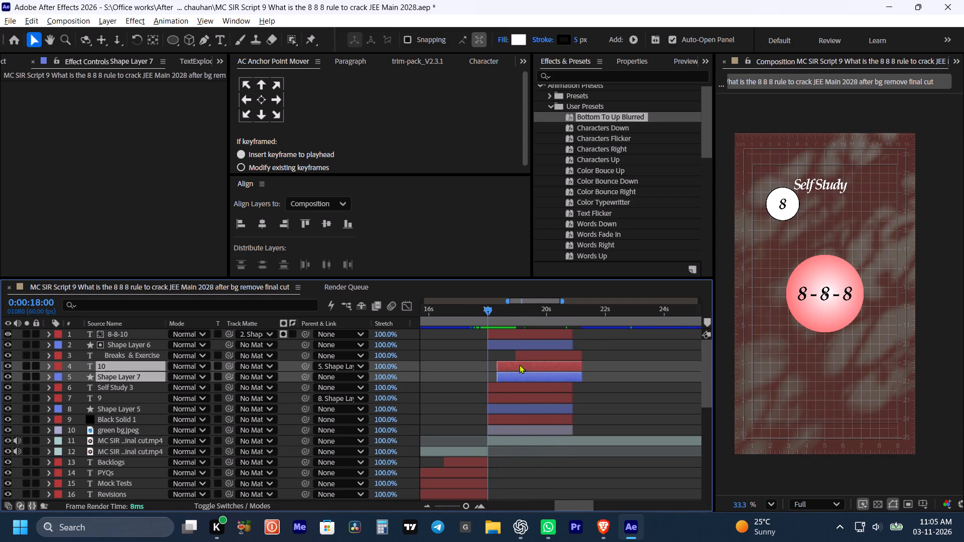
pyautogui.keyDown('shift'); pyautogui.click(519, 364); pyautogui.keyUp('shift')
pyautogui.keyDown('shift'); pyautogui.click(526, 355); pyautogui.keyUp('shift')
pyautogui.moveTo(527, 366); pyautogui.dragTo(518, 368)
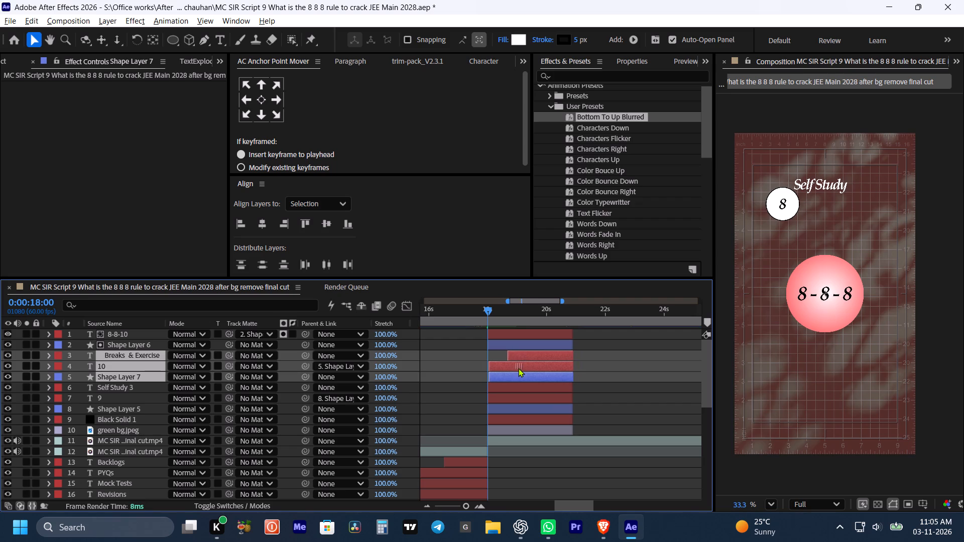
pyautogui.moveTo(518, 368); pyautogui.dragTo(518, 368)
pyautogui.keyDown('alt'); pyautogui.scroll(4, 480, 370); pyautogui.keyUp('alt')
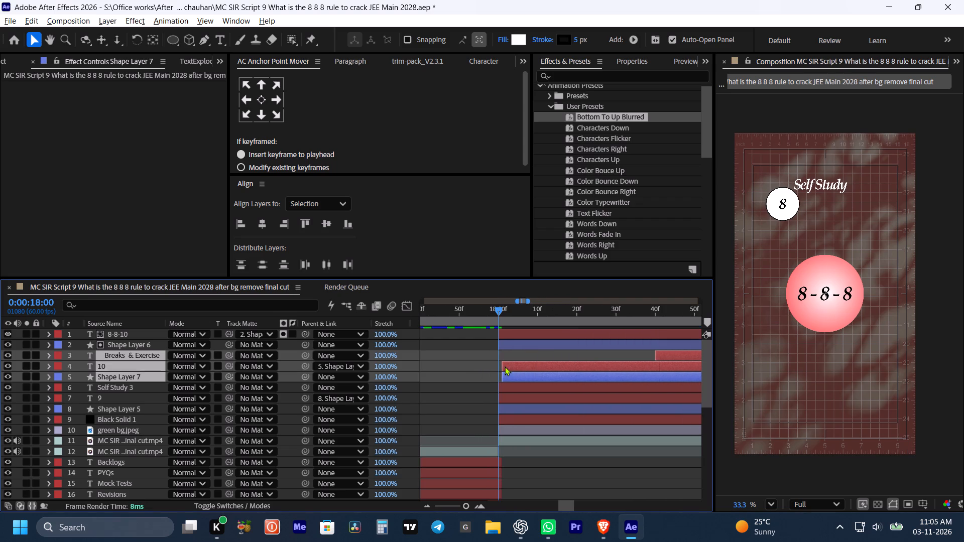
pyautogui.moveTo(499, 364); pyautogui.dragTo(493, 364)
pyautogui.keyDown('alt'); pyautogui.scroll(-3, 493, 365); pyautogui.keyUp('alt')
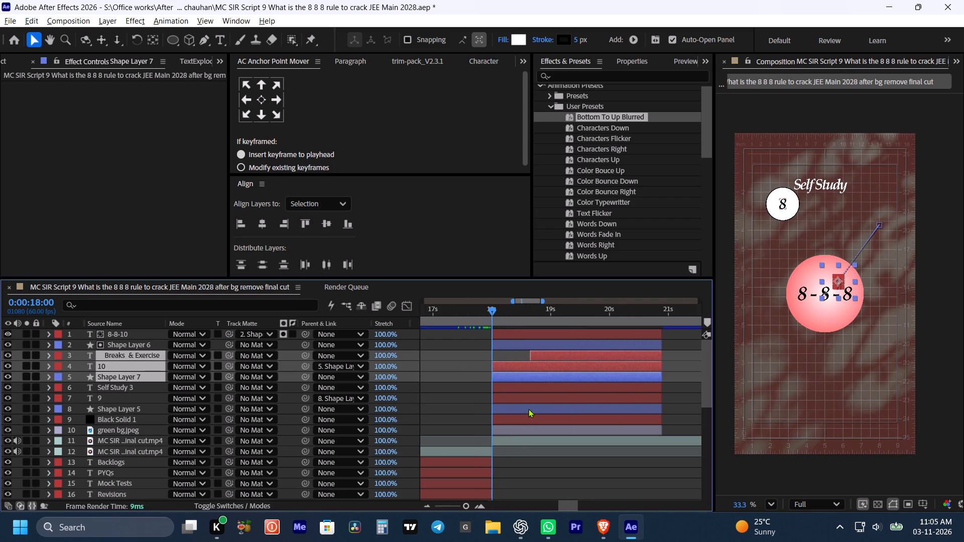
pyautogui.click(695, 406)
# Play back the circle section from 0:00:17:46 and again from 0:00:17:05 to check the new layer timing.
pyautogui.moveTo(487, 312); pyautogui.dragTo(475, 313)
pyautogui.press('space')
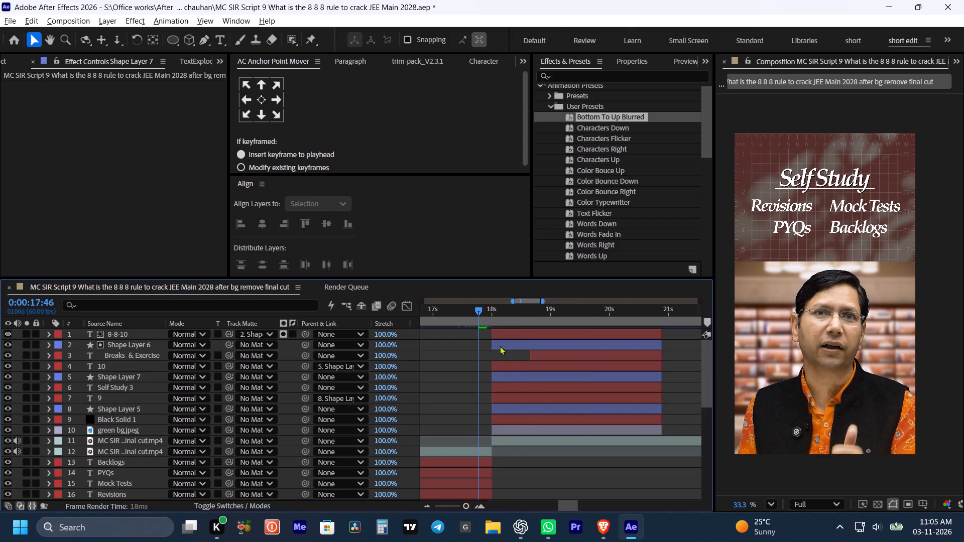
pyautogui.press('space')
pyautogui.keyDown('alt'); pyautogui.scroll(-2, 538, 405); pyautogui.keyUp('alt')
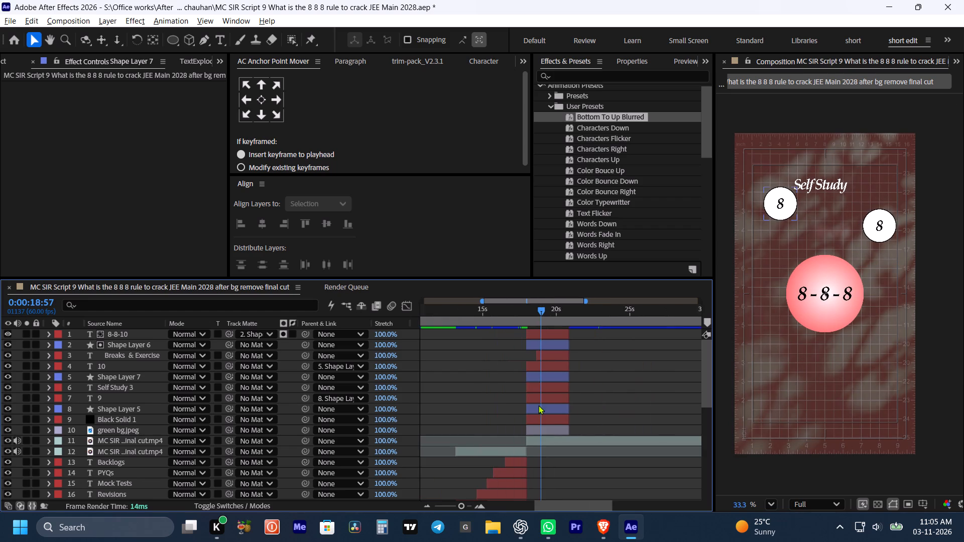
pyautogui.click(513, 318)
pyautogui.press('space')
pyautogui.scroll(1, 544, 355)
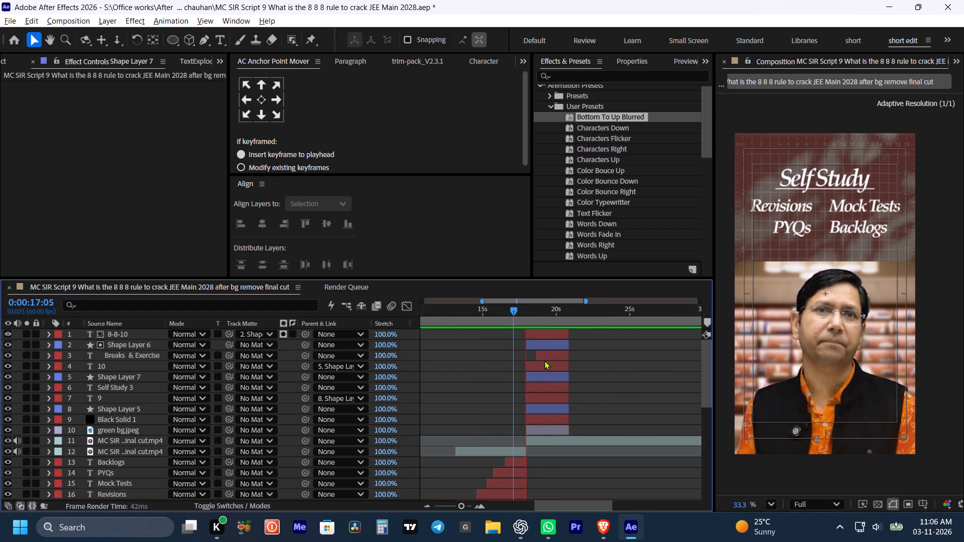
pyautogui.press('space')
pyautogui.press('space')
pyautogui.press('space')
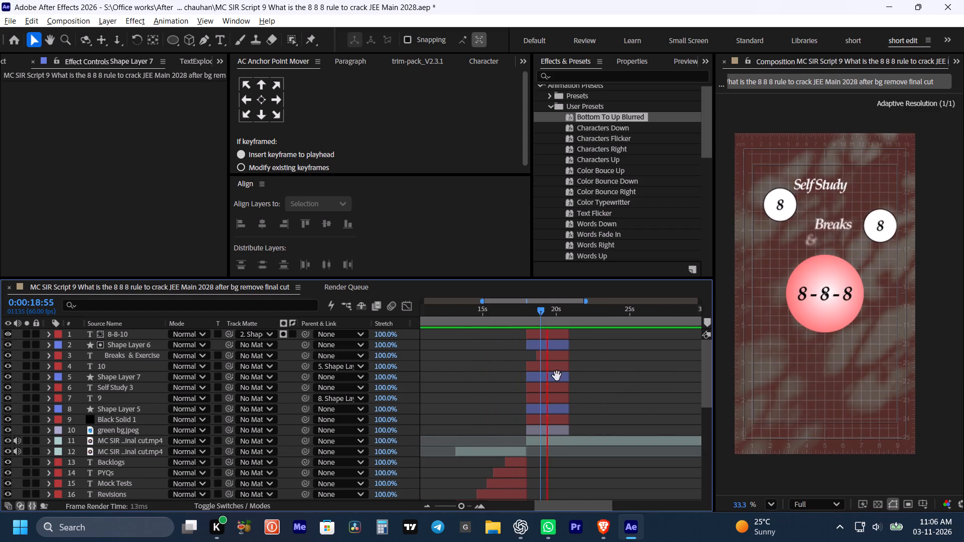
pyautogui.press('space')
pyautogui.press('space')
# Move the Breaks & Exercise layer's last Offset keyframe earlier to about 0:00:19:40 and save the project.
pyautogui.scroll(2, 558, 377)
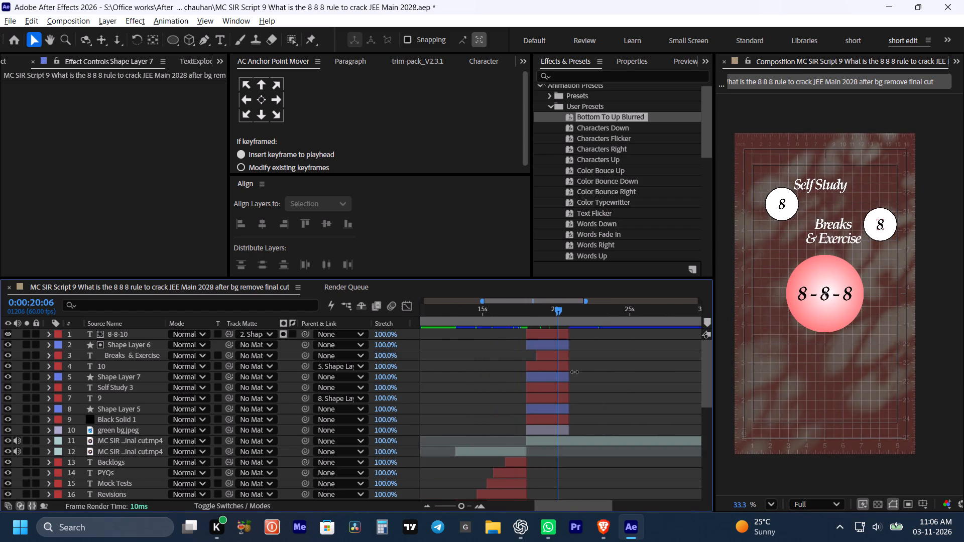
pyautogui.press('v')
pyautogui.click(545, 356)
pyautogui.press('u')
pyautogui.moveTo(562, 376); pyautogui.dragTo(551, 376)
pyautogui.hotkey('ctrl', 's')
# Play back the Breaks & Exercise label's animation from 0:00:18:32 to check its speed.
pyautogui.keyDown('alt'); pyautogui.scroll(1, 542, 373); pyautogui.keyUp('alt')
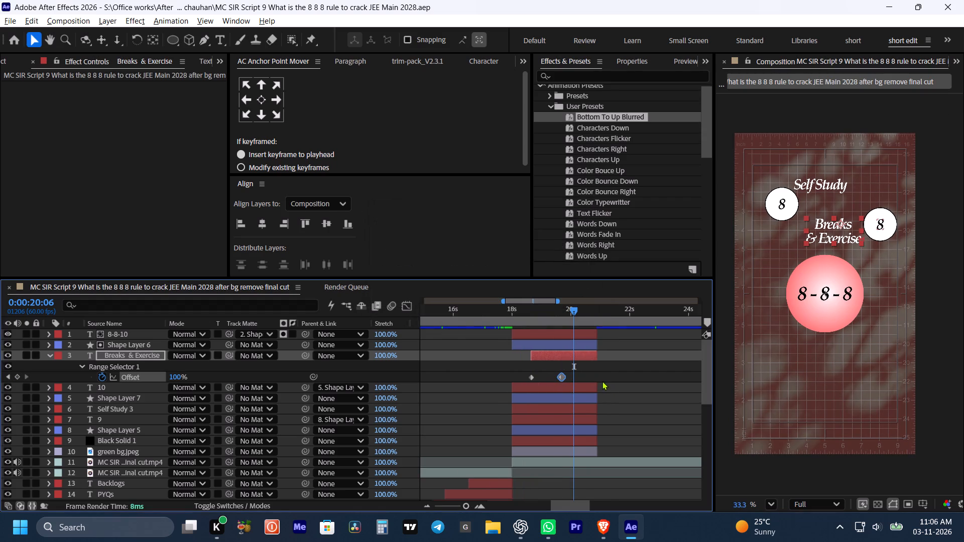
pyautogui.click(602, 381)
pyautogui.click(527, 294)
pyautogui.click(528, 310)
pyautogui.press('space')
pyautogui.click(609, 371)
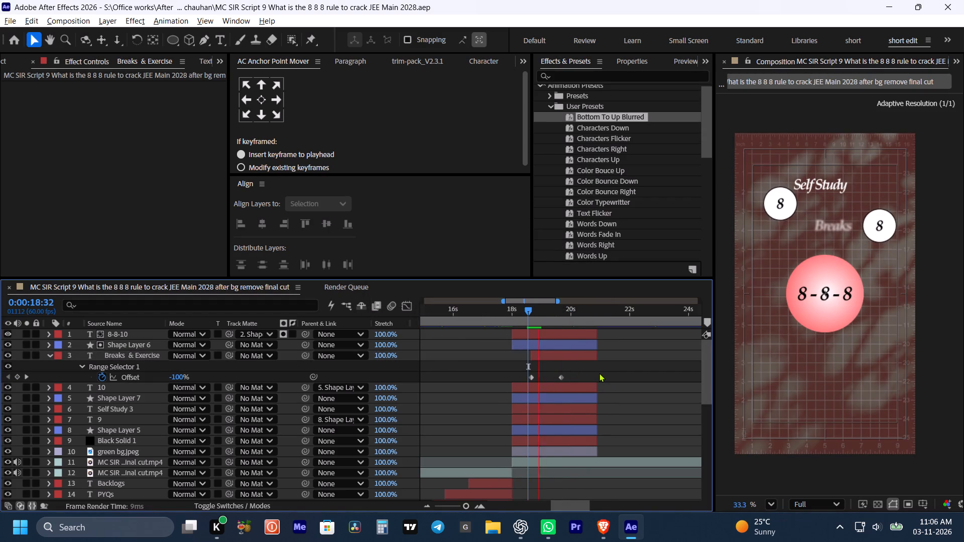
pyautogui.press('space')
pyautogui.press('space')
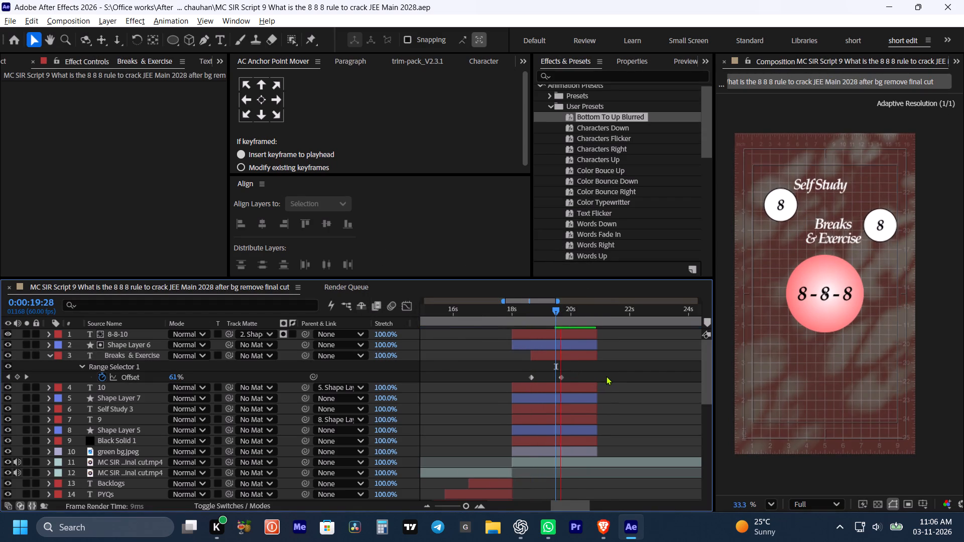
pyautogui.press('space')
# Trim the ends of all circle-section layers, from 8-8-10 down to green bg.jpeg, to 0:00:20:12 and save.
pyautogui.click(583, 314)
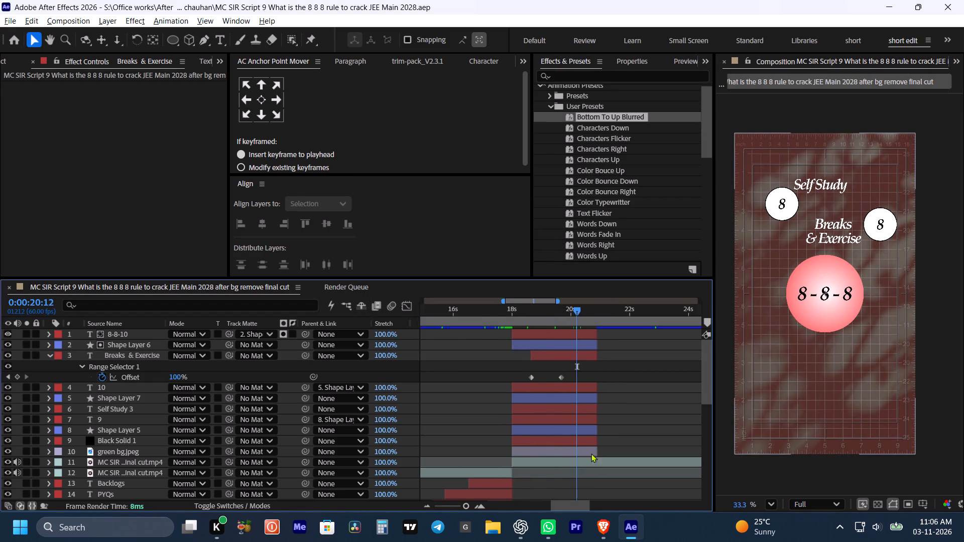
pyautogui.click(591, 452)
pyautogui.keyDown('shift'); pyautogui.click(584, 337); pyautogui.keyUp('shift')
pyautogui.hotkey('alt', ']')
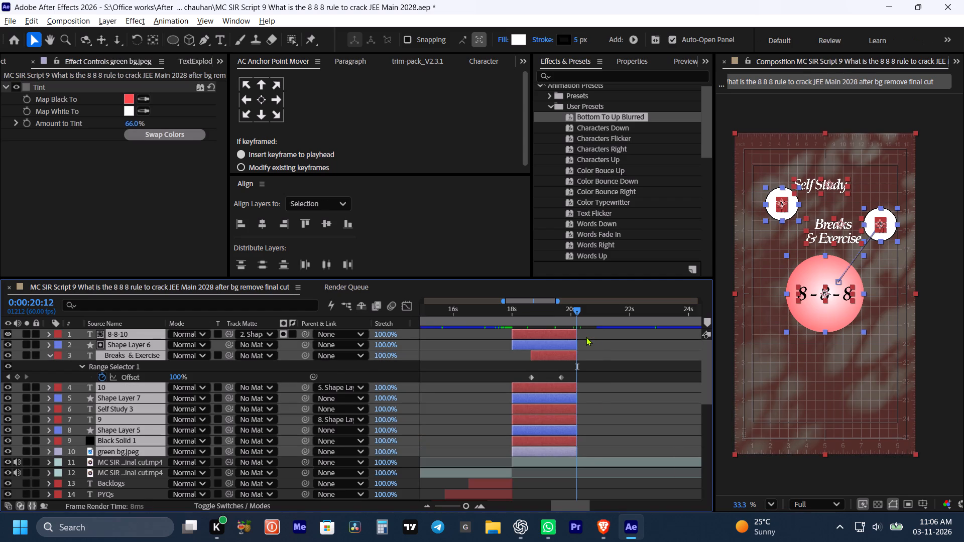
pyautogui.press('m')
pyautogui.hotkey('ctrl', 's')
pyautogui.click(652, 361)
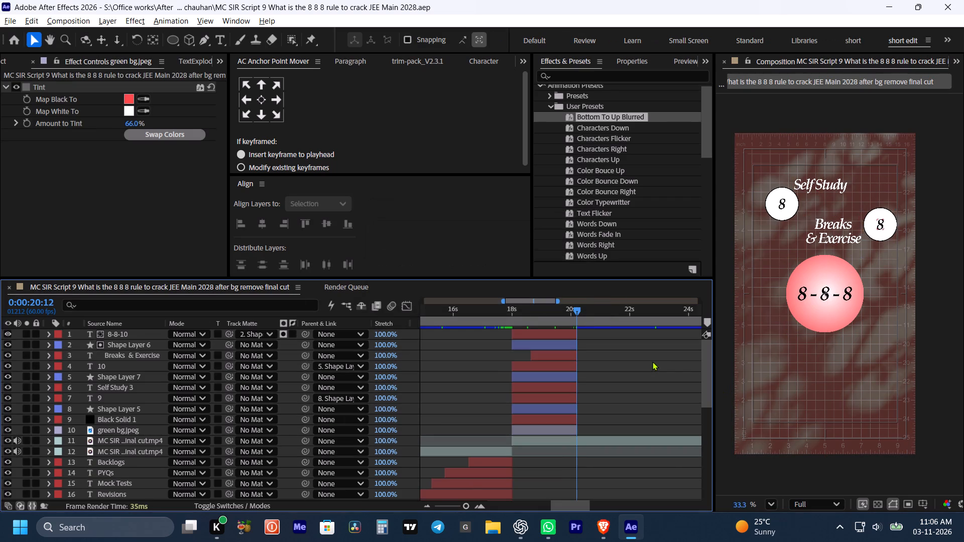
pyautogui.hotkey('ctrl', 's')
# Play back the circle section from 0:00:17:23 to check the trimmed animation.
pyautogui.click(494, 312)
pyautogui.press('space')
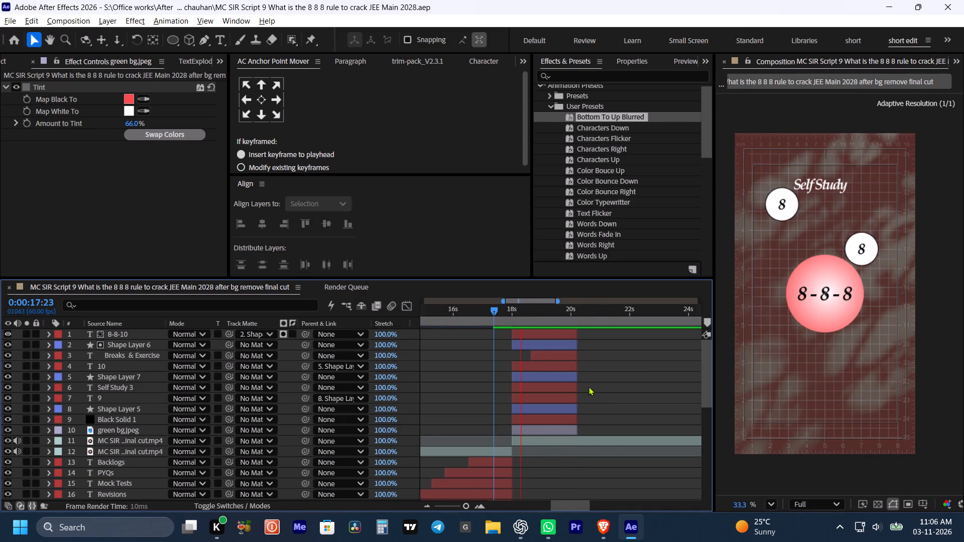
pyautogui.press('space')
pyautogui.press('space')
pyautogui.press('space')
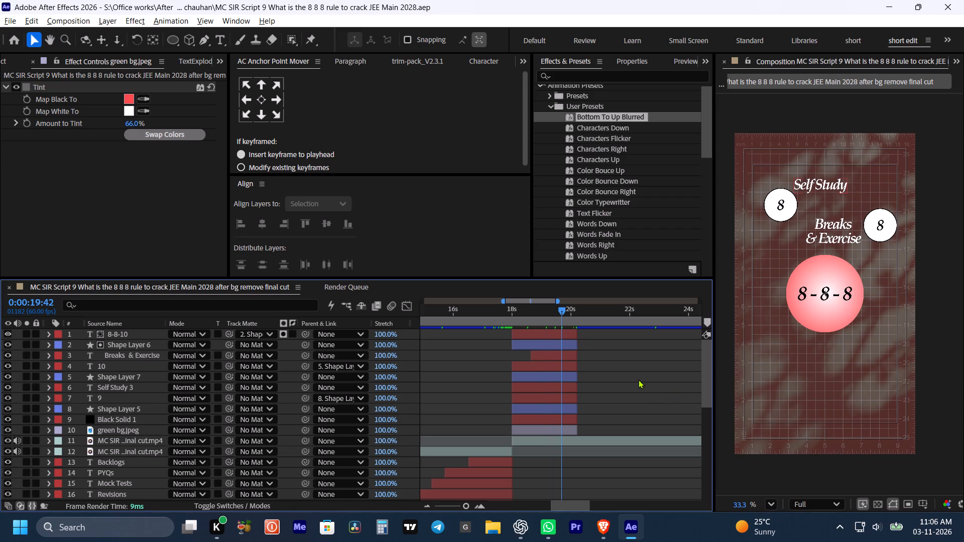
# Lower the second circle, Shape Layer 7, by setting its Position Y to 622.6 at the 0:00:18:52 keyframe.
pyautogui.click(562, 378)
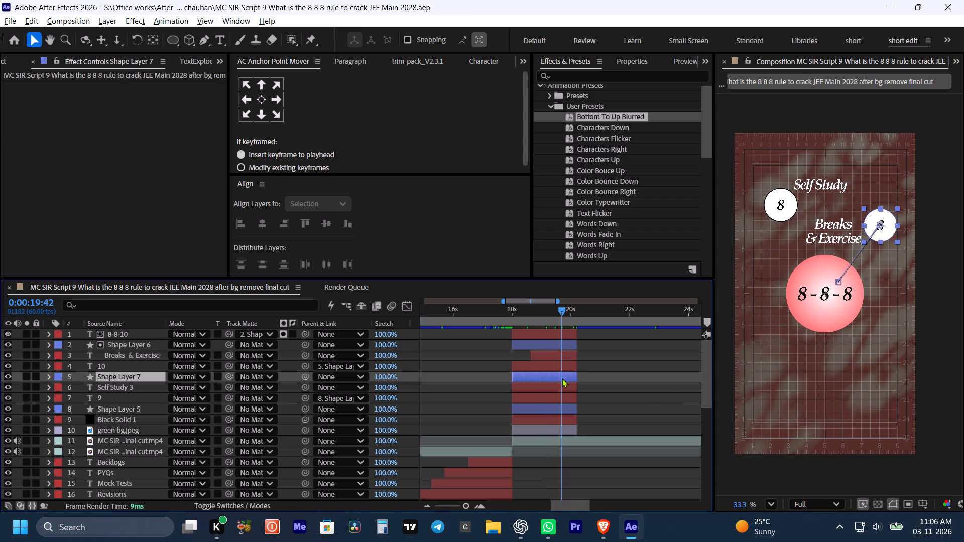
pyautogui.press('u')
pyautogui.keyDown('shift'); pyautogui.click(540, 311); pyautogui.keyUp('shift')
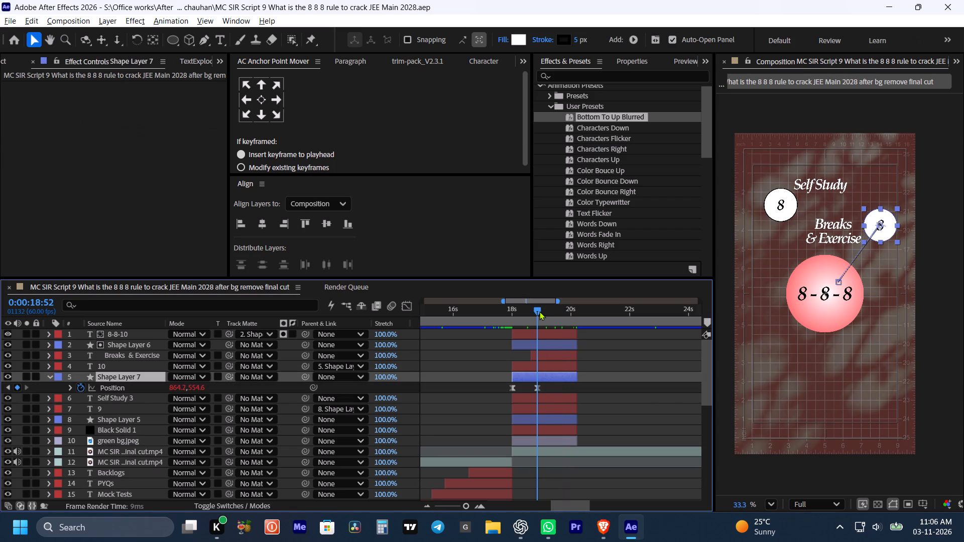
pyautogui.click(644, 54)
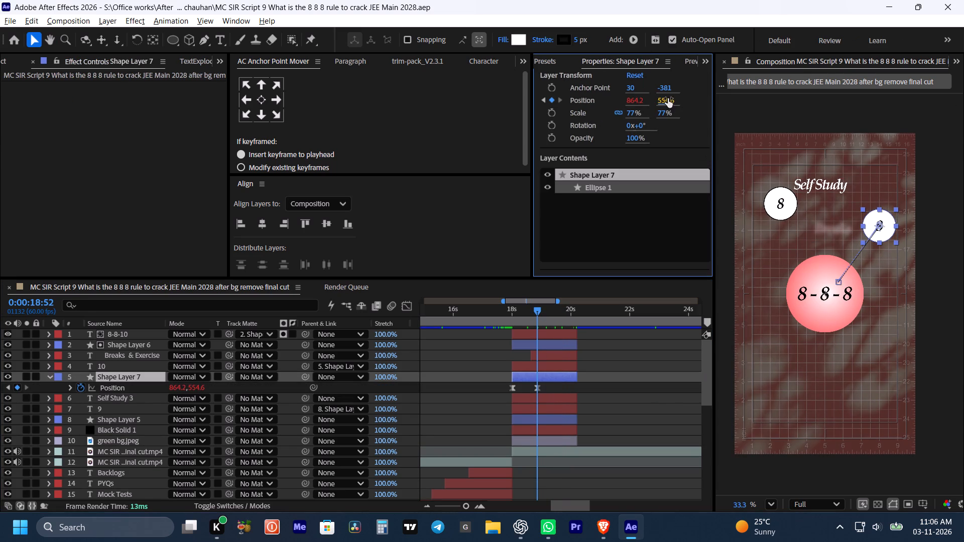
pyautogui.moveTo(668, 98); pyautogui.dragTo(704, 110)
# Lower the Breaks & Exercise label to a Position Y of about 573 beside its circle and save.
pyautogui.moveTo(536, 310); pyautogui.dragTo(544, 310)
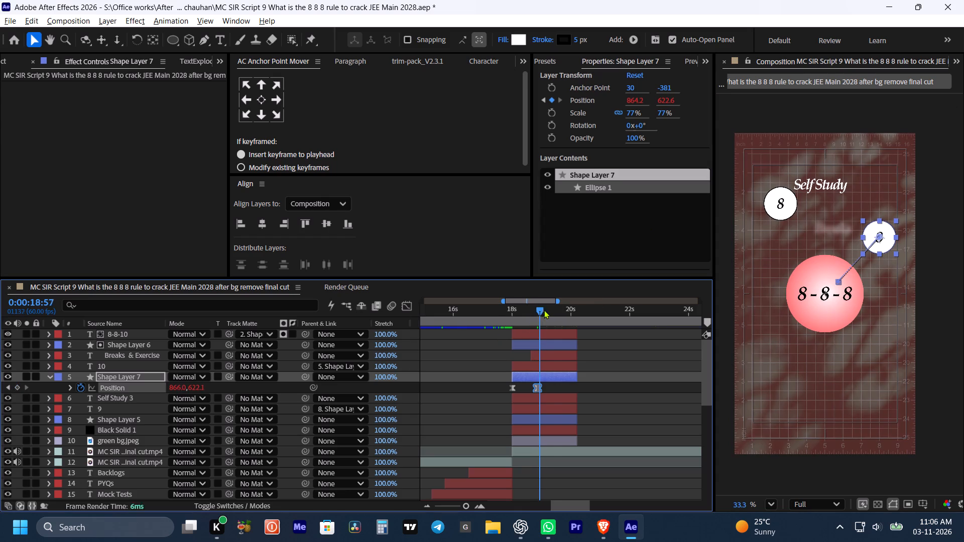
pyautogui.moveTo(544, 310); pyautogui.dragTo(569, 314)
pyautogui.click(550, 354)
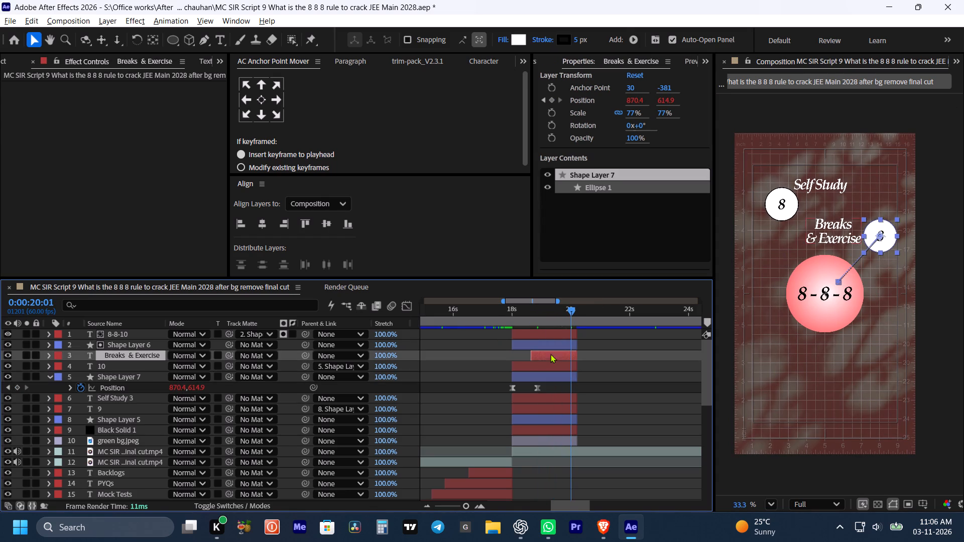
pyautogui.moveTo(664, 101); pyautogui.dragTo(684, 102)
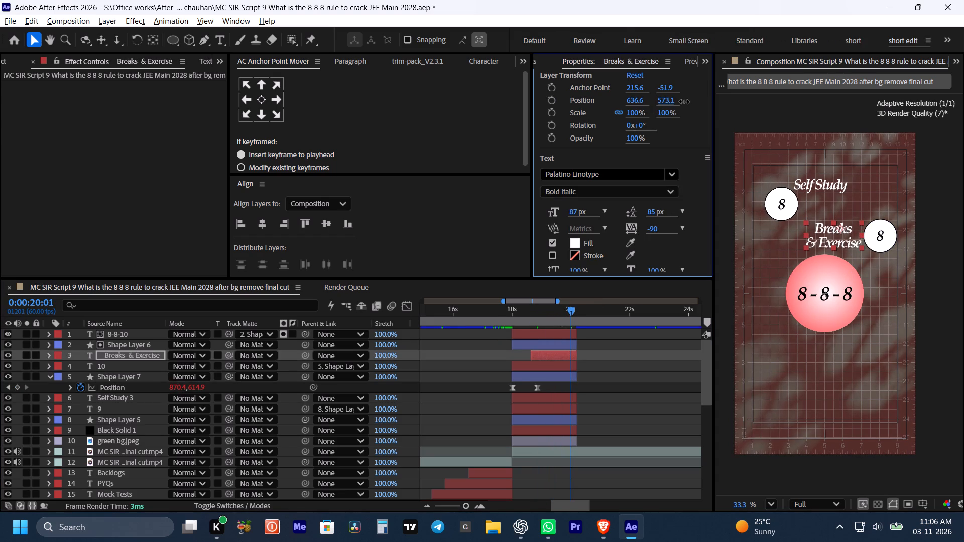
pyautogui.moveTo(684, 102); pyautogui.dragTo(685, 102)
pyautogui.click(631, 385)
pyautogui.hotkey('ctrl', 's')
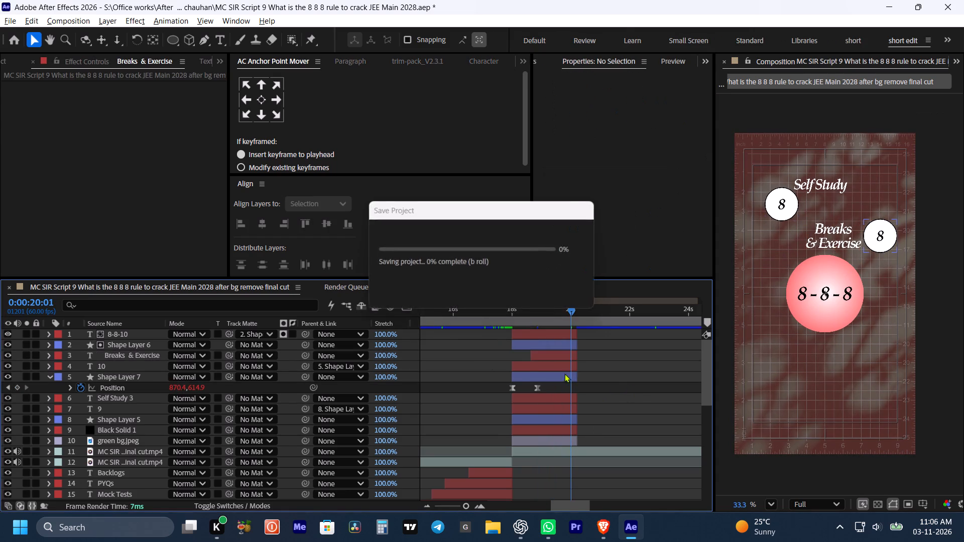
# Play back the circle section from 0:00:17:36 to check the lowered circle and label.
pyautogui.click(500, 317)
pyautogui.press('space')
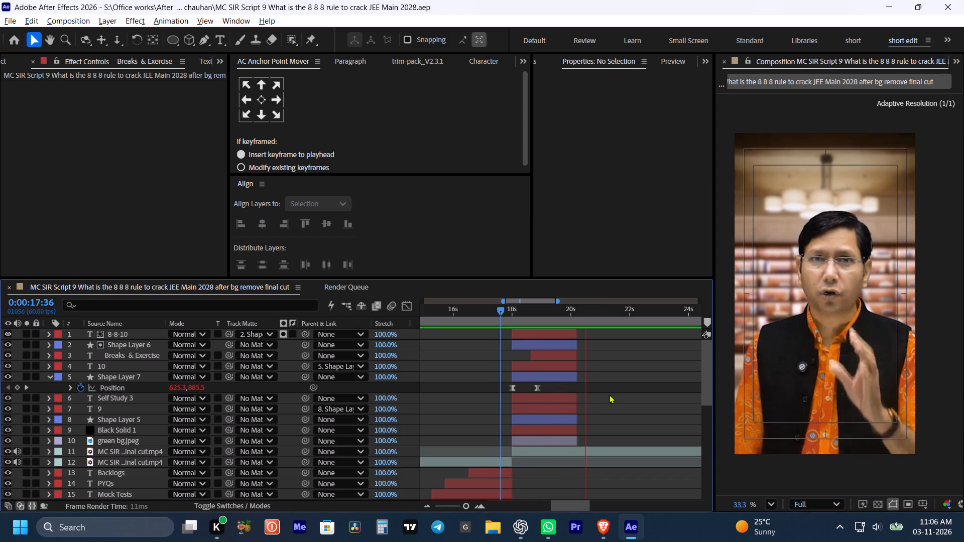
pyautogui.press('space')
# Add an adjustment layer above the 8-8-10 layer, starting at 0:00:17:59.
pyautogui.keyDown('shift'); pyautogui.moveTo(567, 317); pyautogui.dragTo(534, 314); pyautogui.keyUp('shift')
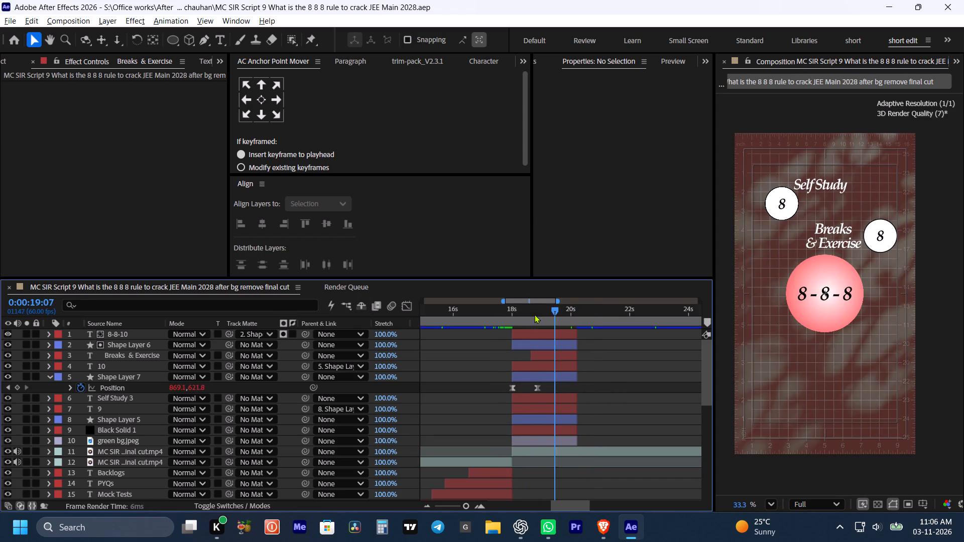
pyautogui.keyDown('shift'); pyautogui.moveTo(534, 314); pyautogui.dragTo(511, 316); pyautogui.keyUp('shift')
pyautogui.scroll(-14, 132, 441)
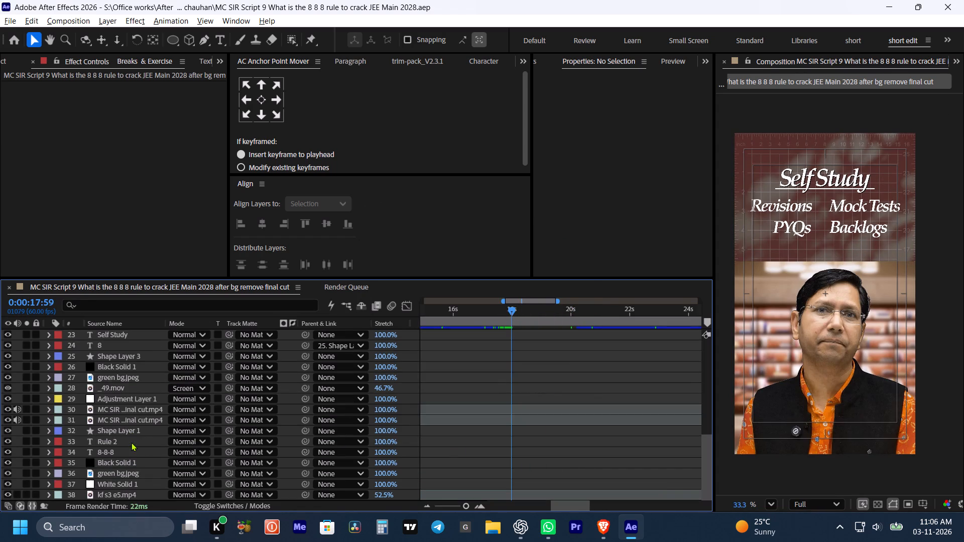
pyautogui.scroll(17, 114, 440)
pyautogui.click(521, 332)
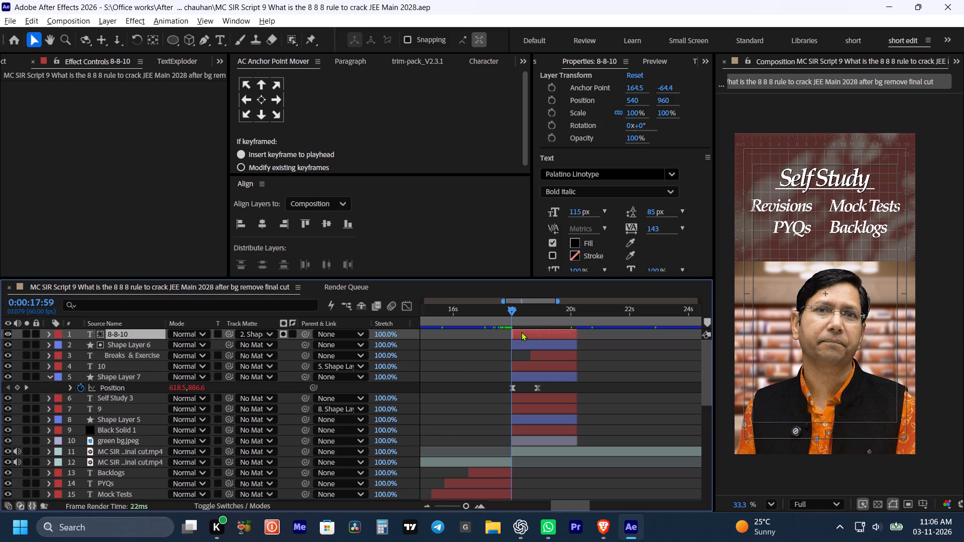
pyautogui.press('1')
pyautogui.press('[')
pyautogui.click(521, 332)
# Trim the adjustment layer's end to 0:00:20:12, matching the circle layers, and save the project.
pyautogui.moveTo(535, 315); pyautogui.dragTo(579, 326)
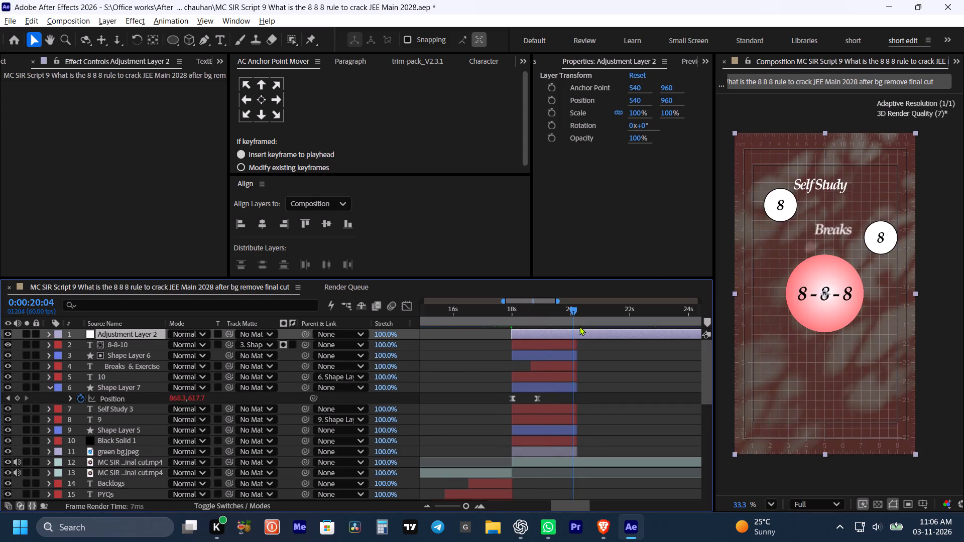
pyautogui.moveTo(579, 326); pyautogui.dragTo(573, 330)
pyautogui.hotkey('alt', ']')
pyautogui.hotkey('ctrl', 's')
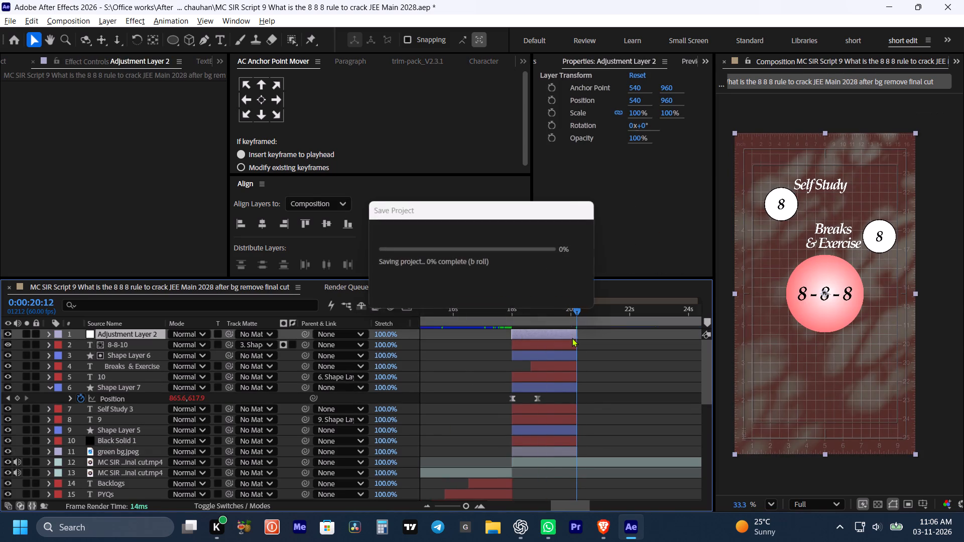
# Apply the "zoom out" preset from the Student hub client folder to the adjustment layer at 0:00:18:00.
pyautogui.keyDown('shift'); pyautogui.click(513, 309); pyautogui.keyUp('shift')
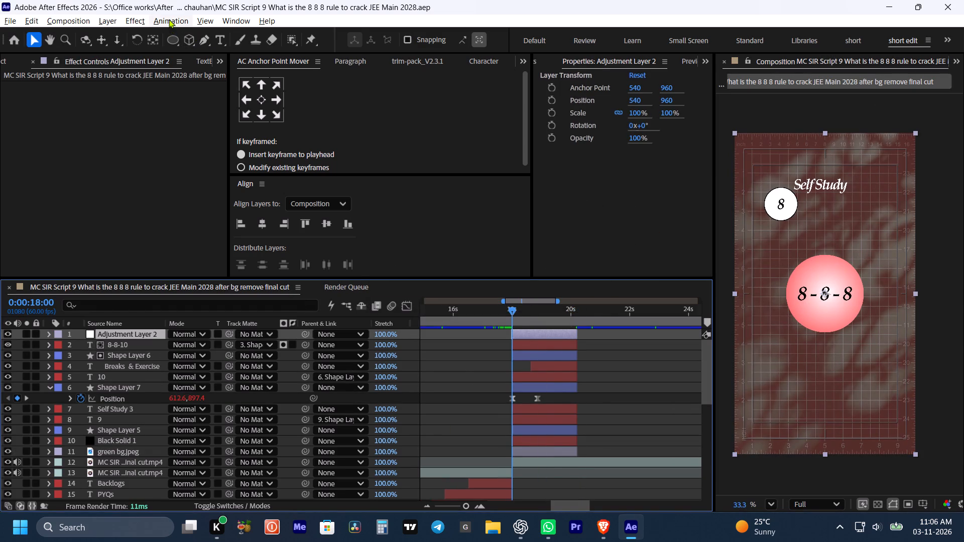
pyautogui.click(169, 19)
pyautogui.click(187, 49)
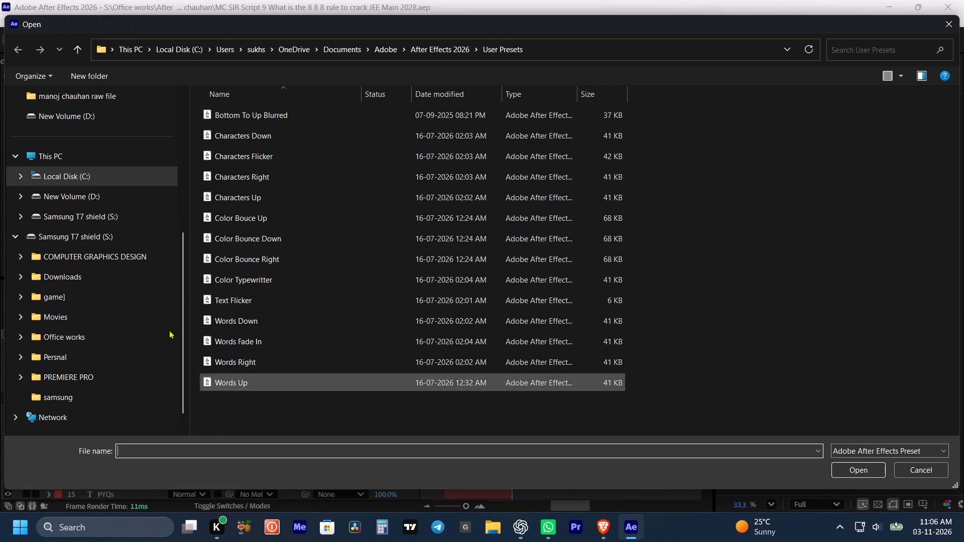
pyautogui.click(110, 348)
pyautogui.click(102, 340)
pyautogui.click(487, 282)
pyautogui.doubleClick(377, 161)
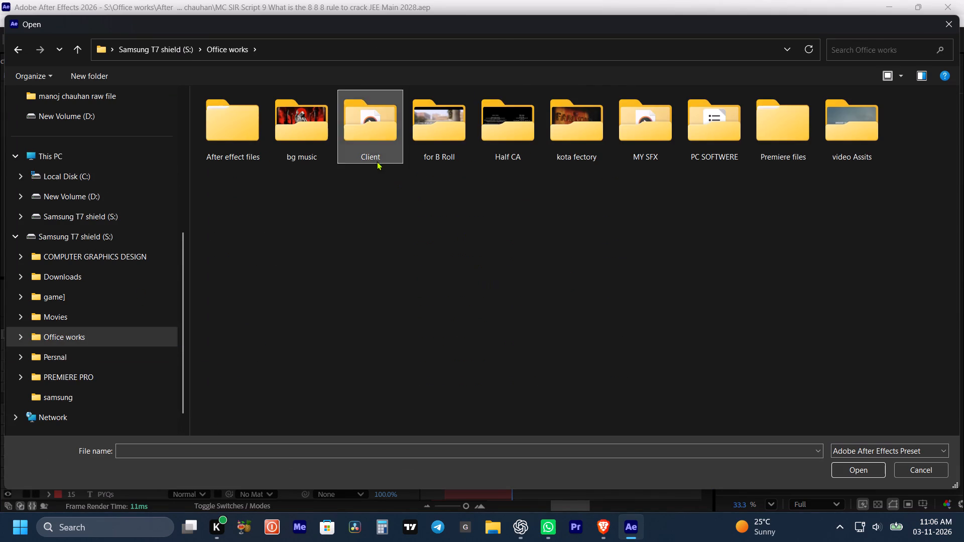
pyautogui.scroll(-3, 428, 263)
pyautogui.doubleClick(420, 300)
pyautogui.click(266, 219)
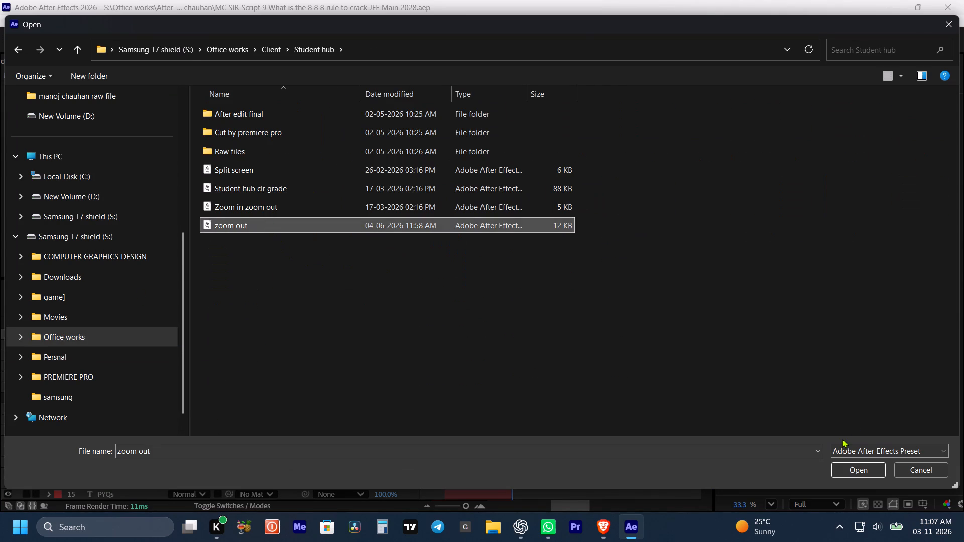
pyautogui.click(852, 469)
# Delete the Uniform Scale keyframe from the Transform effect on the zoom-out adjustment layer.
pyautogui.press('u')
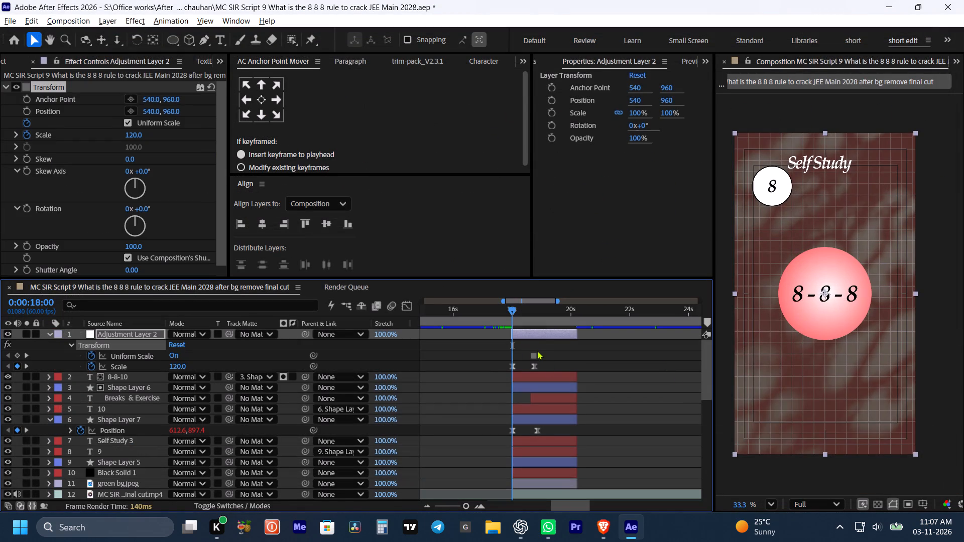
pyautogui.moveTo(540, 351); pyautogui.dragTo(521, 355)
pyautogui.press('Delete')
# Shorten the zoom-out adjustment layer to end at about 0:00:19:04, just after its last Scale keyframe.
pyautogui.moveTo(578, 336); pyautogui.dragTo(553, 338)
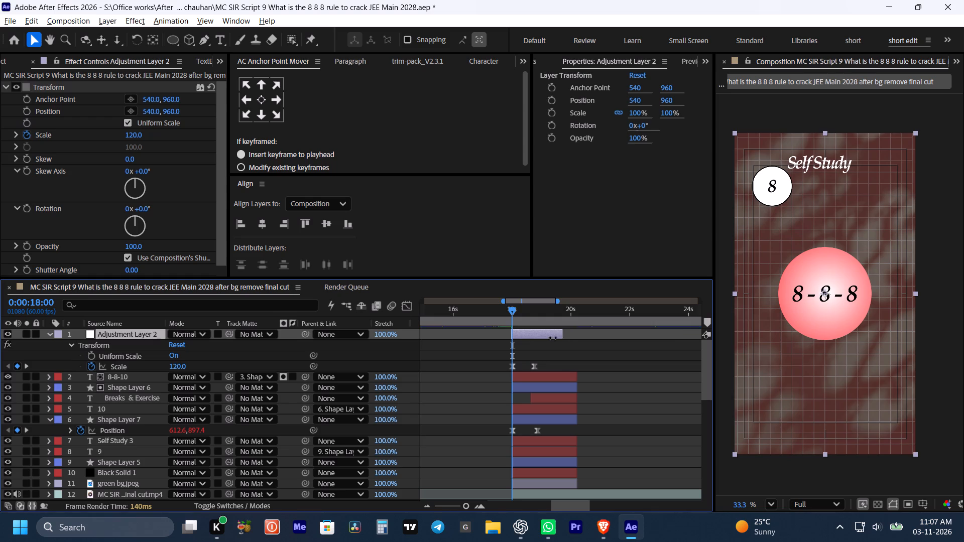
pyautogui.moveTo(553, 338); pyautogui.dragTo(545, 338)
pyautogui.click(550, 350)
pyautogui.press('m')
pyautogui.click(539, 334)
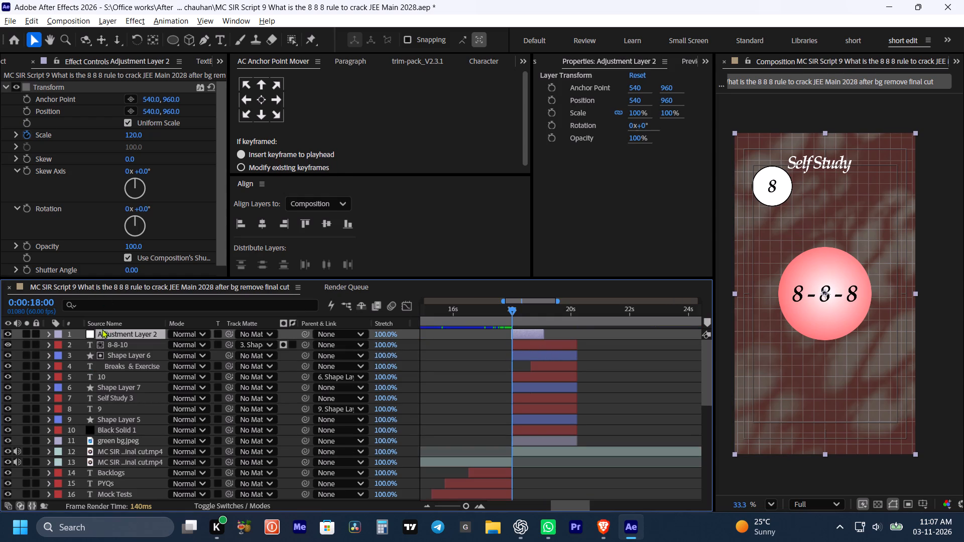
# Set the zoom-out adjustment layer's label colour to Green.
pyautogui.click(57, 333)
pyautogui.click(87, 224)
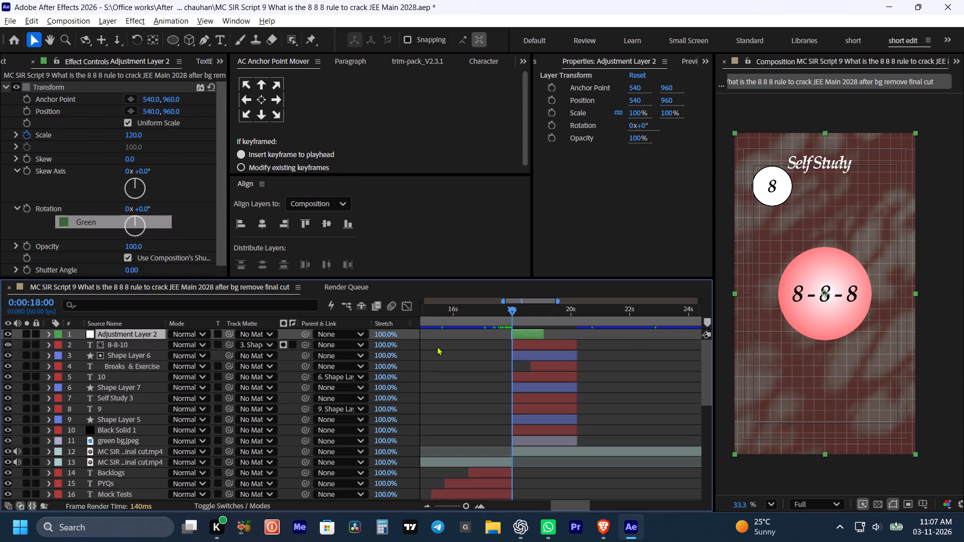
# Play back the transition into the circle section from 0:00:17:28 to check the zoom-out.
pyautogui.click(606, 375)
pyautogui.press('m')
pyautogui.moveTo(504, 310); pyautogui.dragTo(497, 310)
pyautogui.press('space')
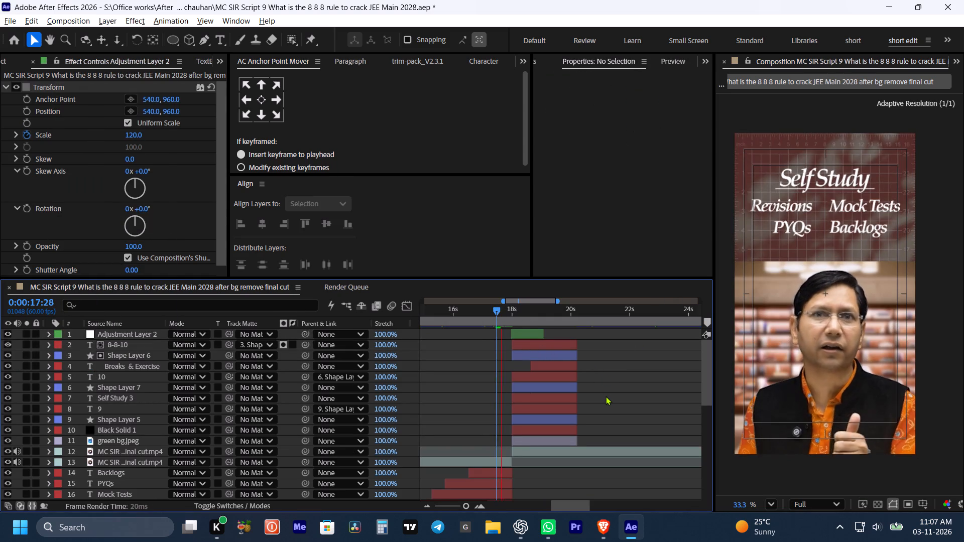
pyautogui.press('space')
pyautogui.keyDown('alt'); pyautogui.scroll(1, 506, 342); pyautogui.keyUp('alt')
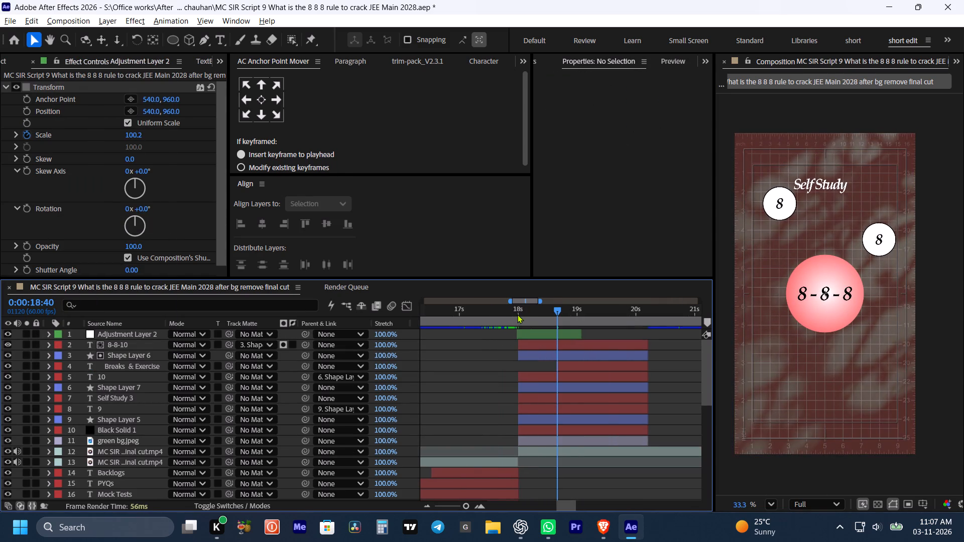
# Move the green adjustment layer to start at 0:00:18:00, flush with the circle layers.
pyautogui.keyDown('shift'); pyautogui.click(518, 314); pyautogui.keyUp('shift')
pyautogui.keyDown('alt'); pyautogui.scroll(2, 516, 330); pyautogui.keyUp('alt')
pyautogui.scroll(1, 522, 315)
pyautogui.moveTo(518, 312); pyautogui.dragTo(524, 312)
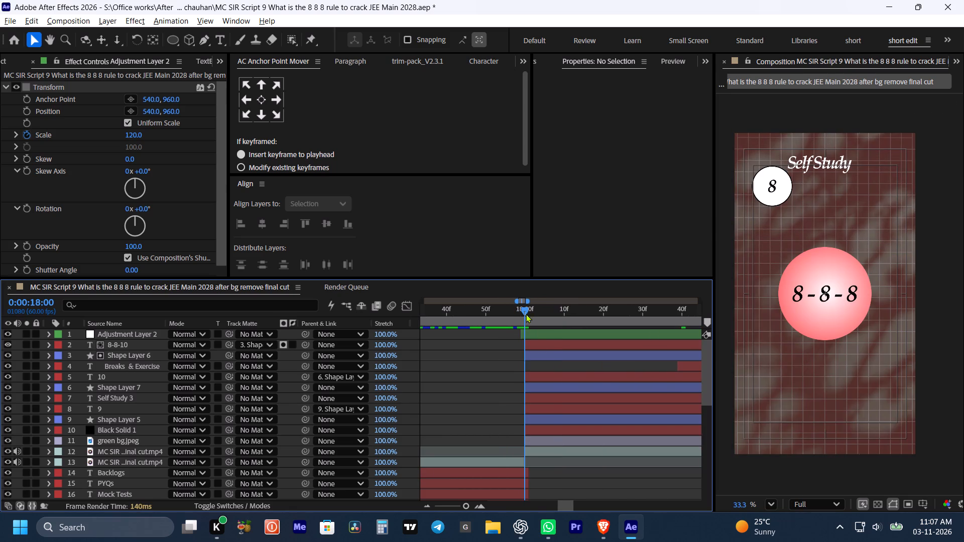
pyautogui.click(535, 331)
pyautogui.press('[')
# Play back from 0:00:17:49 through the circle section into the presenter footage to check the zoom-out and following speech.
pyautogui.moveTo(498, 314); pyautogui.dragTo(484, 317)
pyautogui.press('space')
pyautogui.keyDown('alt'); pyautogui.scroll(-2, 499, 328); pyautogui.keyUp('alt')
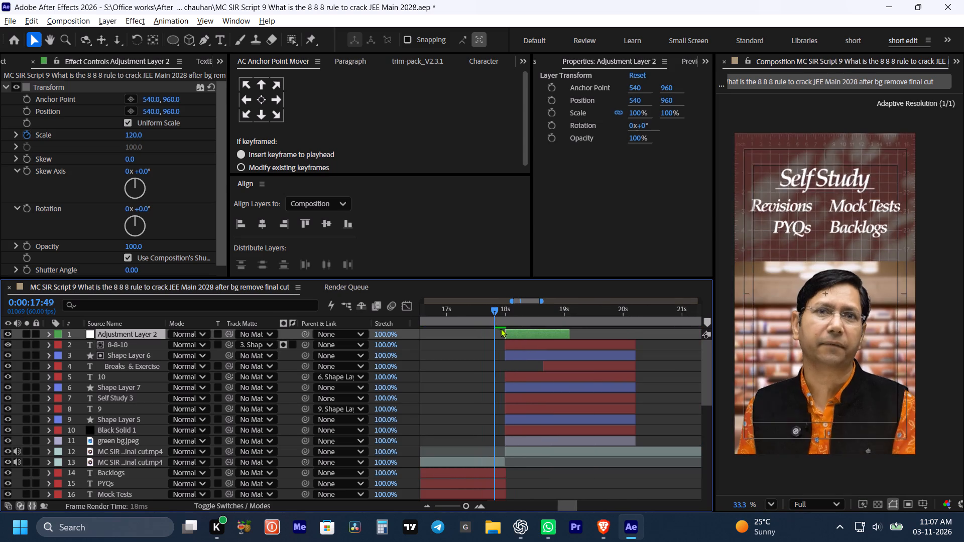
pyautogui.keyDown('alt'); pyautogui.scroll(-3, 512, 351); pyautogui.keyUp('alt')
pyautogui.press('space')
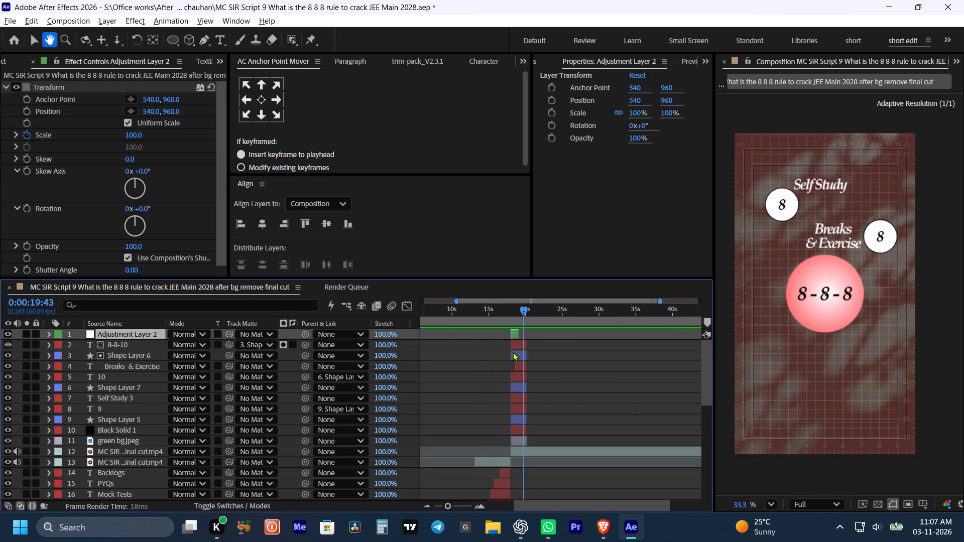
pyautogui.press('space')
pyautogui.press('space')
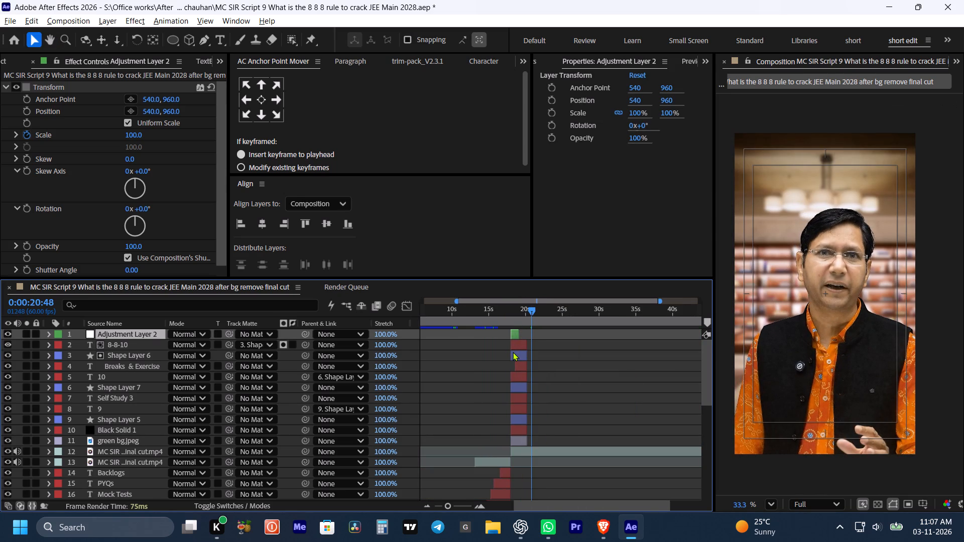
pyautogui.press('space')
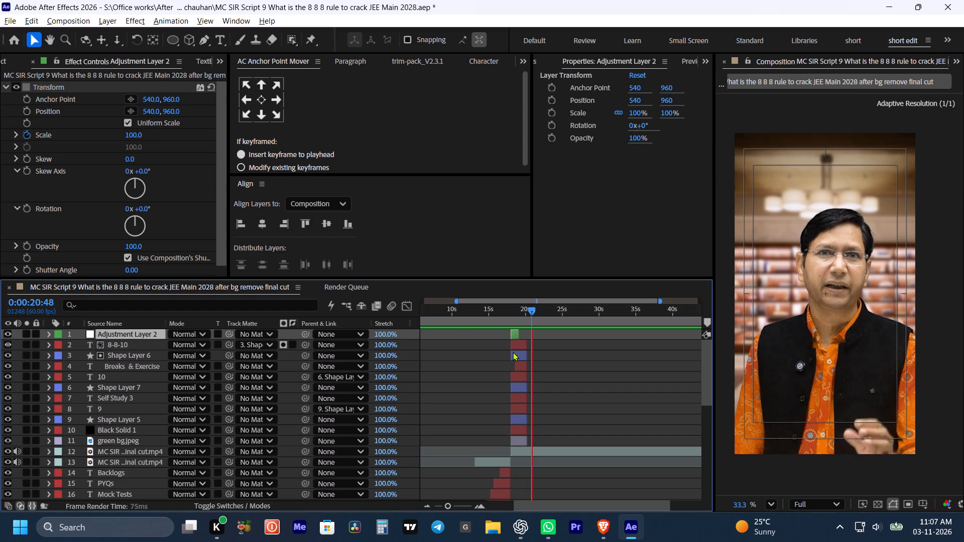
pyautogui.keyDown('alt'); pyautogui.scroll(2, 512, 352); pyautogui.keyUp('alt')
pyautogui.press('space')
pyautogui.press('space')
pyautogui.moveTo(625, 393); pyautogui.dragTo(576, 399)
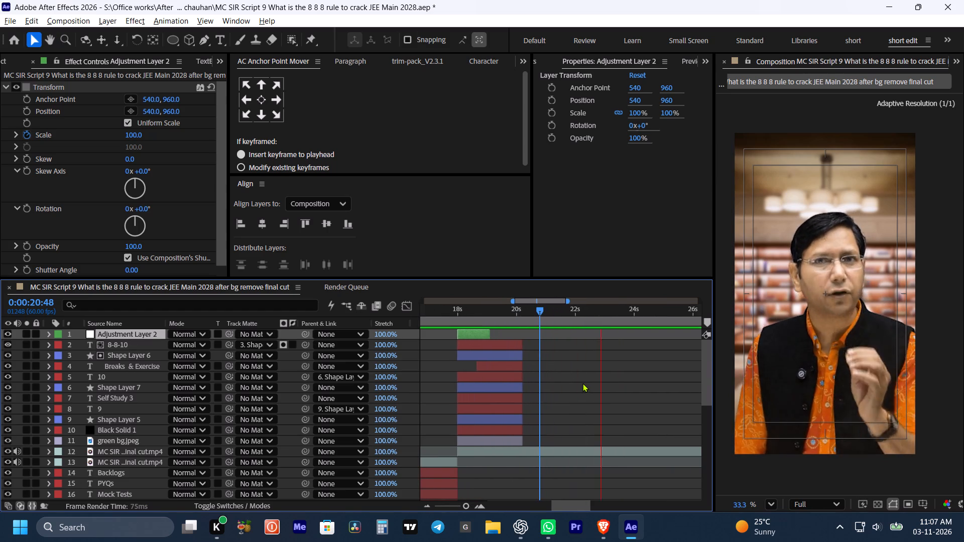
pyautogui.press('space')
pyautogui.press('space')
pyautogui.press('space')
pyautogui.moveTo(574, 378); pyautogui.dragTo(561, 378)
pyautogui.press('space')
pyautogui.press('v')
# Copy the yellow adjustment layer and paste it above the green one, starting at 0:00:20:13 where the circle layers end.
pyautogui.keyDown('shift'); pyautogui.moveTo(509, 314); pyautogui.dragTo(516, 314); pyautogui.keyUp('shift')
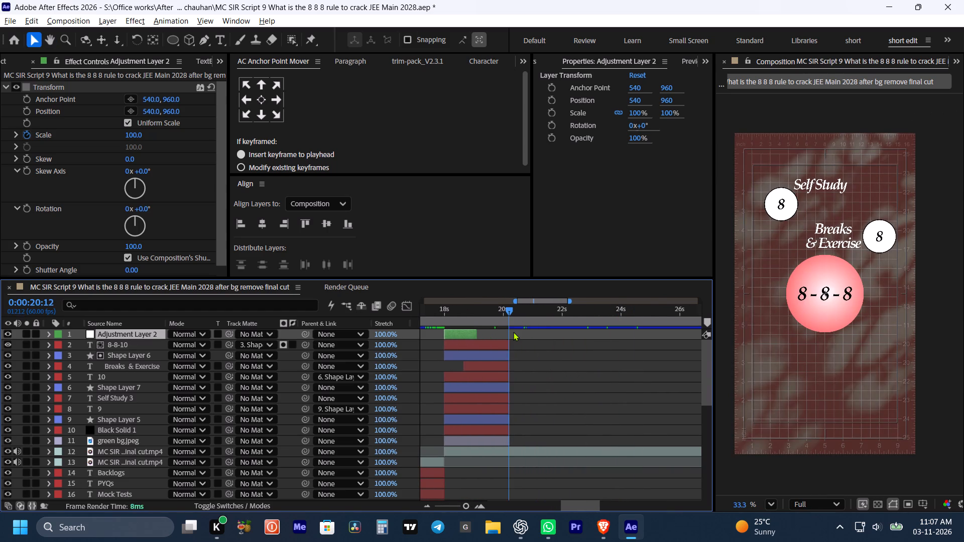
pyautogui.keyDown('alt'); pyautogui.scroll(5, 513, 332); pyautogui.keyUp('alt')
pyautogui.moveTo(450, 312); pyautogui.dragTo(464, 314)
pyautogui.keyDown('alt'); pyautogui.scroll(-8, 486, 339); pyautogui.keyUp('alt')
pyautogui.scroll(-6, 131, 395)
pyautogui.scroll(-6, 117, 450)
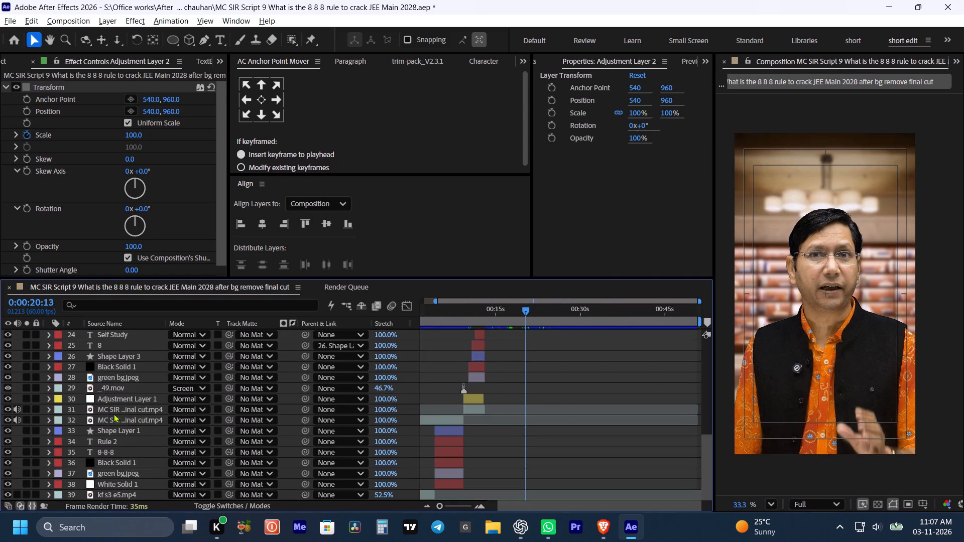
pyautogui.click(119, 400)
pyautogui.hotkey('ctrl', 'c')
pyautogui.hotkey('ctrl', 'c')
pyautogui.scroll(17, 572, 360)
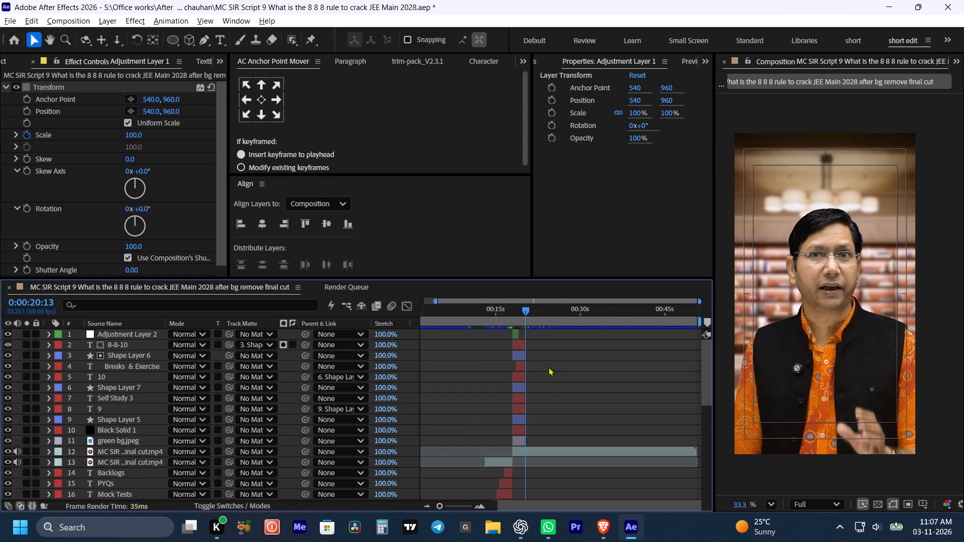
pyautogui.click(519, 332)
pyautogui.hotkey('ctrl', 'v')
pyautogui.write('[')
# Play back the pasted yellow adjustment layer's zoom over the presenter footage, including the lead-in from 0:00:18:46.
pyautogui.press('space')
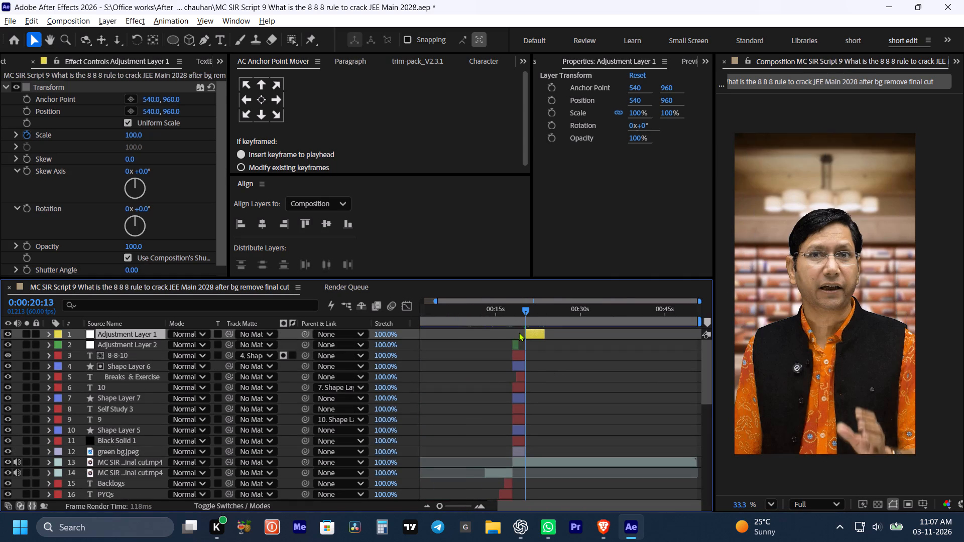
pyautogui.keyDown('alt'); pyautogui.scroll(2, 543, 339); pyautogui.keyUp('alt')
pyautogui.keyDown('alt'); pyautogui.scroll(-1, 543, 368); pyautogui.keyUp('alt')
pyautogui.press('space')
pyautogui.click(492, 318)
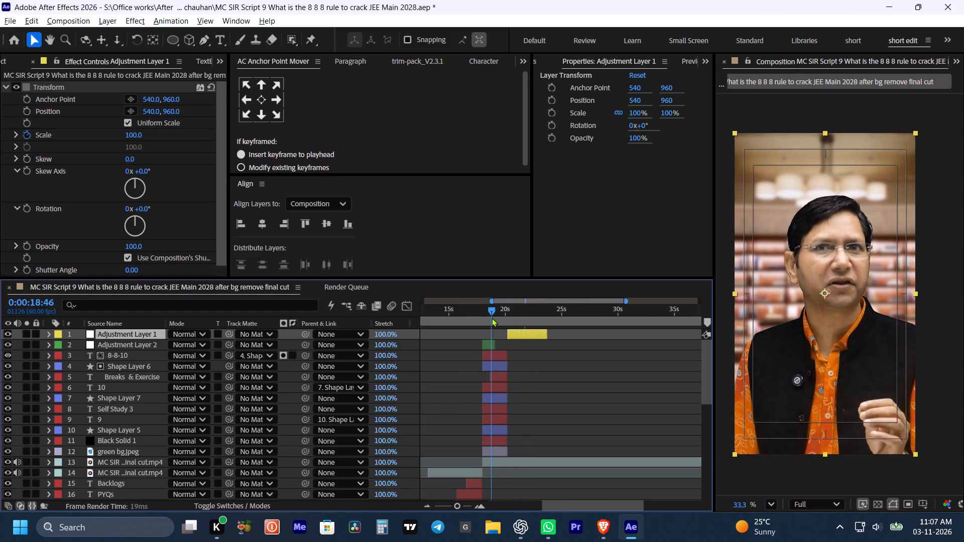
pyautogui.press('space')
pyautogui.press('space')
pyautogui.press('space')
pyautogui.press('space')
pyautogui.press('space')
pyautogui.press('space')
pyautogui.press('space')
pyautogui.press('space')
pyautogui.press('space')
pyautogui.press('space')
pyautogui.press('space')
pyautogui.press('space')
pyautogui.press('space')
pyautogui.press('space')
pyautogui.press('space')
pyautogui.press('space')
pyautogui.press('space')
pyautogui.press('space')
pyautogui.press('space')
pyautogui.moveTo(538, 371); pyautogui.dragTo(546, 365)
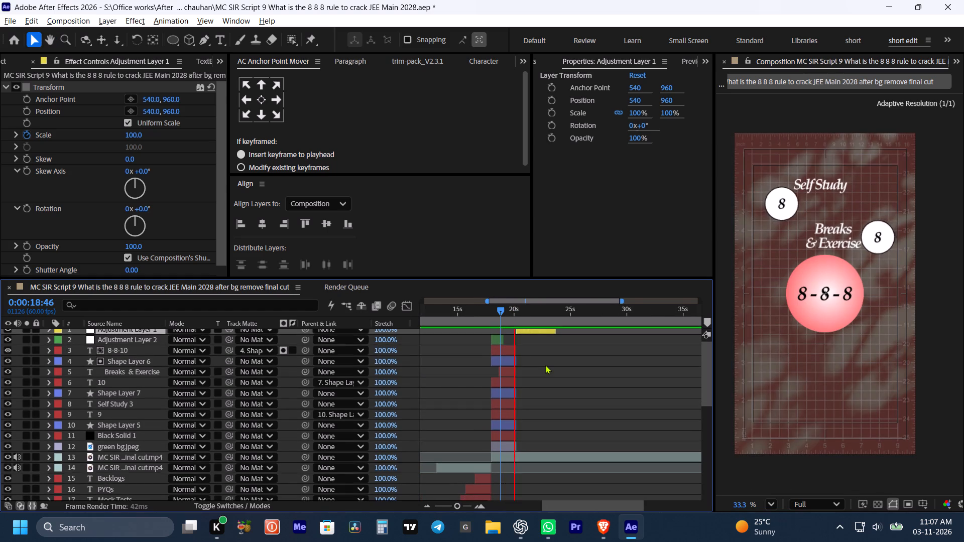
pyautogui.press('space')
pyautogui.press('space')
pyautogui.scroll(3, 545, 365)
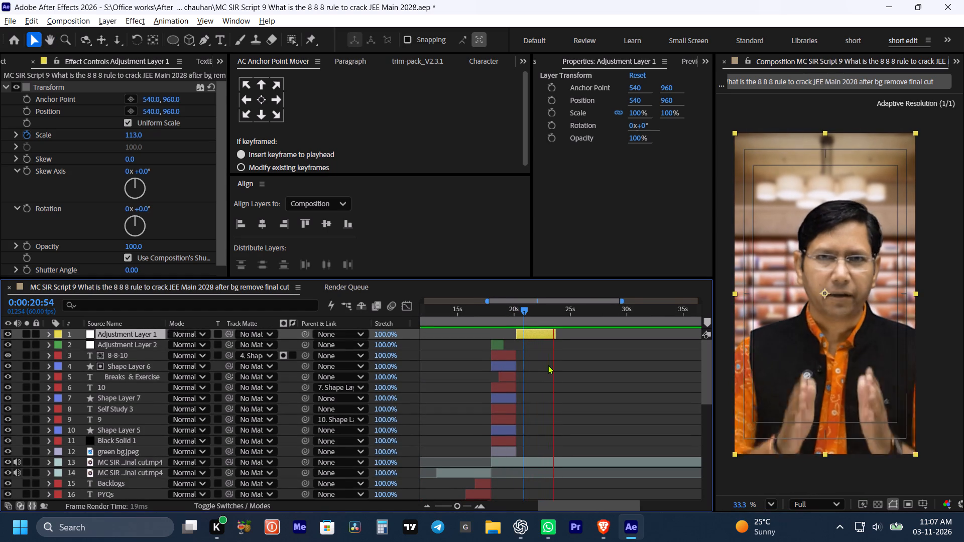
pyautogui.press('space')
# Replay the cut from the circle graphics to the presenter, restarting from about 0:00:18:53, to check the zoom timing.
pyautogui.moveTo(526, 319); pyautogui.dragTo(502, 322)
pyautogui.press('space')
pyautogui.press('space')
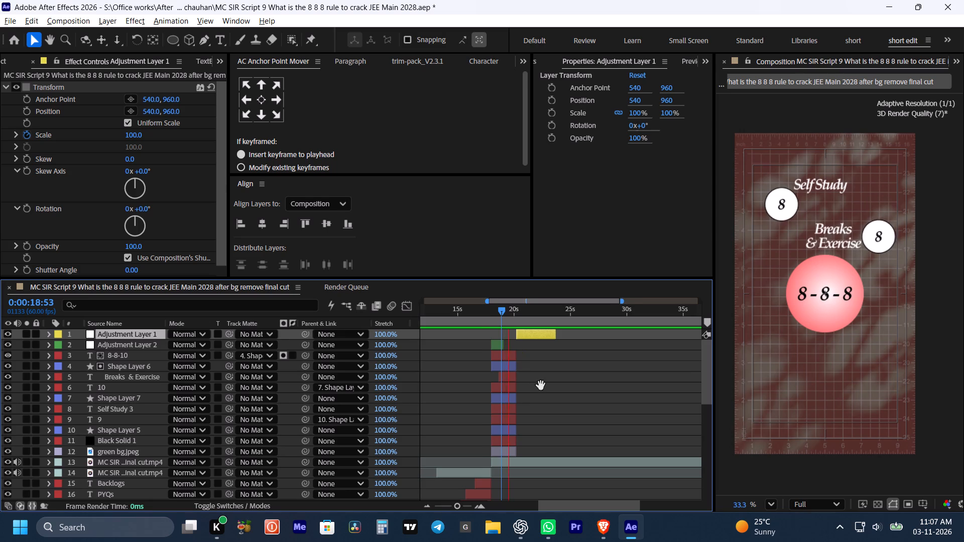
pyautogui.moveTo(539, 384); pyautogui.dragTo(523, 376)
pyautogui.press('space')
pyautogui.press('space')
pyautogui.press('space')
pyautogui.click(480, 316)
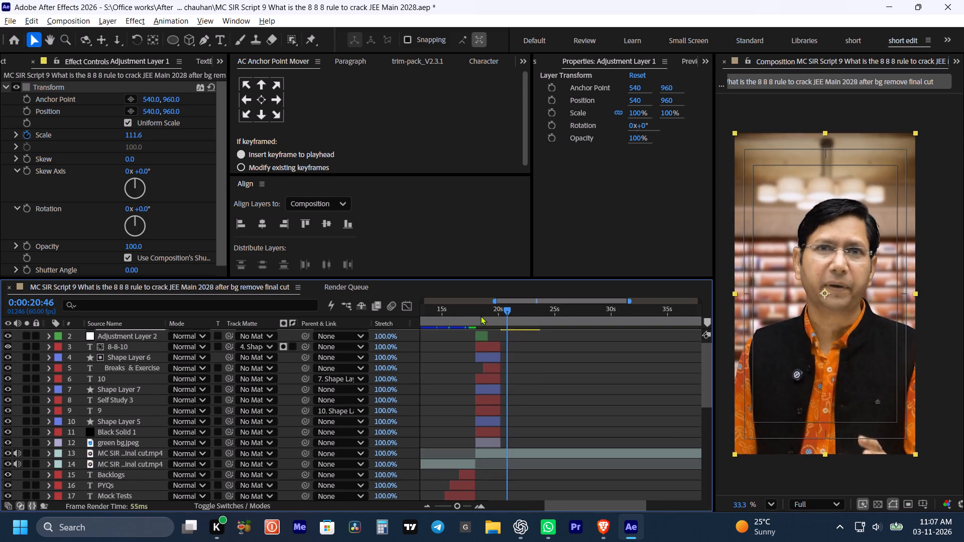
pyautogui.press('space')
pyautogui.press('space')
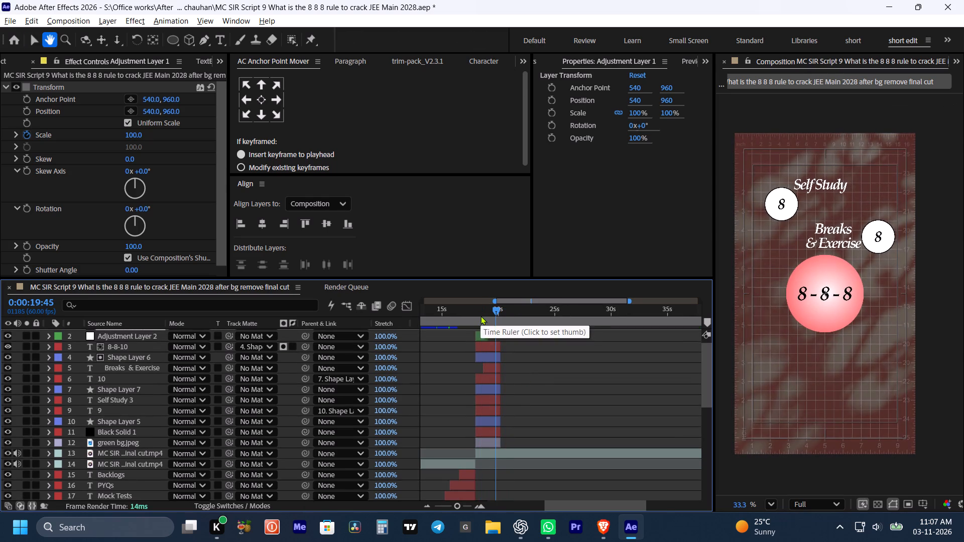
pyautogui.press('space')
pyautogui.keyDown('alt'); pyautogui.scroll(1, 480, 316); pyautogui.keyUp('alt')
pyautogui.keyDown('alt'); pyautogui.scroll(-1, 531, 350); pyautogui.keyUp('alt')
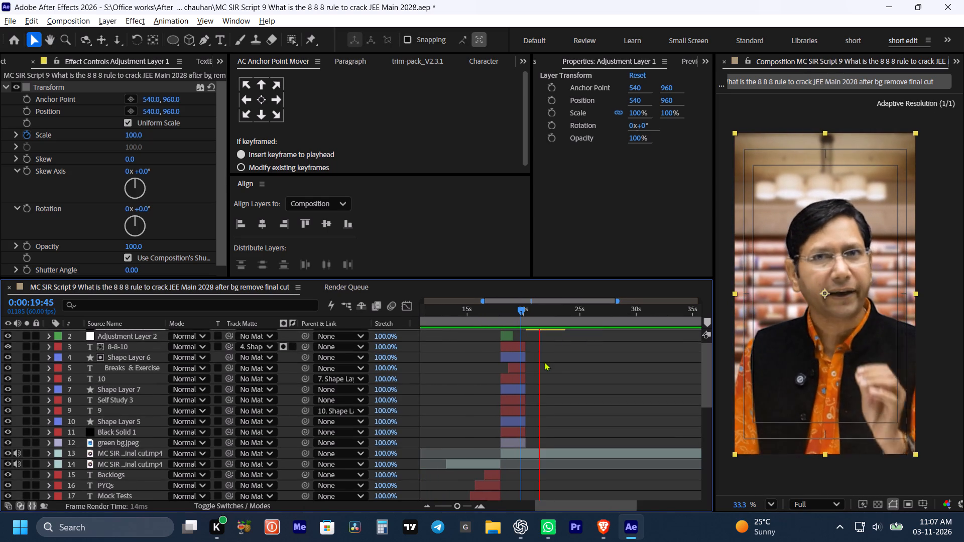
pyautogui.press('space')
pyautogui.moveTo(521, 312); pyautogui.dragTo(512, 313)
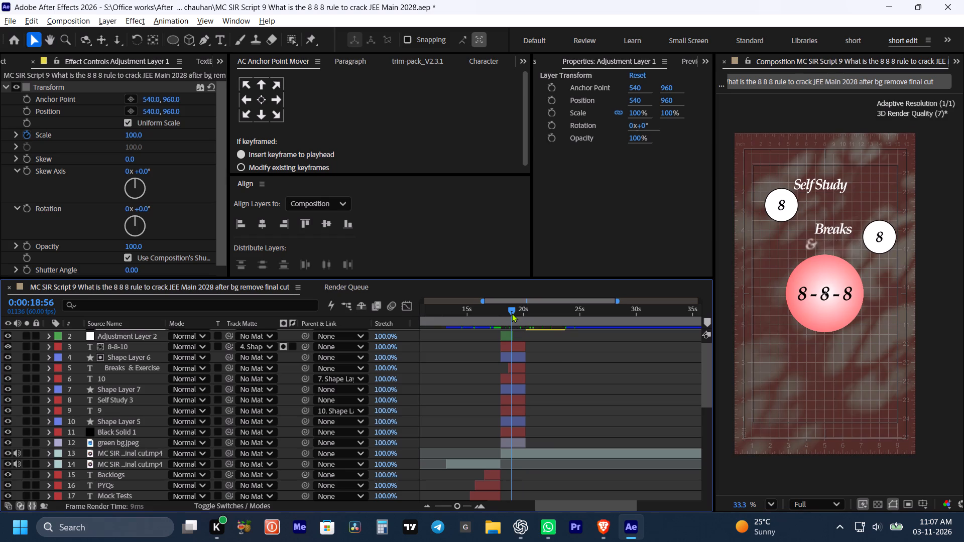
pyautogui.press('space')
pyautogui.press('space')
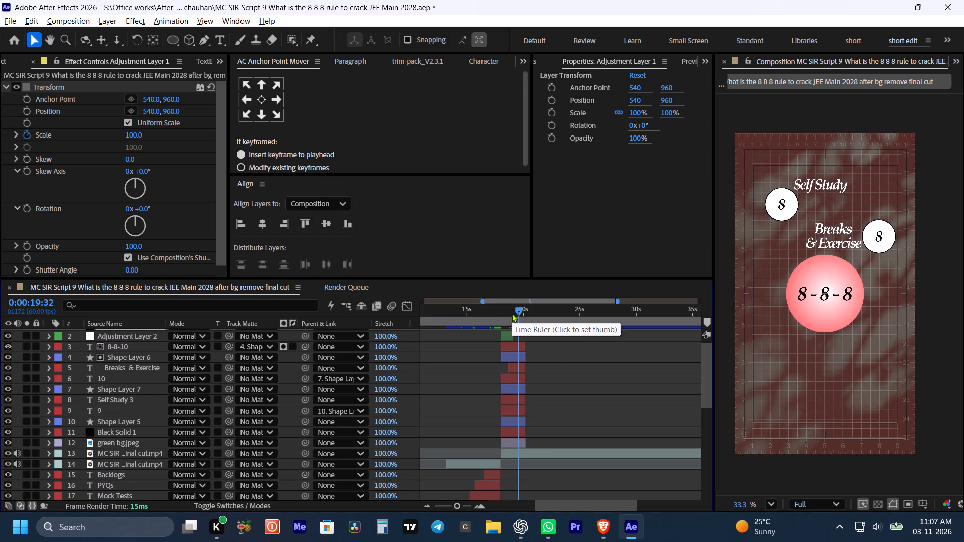
pyautogui.press('space')
pyautogui.press('space')
pyautogui.press('space')
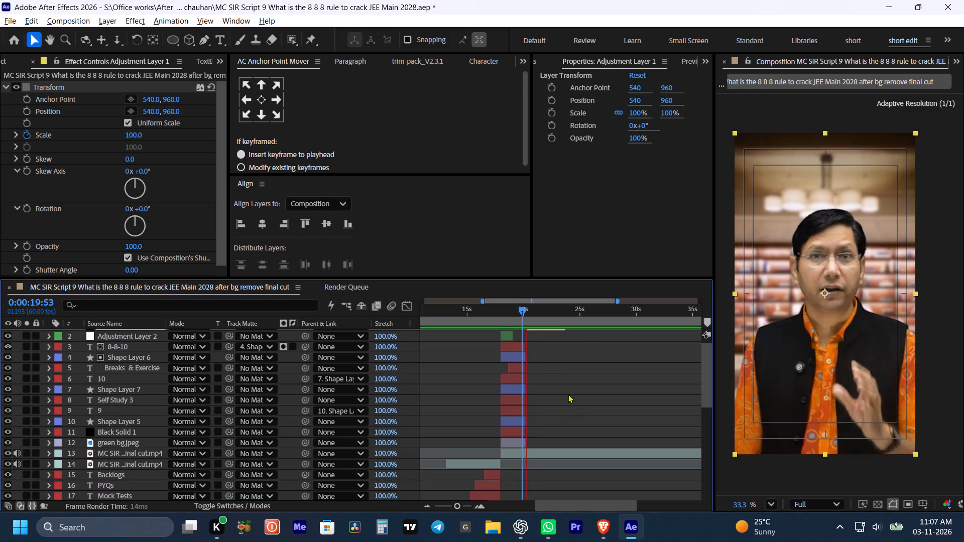
pyautogui.press('space')
# Play back from 0:00:17:36 through the circle section, then from 0:00:19:44 over the presenter footage, to check the cut and the zoom.
pyautogui.click(497, 318)
pyautogui.press('space')
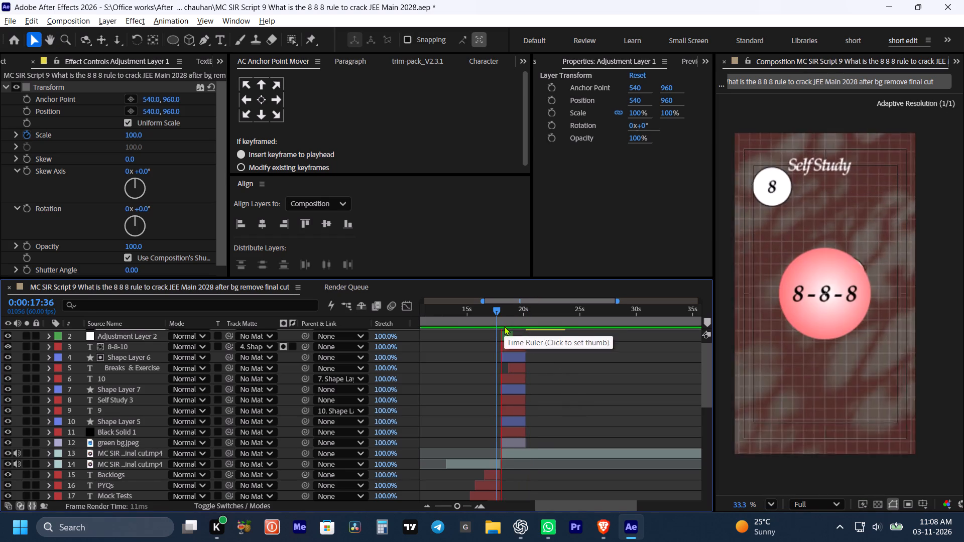
pyautogui.press('space')
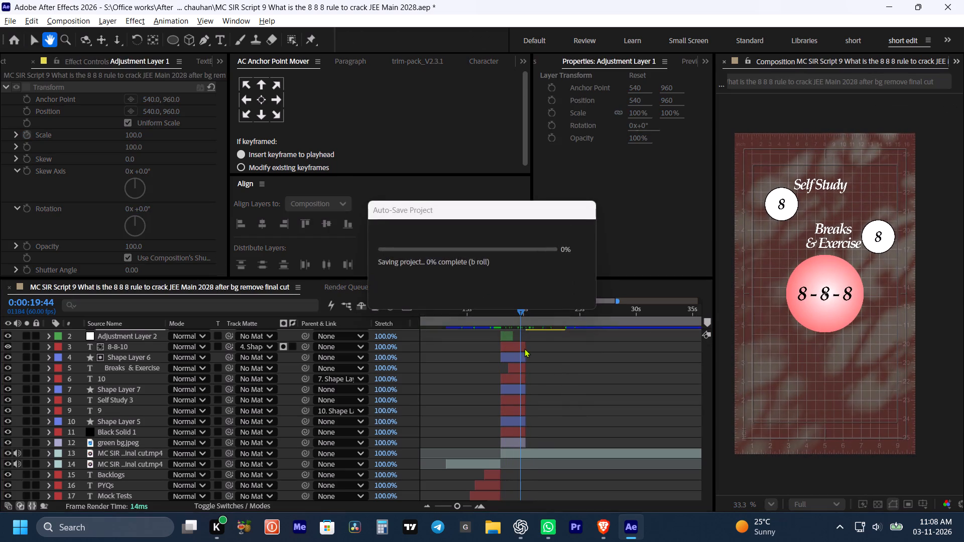
pyautogui.press('space')
pyautogui.scroll(1, 542, 362)
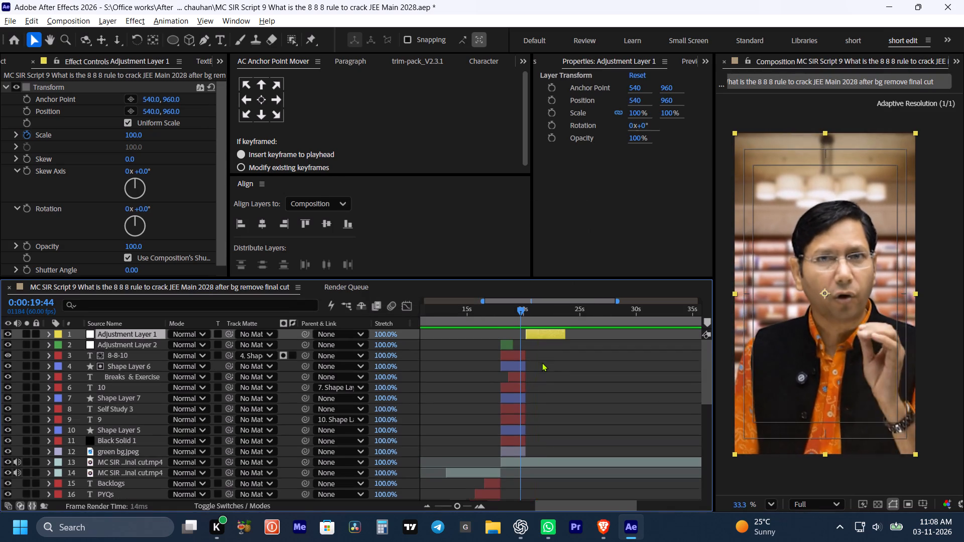
pyautogui.scroll(2, 542, 362)
pyautogui.press('space')
pyautogui.moveTo(562, 369); pyautogui.dragTo(538, 370)
pyautogui.press('v')
pyautogui.press('space')
pyautogui.moveTo(558, 374); pyautogui.dragTo(549, 374)
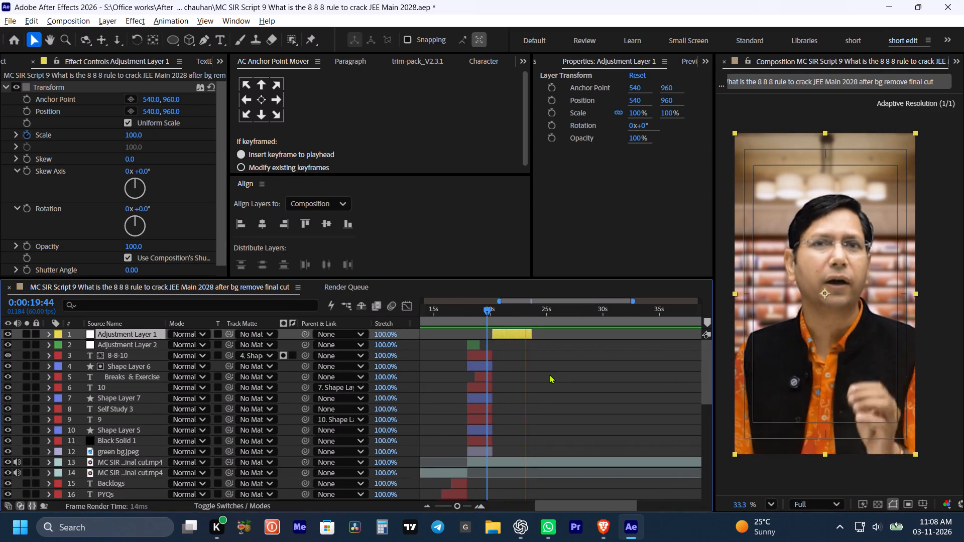
pyautogui.press('space')
pyautogui.press('space')
# Play back the footage beyond 0:00:23:32, then move back to 0:00:22:00 to review the end of the yellow adjustment layer.
pyautogui.keyDown('alt'); pyautogui.scroll(-1, 550, 370); pyautogui.keyUp('alt')
pyautogui.press('space')
pyautogui.moveTo(576, 364); pyautogui.dragTo(538, 370)
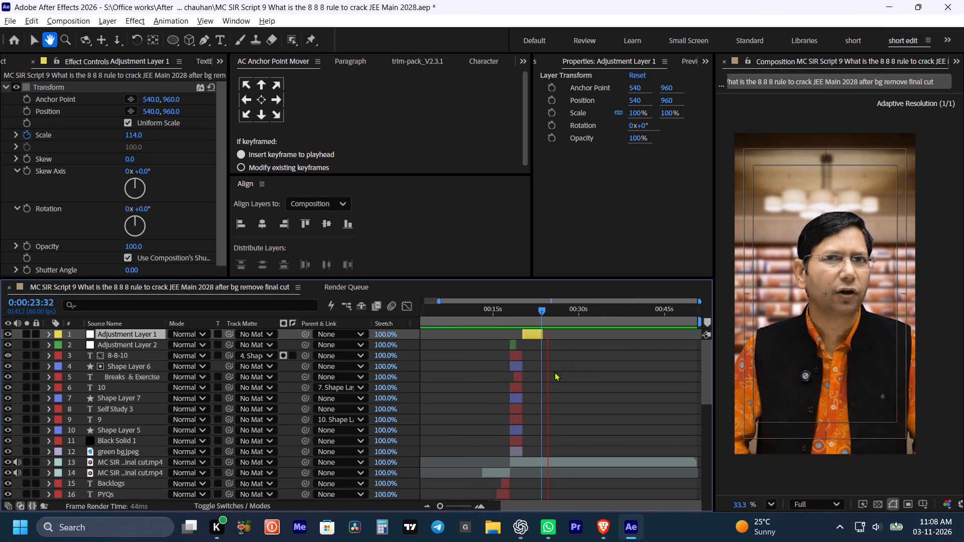
pyautogui.keyDown('alt'); pyautogui.scroll(1, 555, 372); pyautogui.keyUp('alt')
pyautogui.press('space')
pyautogui.moveTo(571, 363); pyautogui.dragTo(553, 366)
pyautogui.press('space')
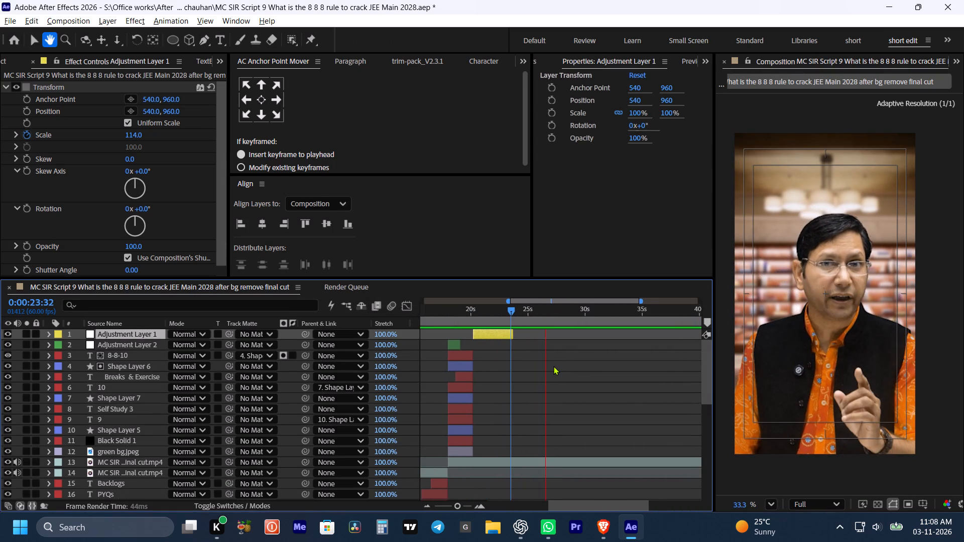
pyautogui.moveTo(498, 320); pyautogui.dragTo(490, 319)
pyautogui.press('space')
pyautogui.press('space')
pyautogui.click(539, 395)
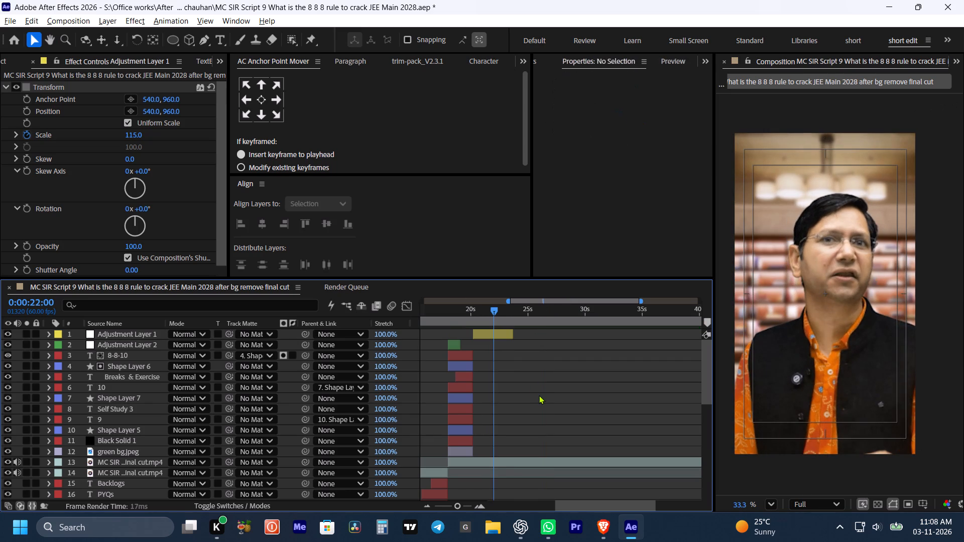
# Find the cue in the presenter's speech near the yellow layer's end, add a composition marker at 0:00:23:22, and save the project.
pyautogui.hotkey('ctrl', 's')
pyautogui.press('space')
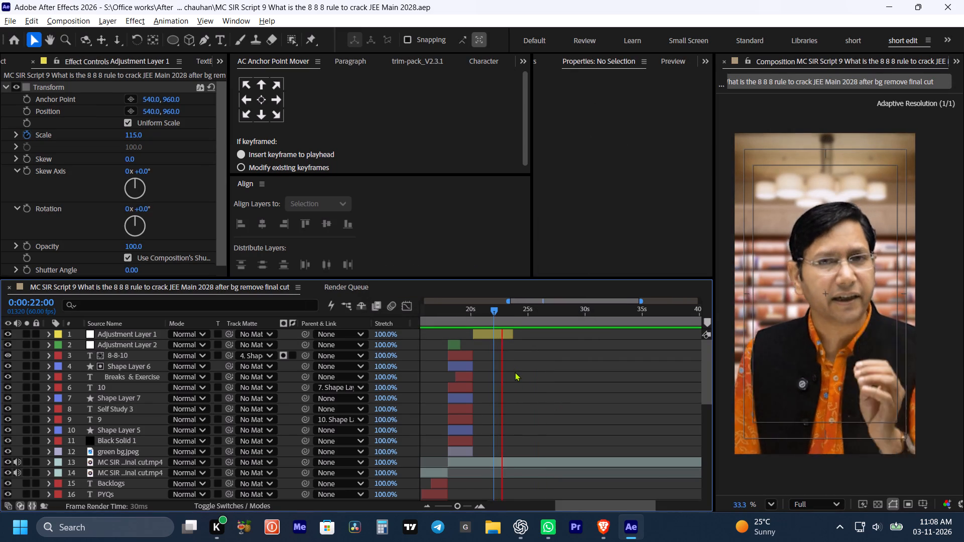
pyautogui.press('space')
pyautogui.hotkey('ctrl', 'Left')
pyautogui.hotkey('ctrl', 'Left')
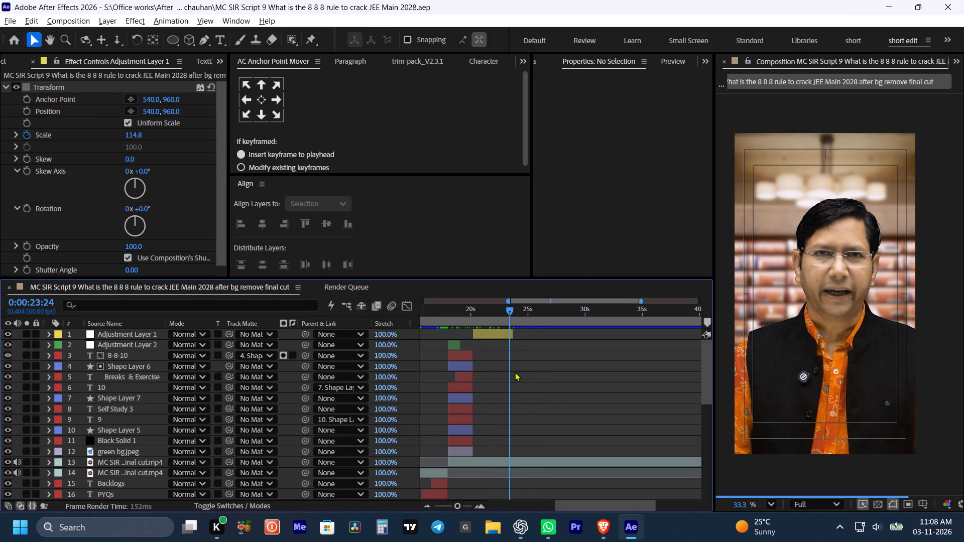
pyautogui.hotkey('ctrl', 'Left')
pyautogui.hotkey('ctrl', 'Left')
pyautogui.hotkey('ctrl', 'Left')
pyautogui.hotkey('ctrl', 'Left')
pyautogui.hotkey('ctrl', 'Right')
pyautogui.hotkey('ctrl', 'Right')
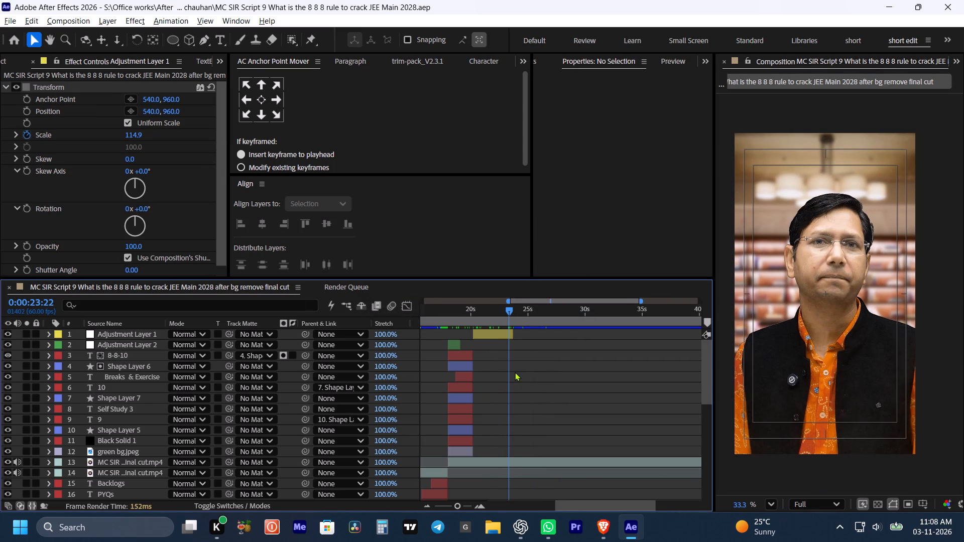
pyautogui.hotkey('ctrl', 'Left')
pyautogui.hotkey('ctrl', 'Right')
pyautogui.hotkey('ctrl', 's')
pyautogui.click(515, 372)
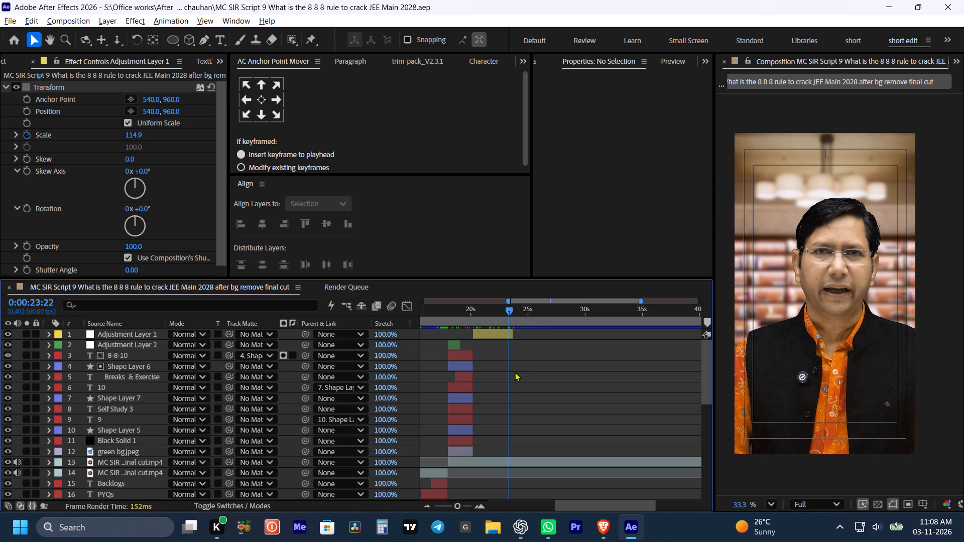
pyautogui.click(516, 373)
pyautogui.press('*')
pyautogui.click(516, 373)
pyautogui.hotkey('ctrl', 's')
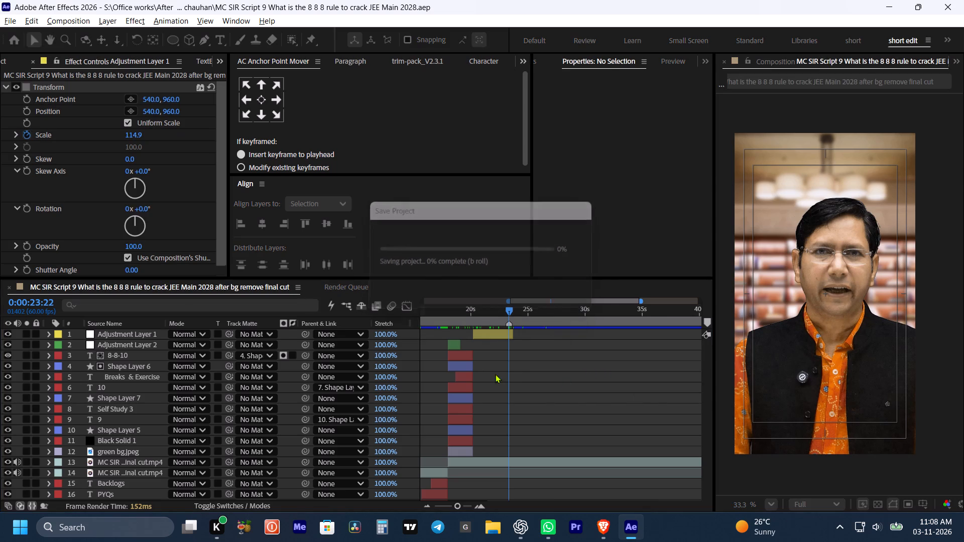
# Copy the green adjustment layer and all circle-section layers down to green bg.jpeg, and paste them on top starting at 0:00:23:22.
pyautogui.press('space')
pyautogui.press('space')
pyautogui.press('space')
pyautogui.press('space')
pyautogui.press('space')
pyautogui.press('space')
pyautogui.press('space')
pyautogui.press('space')
pyautogui.press('space')
pyautogui.press('space')
pyautogui.press('space')
pyautogui.press('space')
pyautogui.press('space')
pyautogui.press('space')
pyautogui.press('space')
pyautogui.press('space')
pyautogui.press('space')
pyautogui.press('space')
pyautogui.press('space')
pyautogui.press('space')
pyautogui.moveTo(526, 401); pyautogui.dragTo(546, 423)
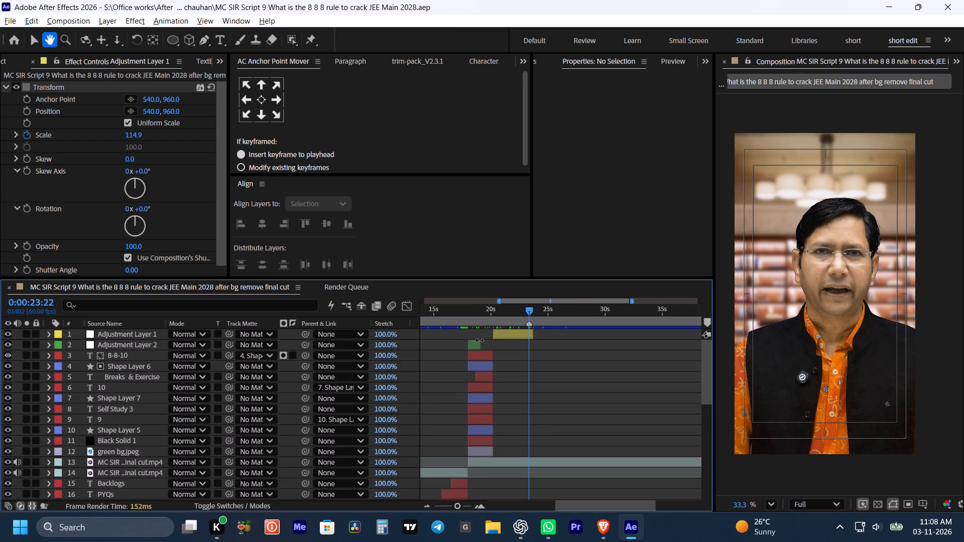
pyautogui.click(478, 312)
pyautogui.keyDown('alt'); pyautogui.scroll(1, 481, 345); pyautogui.keyUp('alt')
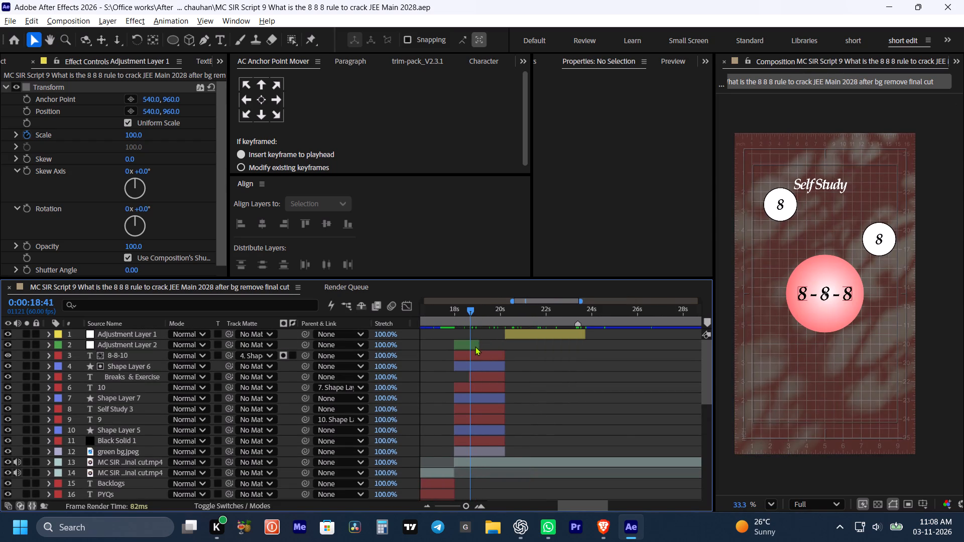
pyautogui.click(475, 346)
pyautogui.keyDown('shift'); pyautogui.click(478, 452); pyautogui.keyUp('shift')
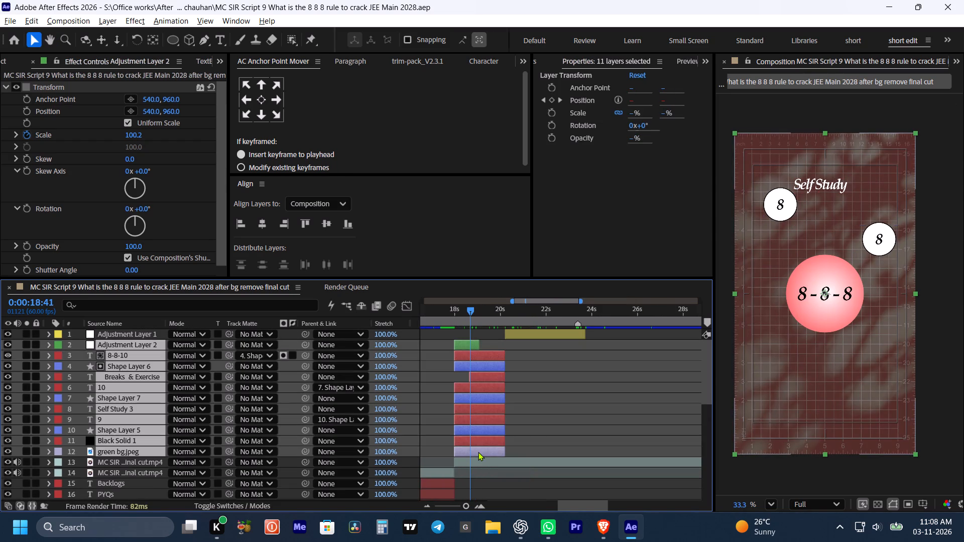
pyautogui.hotkey('ctrl', 'c')
pyautogui.scroll(6, 607, 372)
pyautogui.keyDown('shift'); pyautogui.click(581, 307); pyautogui.keyUp('shift')
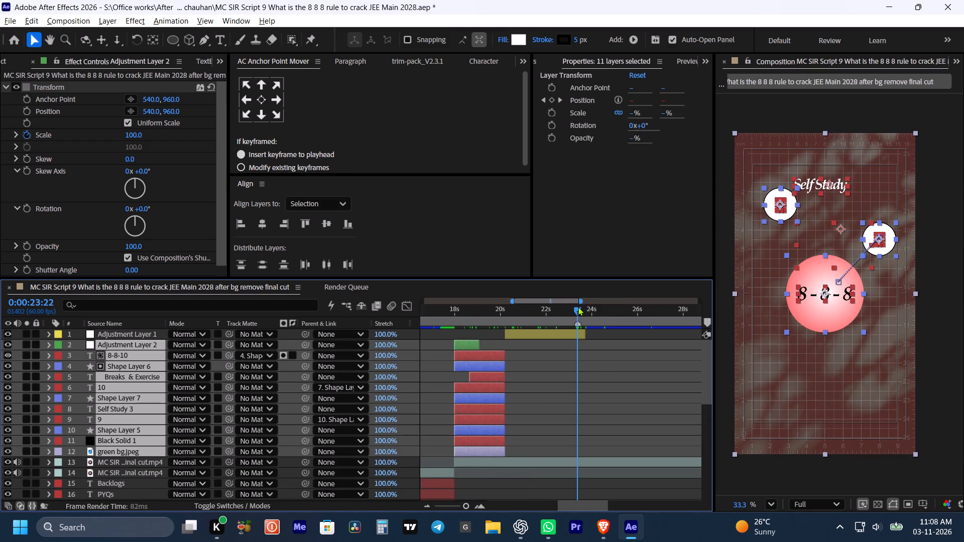
pyautogui.keyDown('alt'); pyautogui.scroll(4, 578, 328); pyautogui.keyUp('alt')
pyautogui.keyDown('alt'); pyautogui.scroll(-3, 581, 334); pyautogui.keyUp('alt')
pyautogui.click(591, 334)
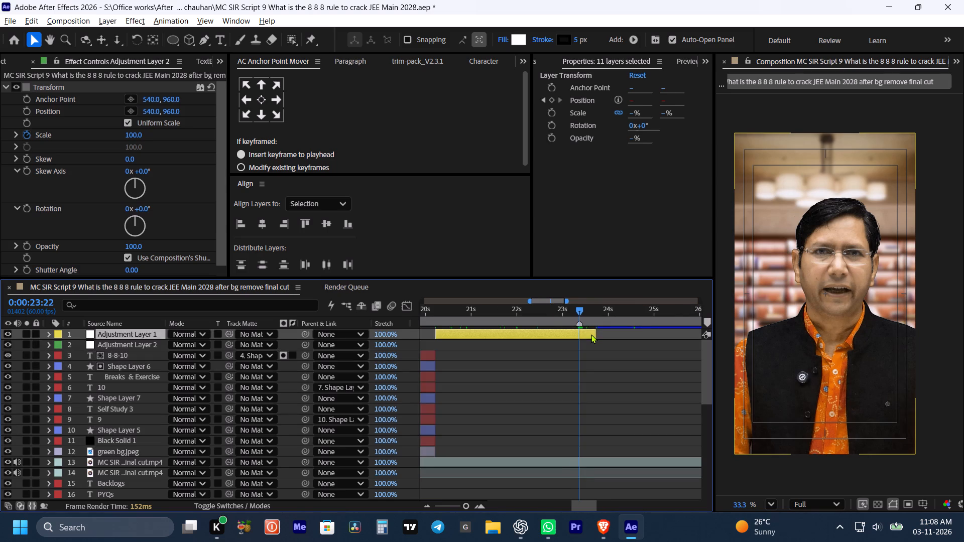
pyautogui.hotkey('ctrl', 'v')
pyautogui.press(']')
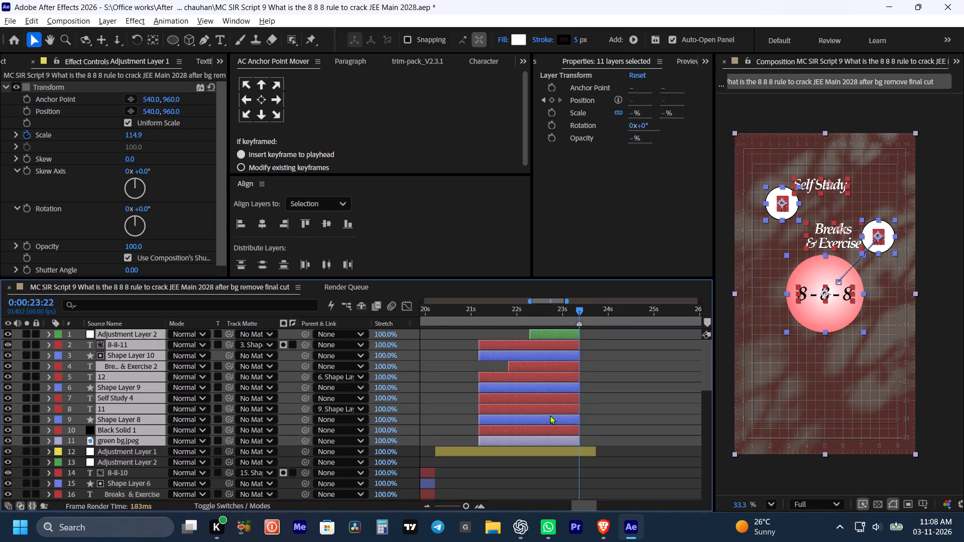
pyautogui.press('[')
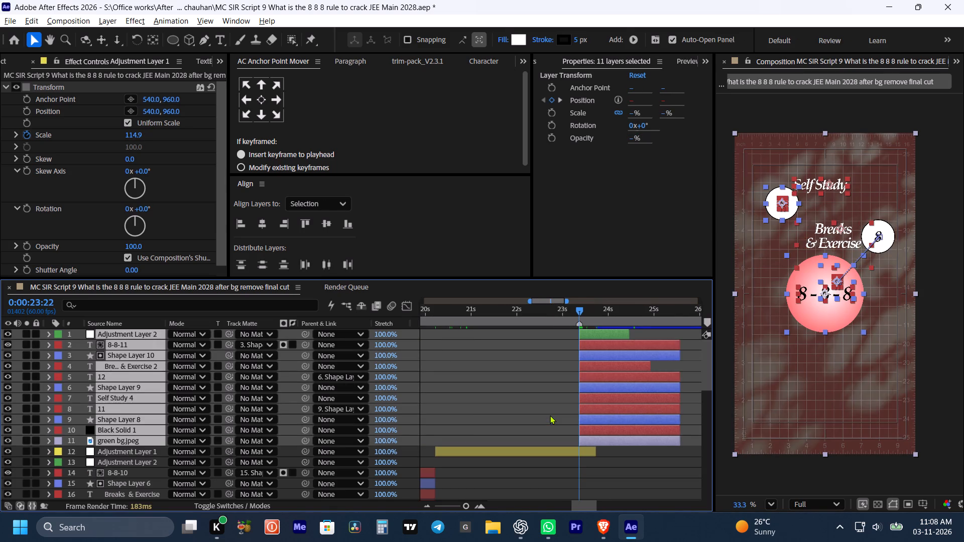
# Play back the pasted circle section from 0:00:23:22 to check it against the presenter's speech.
pyautogui.press('space')
pyautogui.press('space')
pyautogui.press('space')
pyautogui.press('space')
pyautogui.press('space')
pyautogui.press('space')
pyautogui.press('space')
pyautogui.press('space')
pyautogui.press('space')
pyautogui.press('space')
pyautogui.press('space')
pyautogui.moveTo(548, 365); pyautogui.dragTo(505, 370)
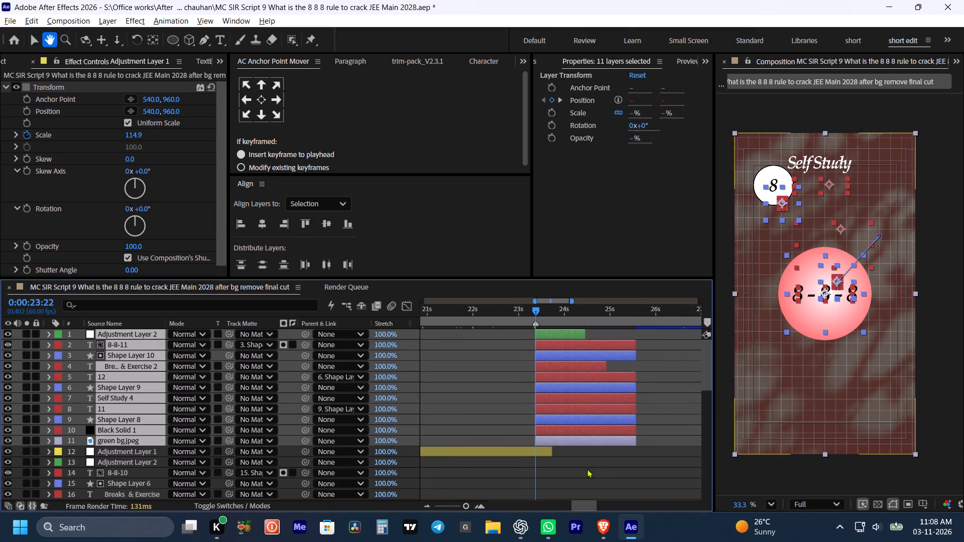
pyautogui.click(598, 478)
pyautogui.press('space')
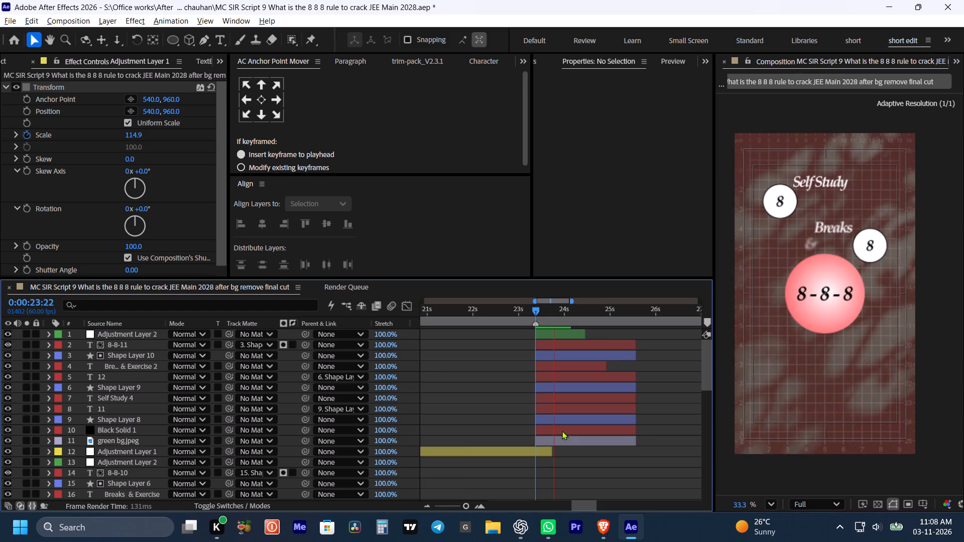
pyautogui.keyDown('alt'); pyautogui.scroll(-2, 542, 421); pyautogui.keyUp('alt')
pyautogui.press('space')
pyautogui.press('space')
pyautogui.click(627, 393)
pyautogui.press('space')
# Extend the end of the pasted Breaks & Exercise 2 text layer to about 0:00:25:40.
pyautogui.keyDown('alt'); pyautogui.scroll(2, 571, 392); pyautogui.keyUp('alt')
pyautogui.press('space')
pyautogui.moveTo(567, 376); pyautogui.dragTo(574, 377)
pyautogui.moveTo(597, 370); pyautogui.dragTo(593, 370)
pyautogui.moveTo(530, 367); pyautogui.dragTo(563, 368)
# Reveal the pasted layers' keyframes and delete the Offset keyframes of Breaks & Exercise 2 and the Position keyframes of Shape Layer 9.
pyautogui.click(542, 347)
pyautogui.keyDown('shift'); pyautogui.click(539, 440); pyautogui.keyUp('shift')
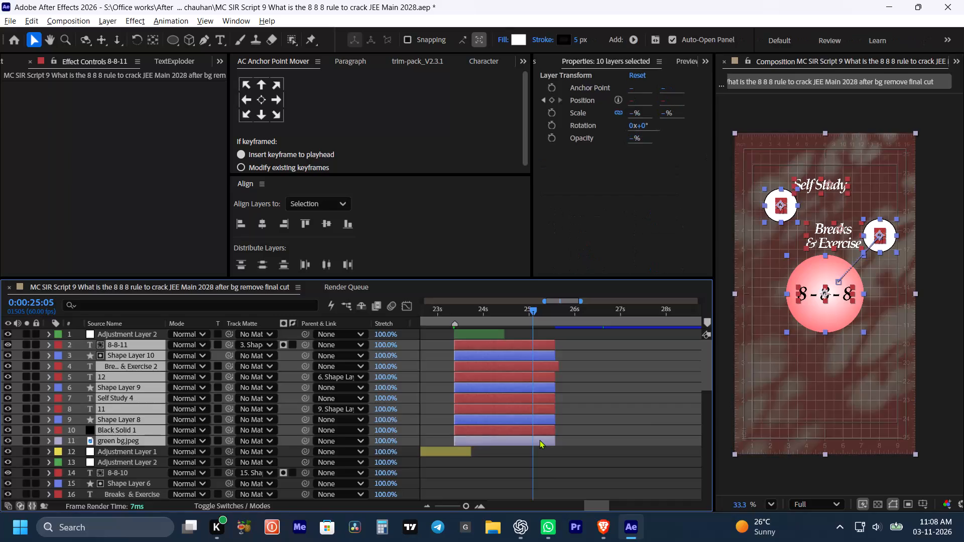
pyautogui.press('u')
pyautogui.write('uu')
pyautogui.scroll(-4, 573, 401)
pyautogui.write('uu')
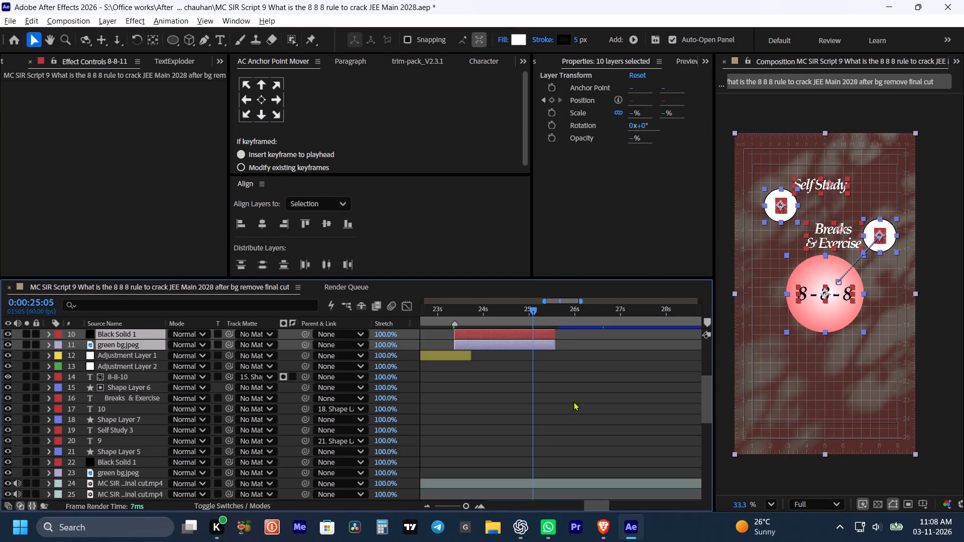
pyautogui.scroll(3, 573, 401)
pyautogui.moveTo(449, 376); pyautogui.dragTo(536, 410)
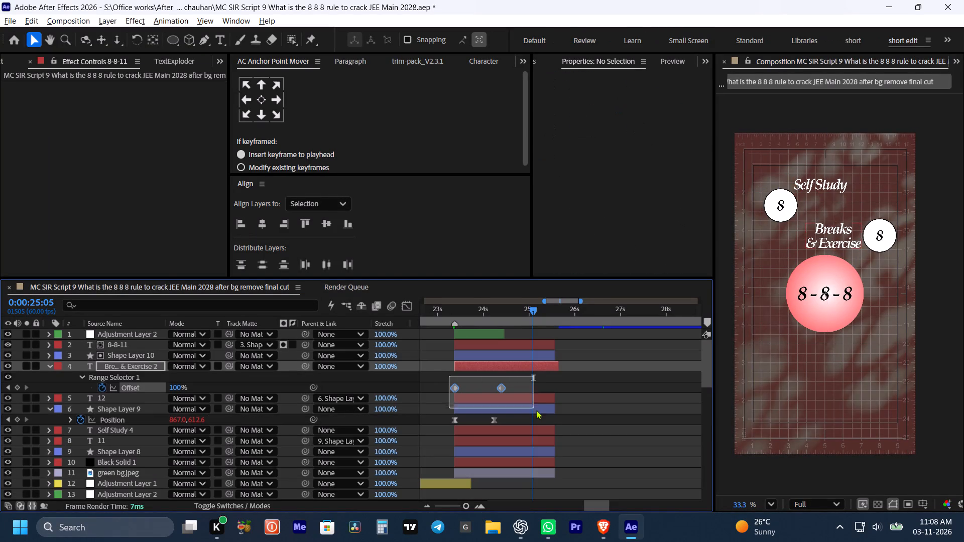
pyautogui.moveTo(536, 410); pyautogui.dragTo(541, 425)
pyautogui.press('Delete')
pyautogui.click(548, 377)
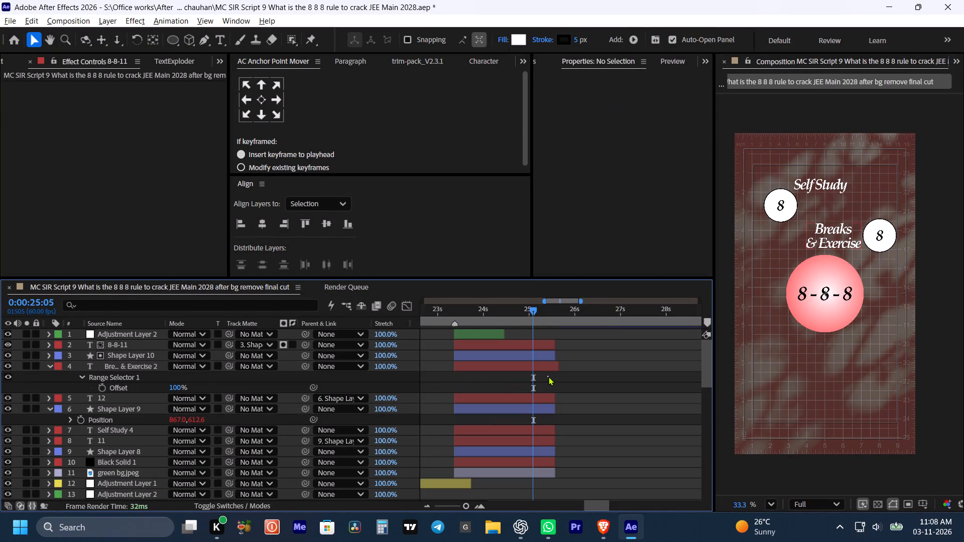
pyautogui.press('m')
# Play back from 0:00:23:09 through the second circle section to check the now static Breaks & Exercise graphics and the speech.
pyautogui.click(448, 311)
pyautogui.press('space')
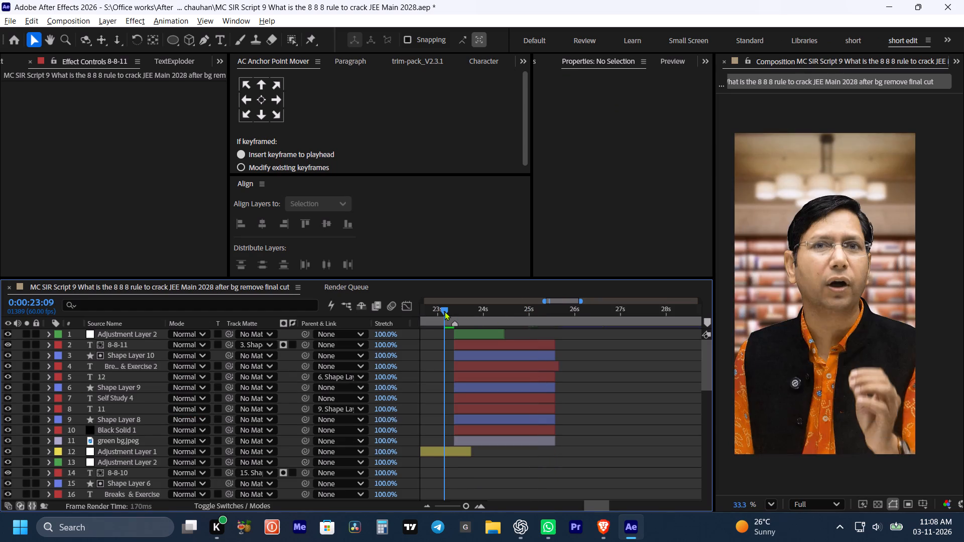
pyautogui.press('space')
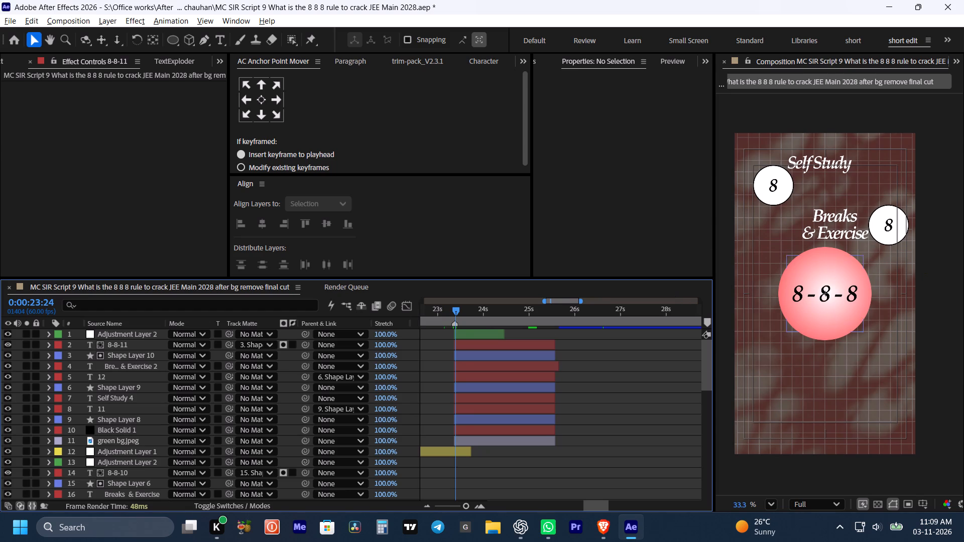
pyautogui.press('space')
pyautogui.press('space')
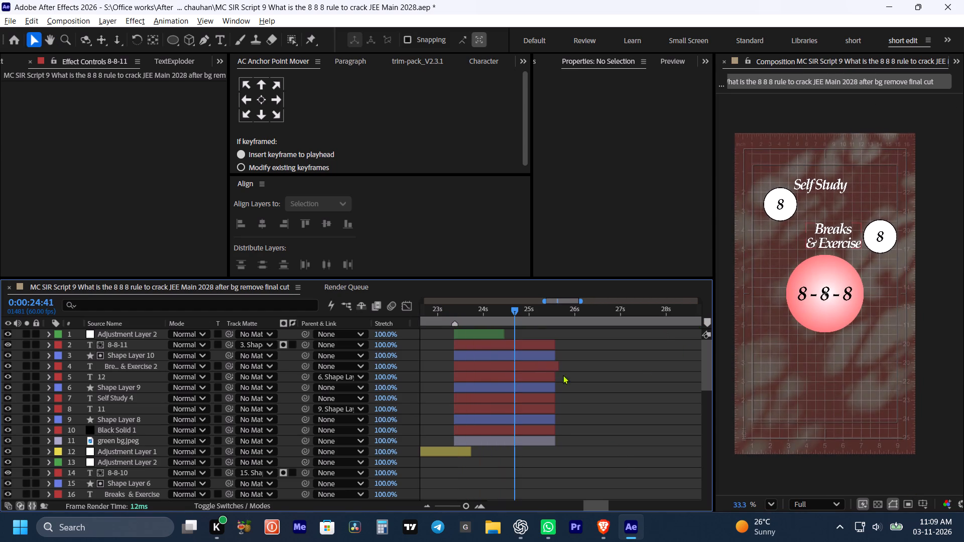
# Duplicate Breaks & Exercise 2, its number 12 and Shape Layer 9, stack the copies above them, and shift their start to about 0:00:23:45.
pyautogui.click(590, 378)
pyautogui.click(518, 356)
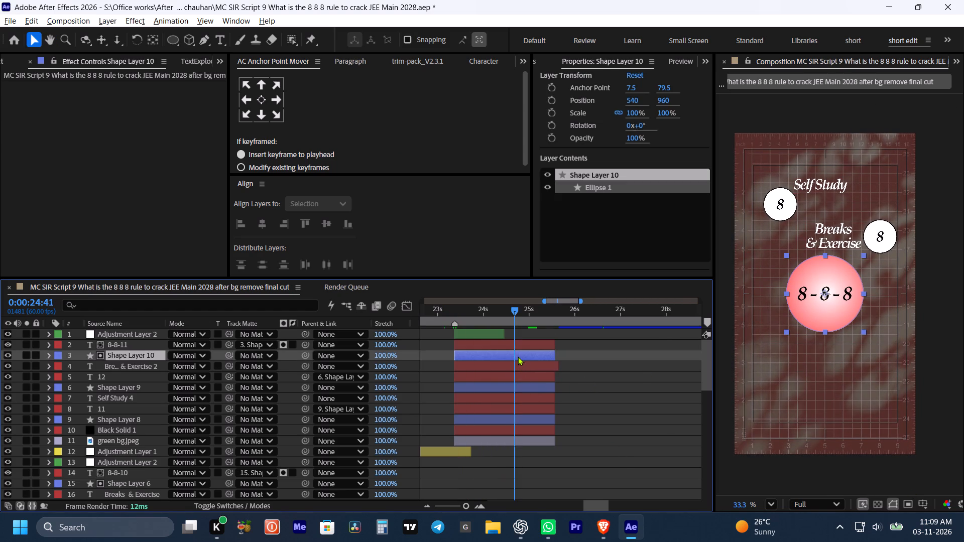
pyautogui.click(511, 347)
pyautogui.scroll(2, 511, 347)
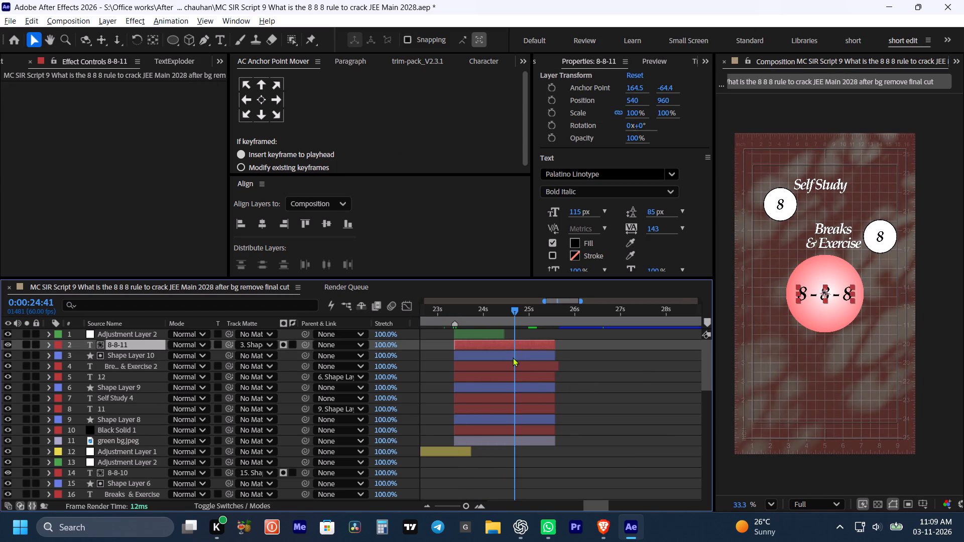
pyautogui.click(513, 363)
pyautogui.keyDown('shift'); pyautogui.click(516, 381); pyautogui.keyUp('shift')
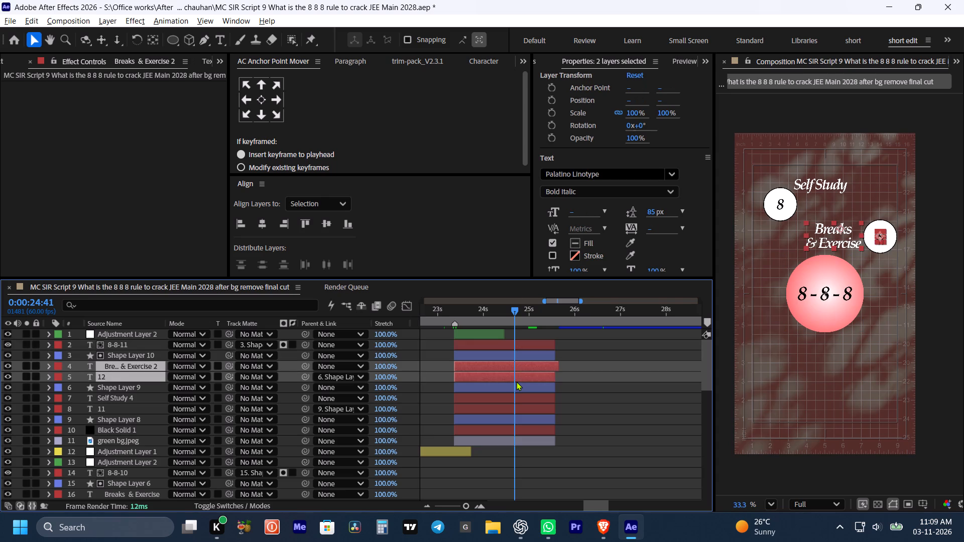
pyautogui.keyDown('shift'); pyautogui.click(517, 387); pyautogui.keyUp('shift')
pyautogui.hotkey('ctrl', 'd')
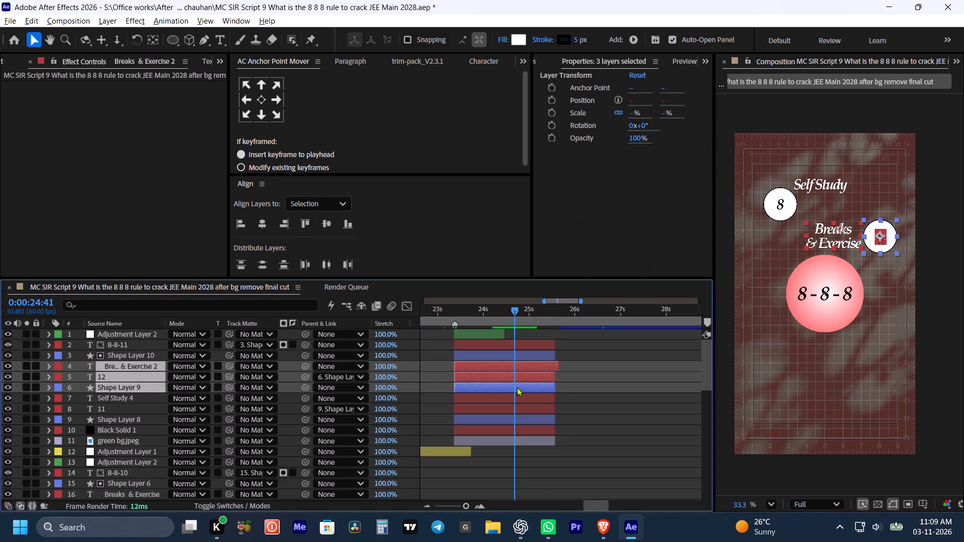
pyautogui.moveTo(118, 385); pyautogui.dragTo(124, 360)
pyautogui.moveTo(516, 388); pyautogui.dragTo(526, 388)
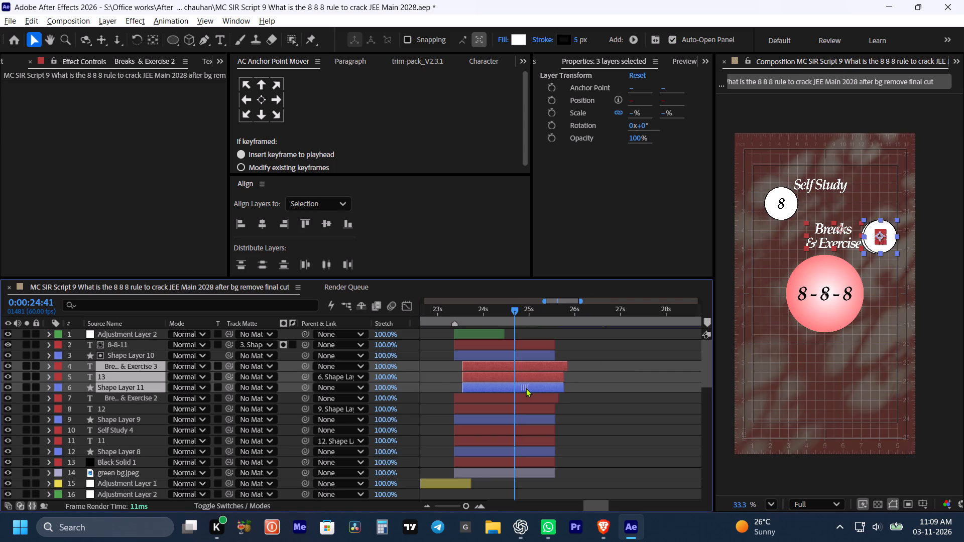
pyautogui.moveTo(526, 388); pyautogui.dragTo(533, 388)
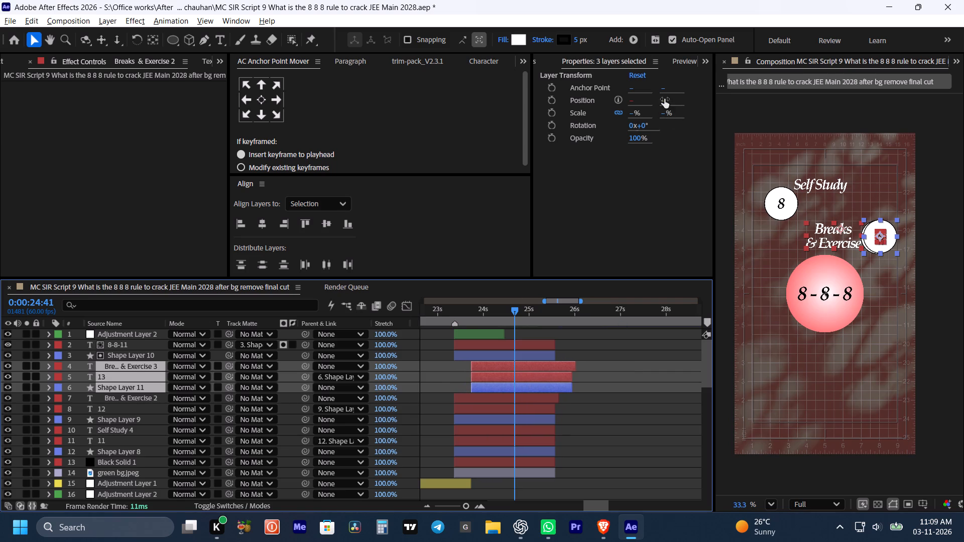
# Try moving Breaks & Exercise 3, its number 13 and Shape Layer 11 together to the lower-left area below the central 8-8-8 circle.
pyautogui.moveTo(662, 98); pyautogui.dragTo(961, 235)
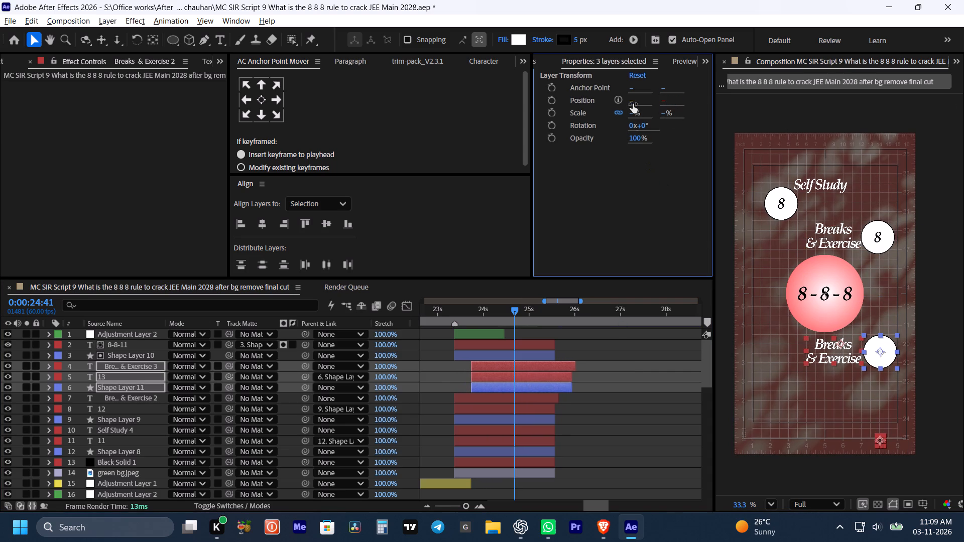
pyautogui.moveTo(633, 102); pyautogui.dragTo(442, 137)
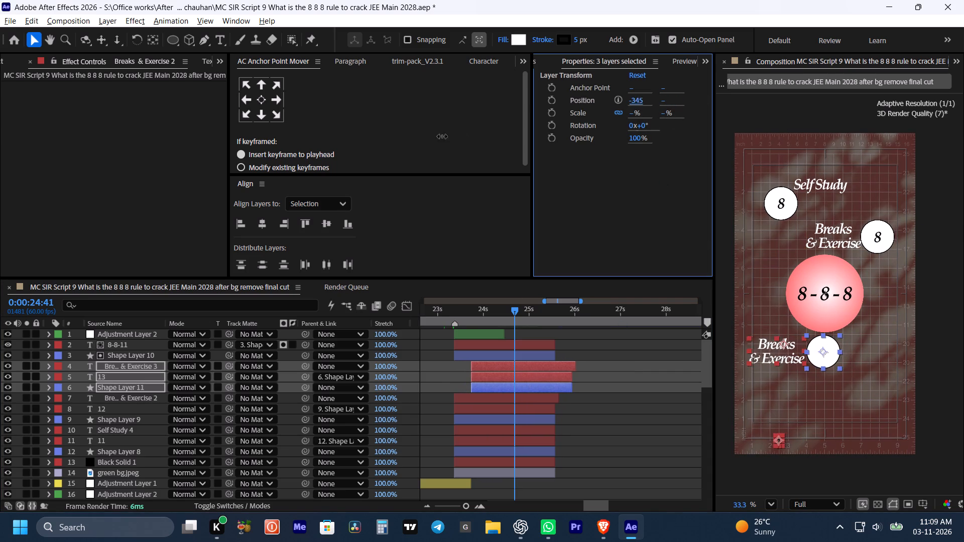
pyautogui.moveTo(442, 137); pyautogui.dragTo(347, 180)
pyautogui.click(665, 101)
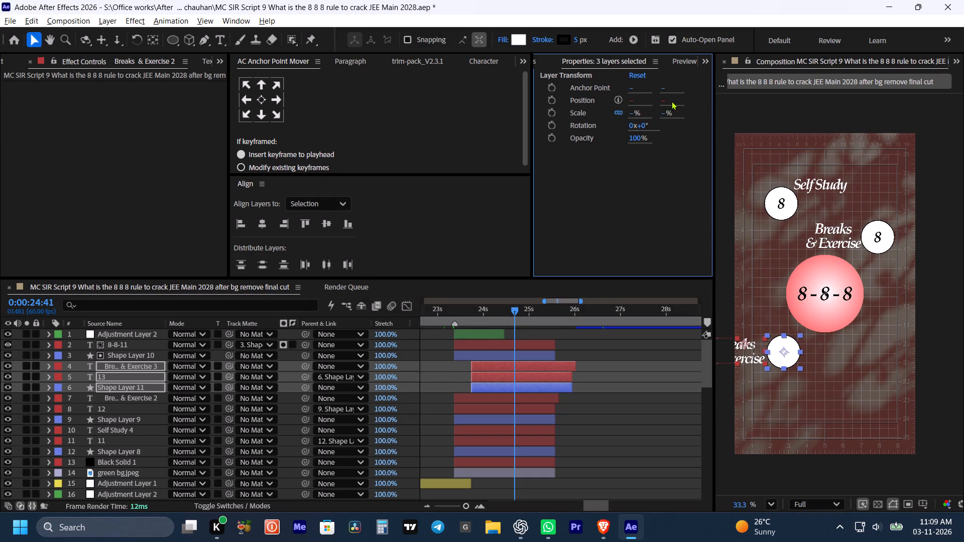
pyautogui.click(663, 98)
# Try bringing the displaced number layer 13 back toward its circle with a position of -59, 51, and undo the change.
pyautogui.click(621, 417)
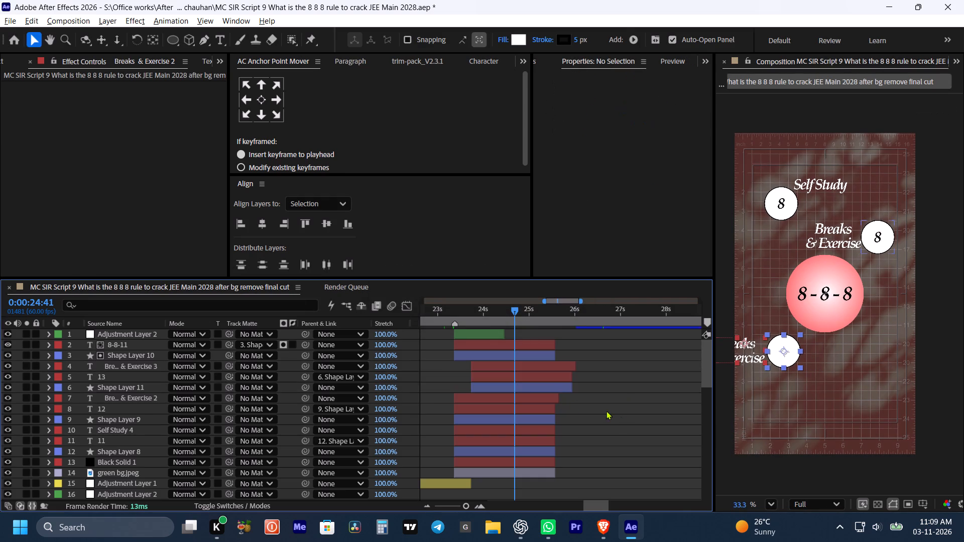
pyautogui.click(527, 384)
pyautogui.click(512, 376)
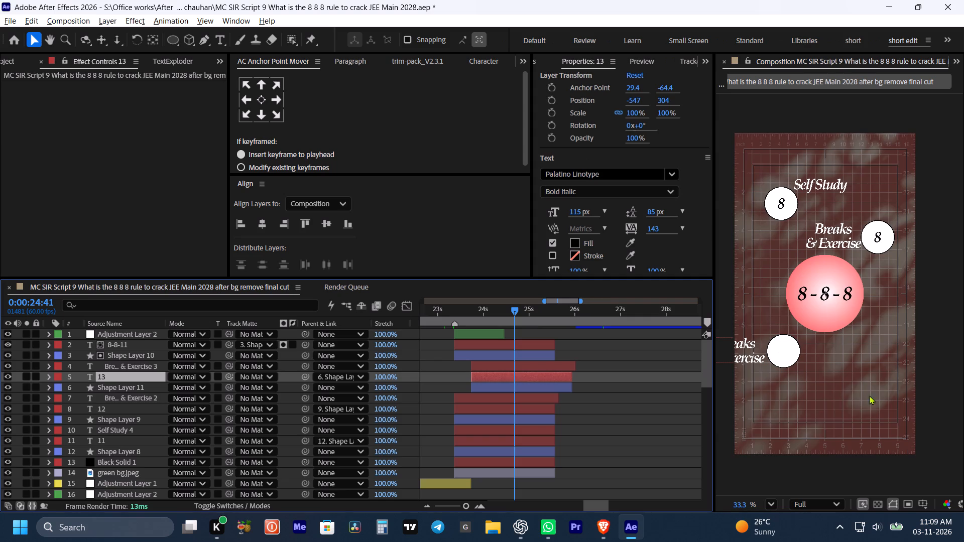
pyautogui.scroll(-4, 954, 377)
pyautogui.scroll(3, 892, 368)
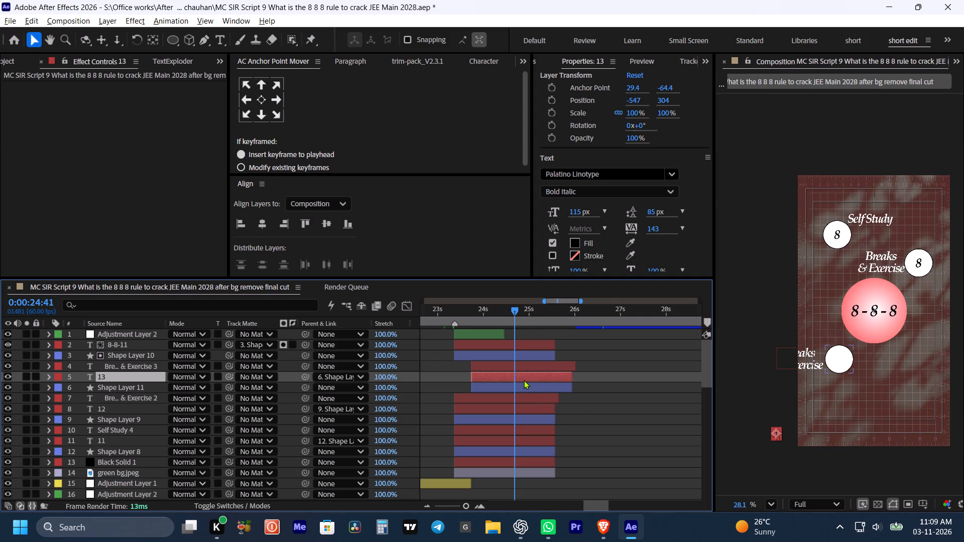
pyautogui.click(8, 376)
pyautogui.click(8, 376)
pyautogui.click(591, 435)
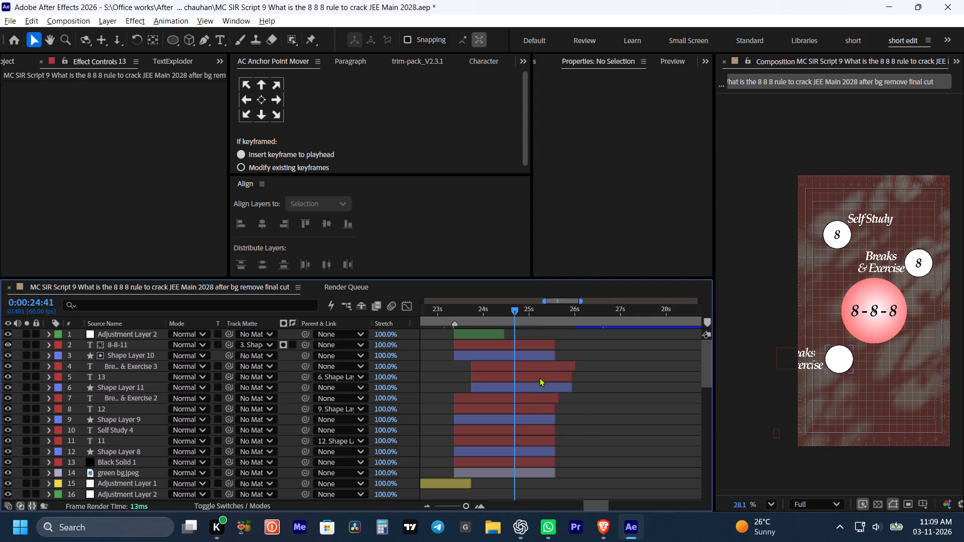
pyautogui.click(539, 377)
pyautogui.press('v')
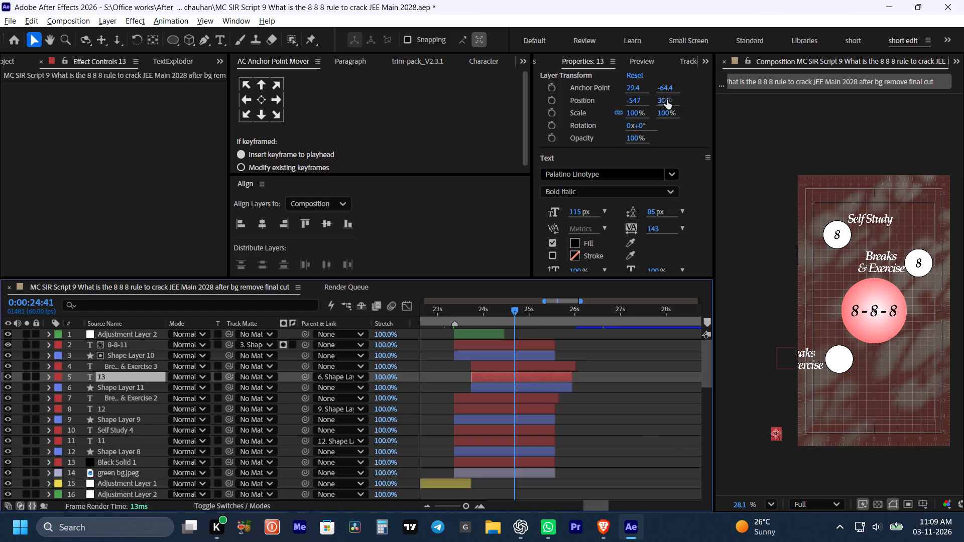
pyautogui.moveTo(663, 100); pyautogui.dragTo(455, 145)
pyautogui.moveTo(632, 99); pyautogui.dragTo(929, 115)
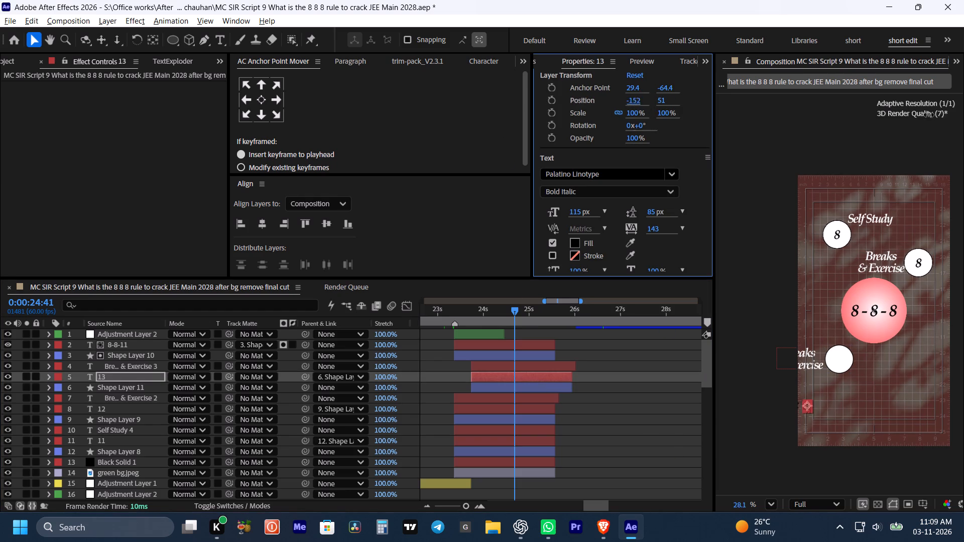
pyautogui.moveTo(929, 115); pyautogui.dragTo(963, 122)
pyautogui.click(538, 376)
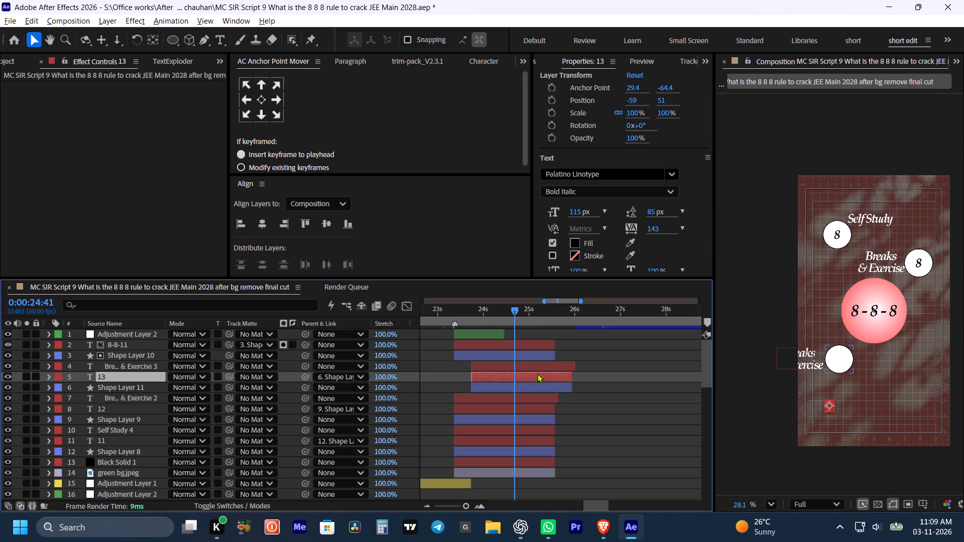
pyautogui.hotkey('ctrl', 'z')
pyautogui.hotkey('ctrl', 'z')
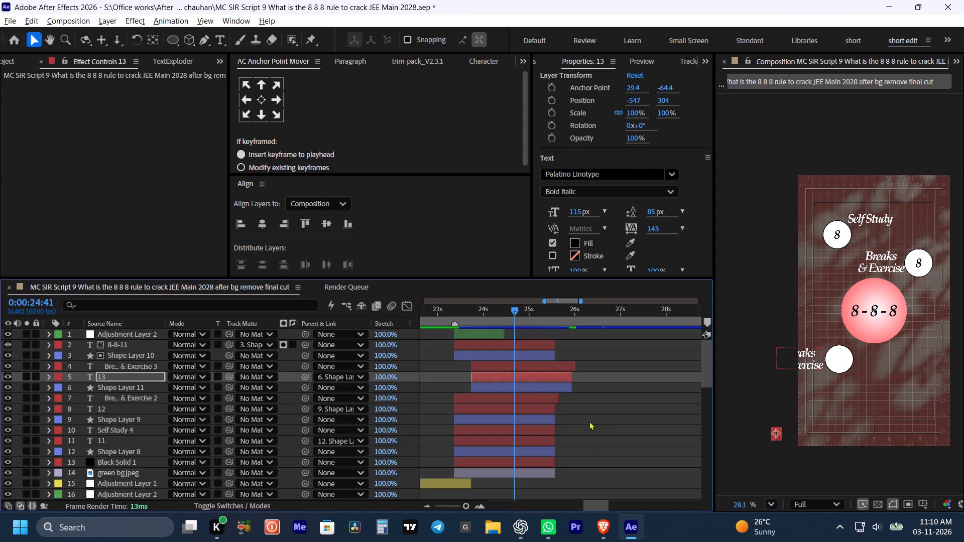
# Save the project and scrub between about 0:00:23:43 and 0:00:24:30 to examine the third circle and its displaced number.
pyautogui.hotkey('ctrl', 's')
pyautogui.moveTo(460, 309); pyautogui.dragTo(472, 313)
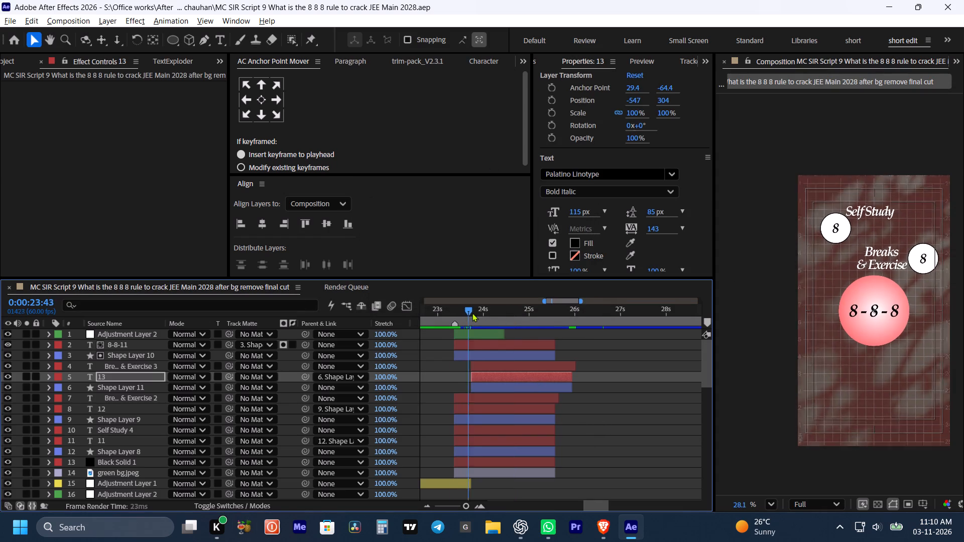
pyautogui.moveTo(472, 313); pyautogui.dragTo(497, 321)
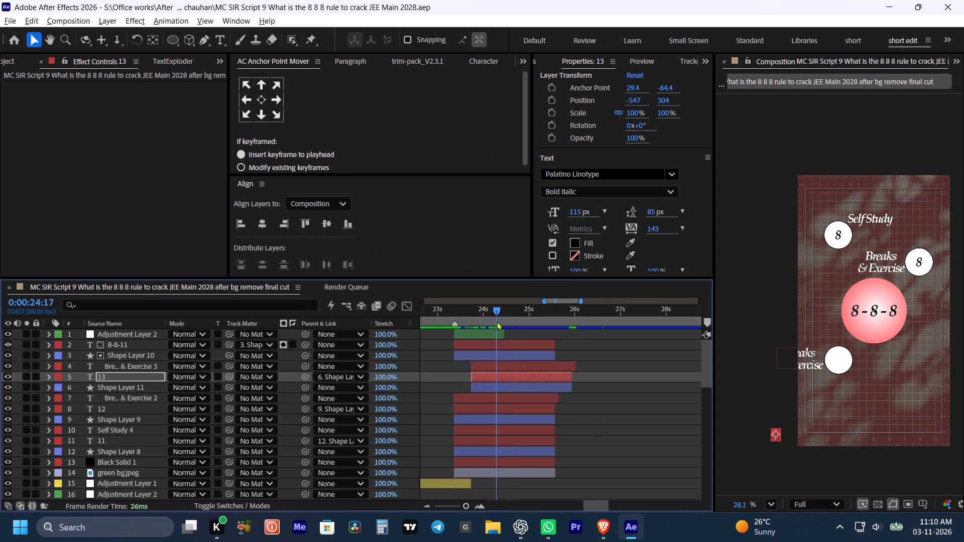
pyautogui.moveTo(497, 321); pyautogui.dragTo(496, 323)
pyautogui.keyDown('shift'); pyautogui.moveTo(498, 308); pyautogui.dragTo(475, 313); pyautogui.keyUp('shift')
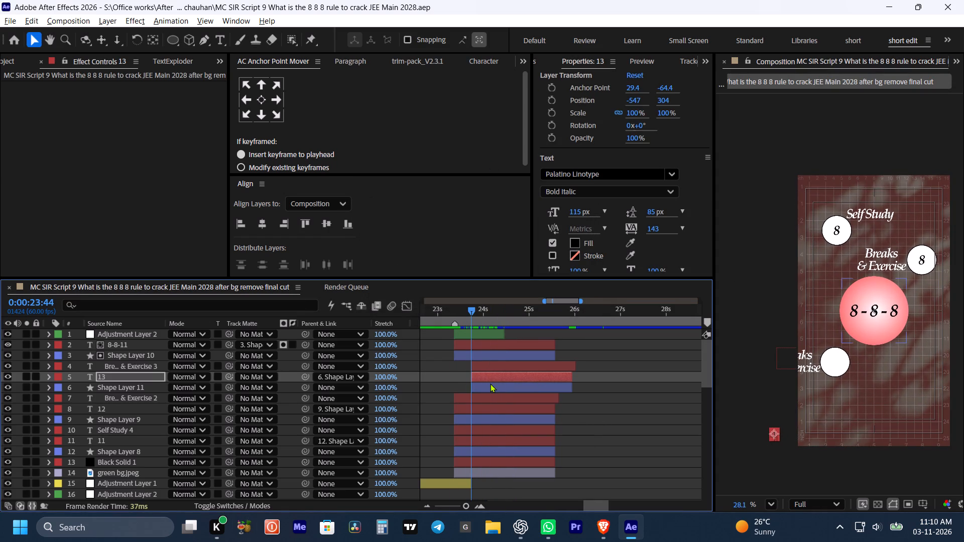
pyautogui.click(490, 387)
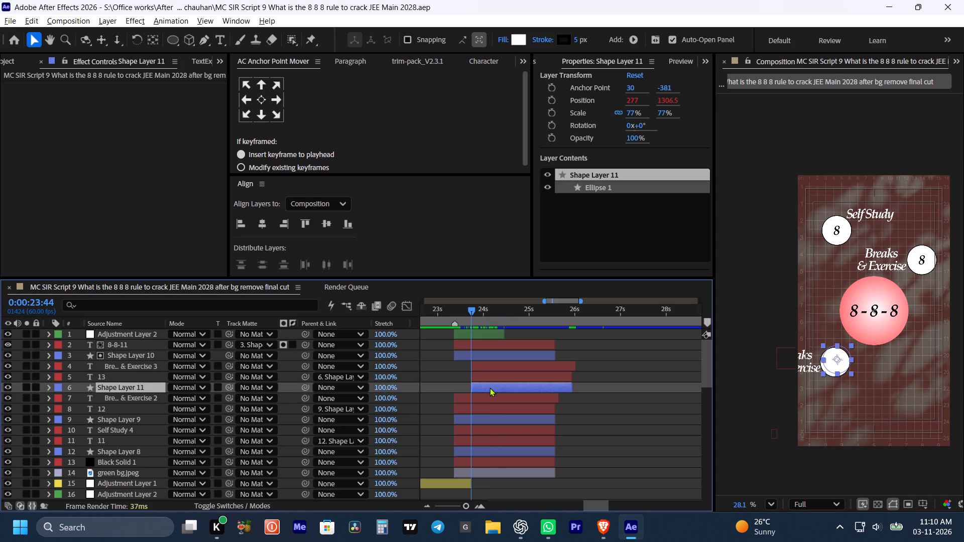
pyautogui.moveTo(475, 313); pyautogui.dragTo(505, 316)
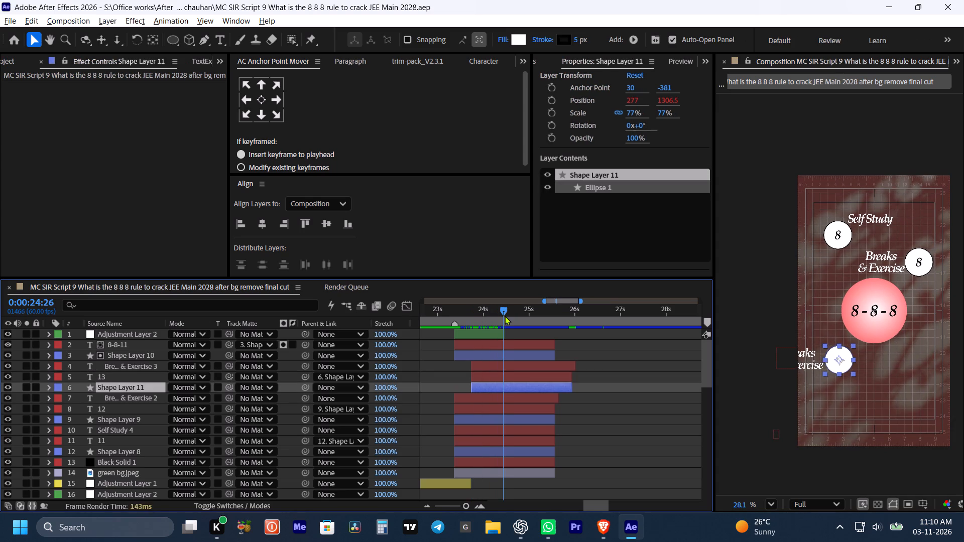
pyautogui.moveTo(505, 316); pyautogui.dragTo(506, 316)
pyautogui.click(125, 376)
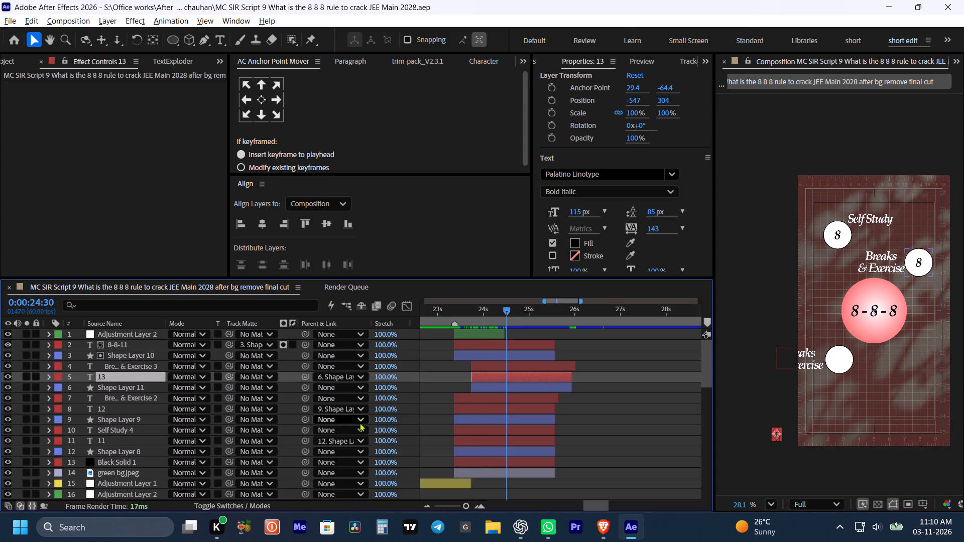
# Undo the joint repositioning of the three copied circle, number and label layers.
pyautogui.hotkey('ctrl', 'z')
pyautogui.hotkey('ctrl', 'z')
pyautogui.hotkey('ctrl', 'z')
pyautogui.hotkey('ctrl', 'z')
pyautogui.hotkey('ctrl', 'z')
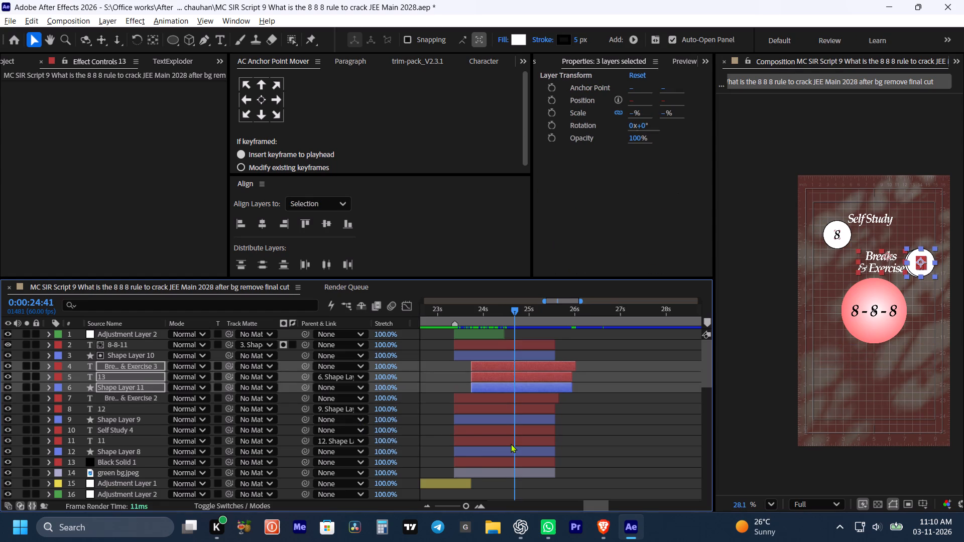
# Move only Breaks & Exercise 3 and Shape Layer 11 to the lower-left area below the central 8-8-8 circle, leaving parented number 13 unselected.
pyautogui.click(615, 420)
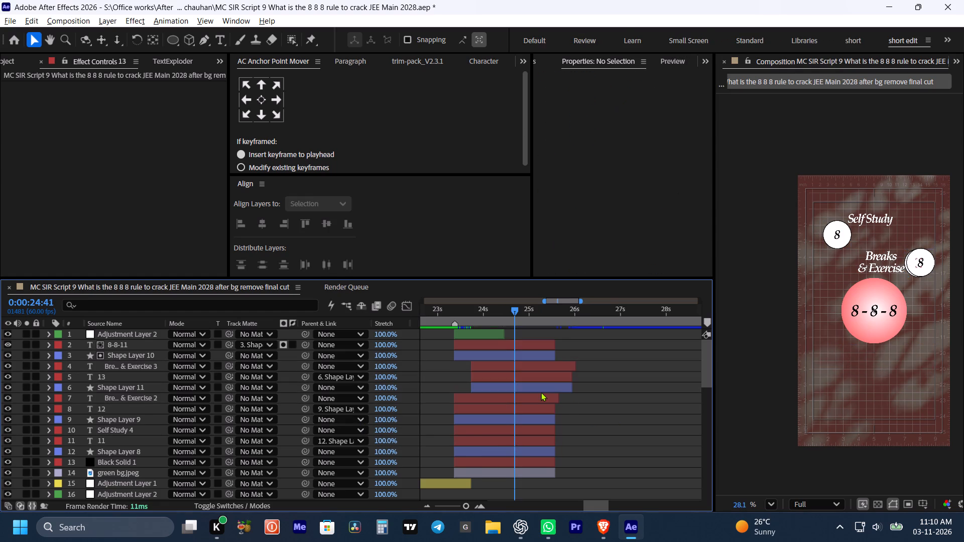
pyautogui.click(540, 390)
pyautogui.keyDown('ctrl'); pyautogui.click(535, 363); pyautogui.keyUp('ctrl')
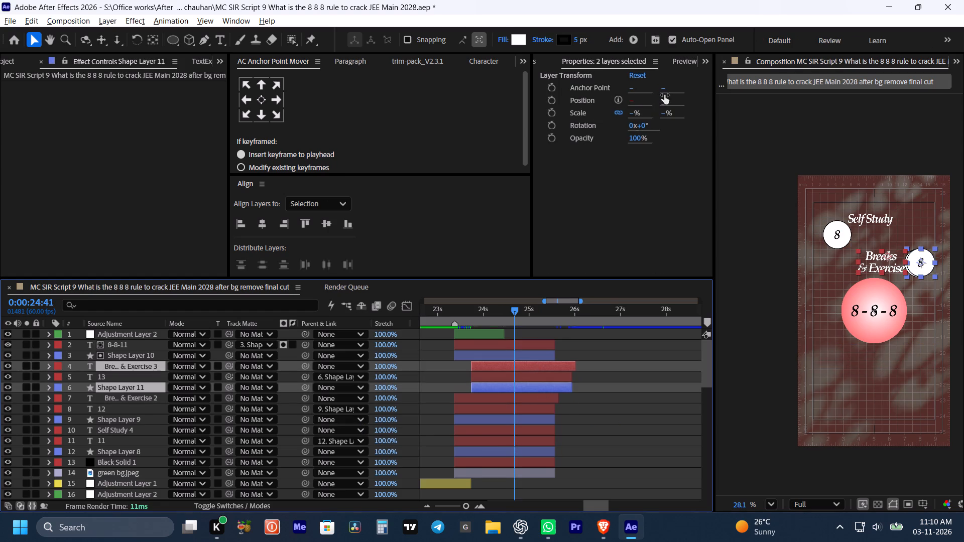
pyautogui.moveTo(664, 96); pyautogui.dragTo(877, 361)
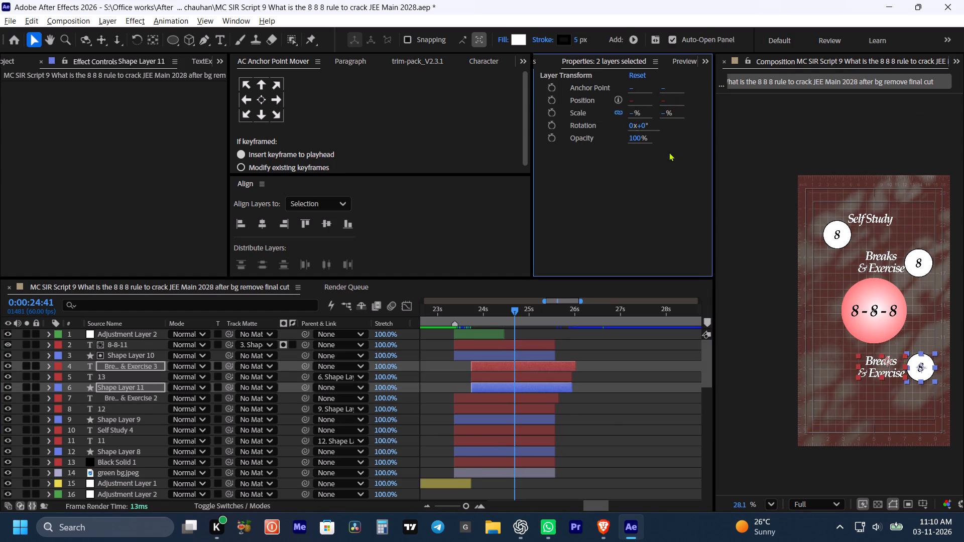
pyautogui.moveTo(633, 99); pyautogui.dragTo(323, 145)
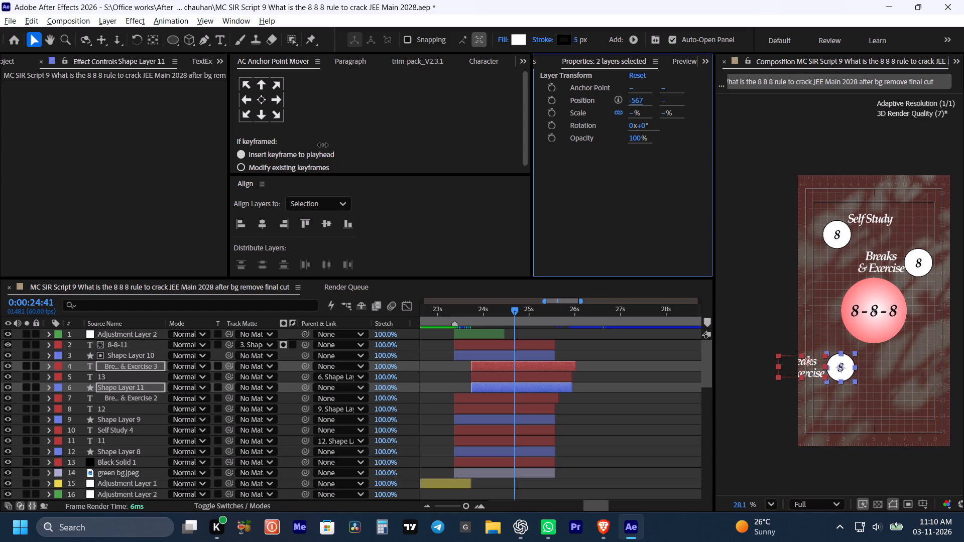
pyautogui.moveTo(323, 145); pyautogui.dragTo(294, 142)
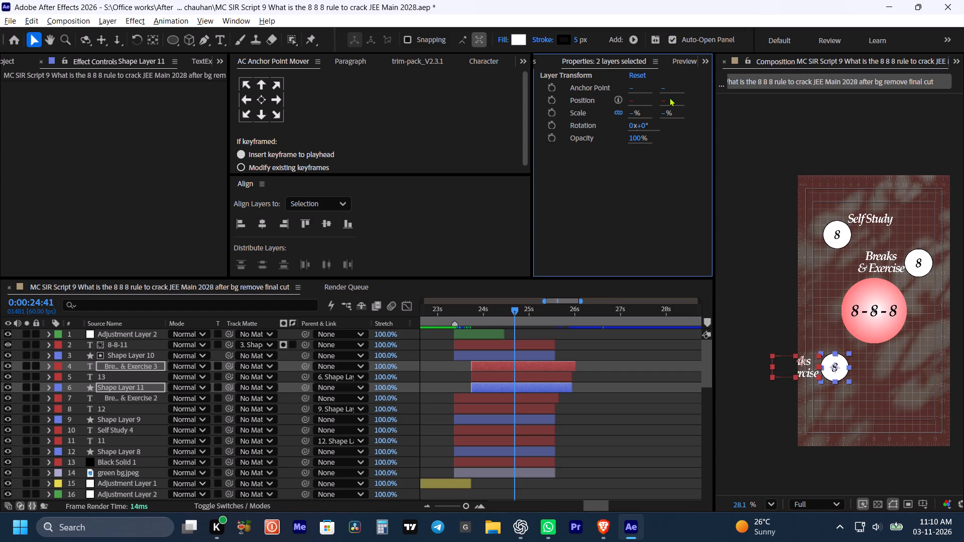
pyautogui.moveTo(660, 101); pyautogui.dragTo(652, 102)
pyautogui.moveTo(663, 100); pyautogui.dragTo(640, 102)
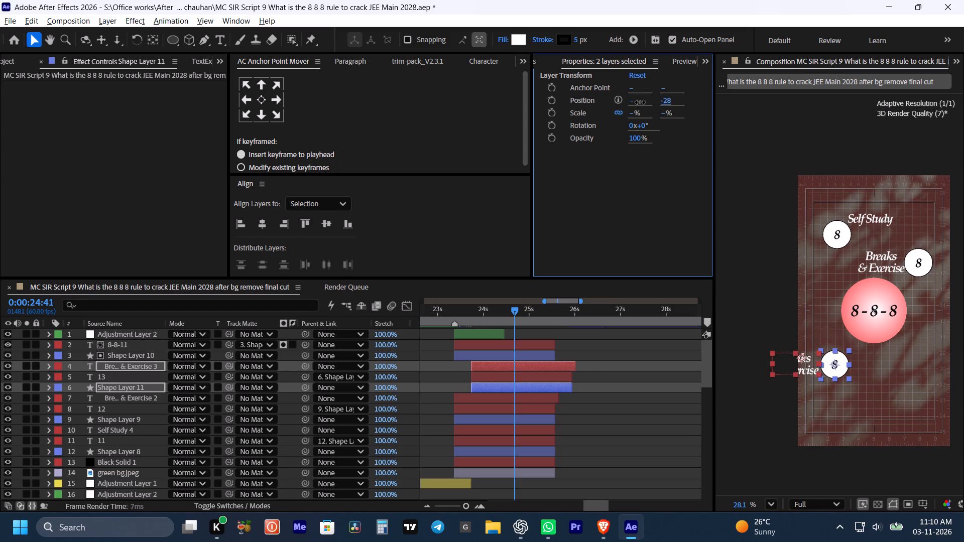
pyautogui.moveTo(640, 102); pyautogui.dragTo(631, 102)
pyautogui.click(601, 428)
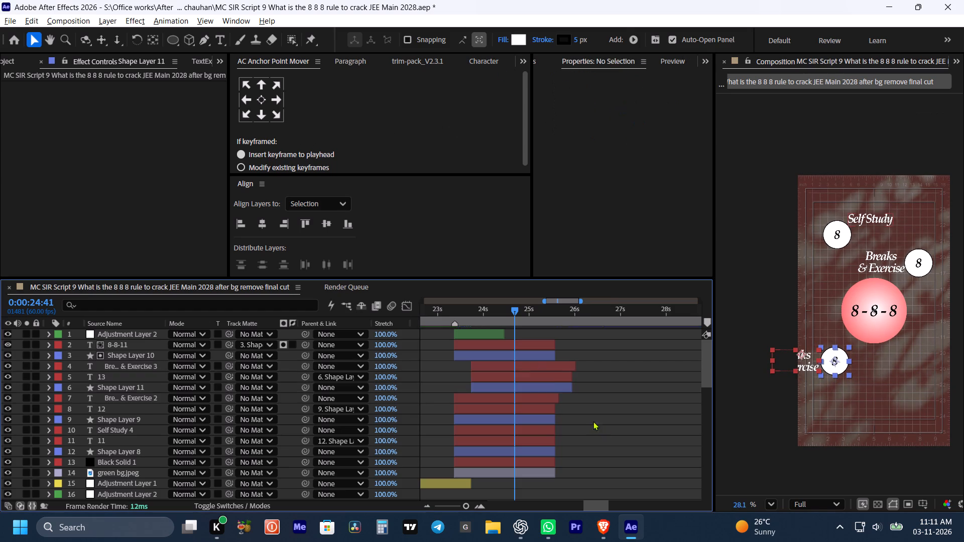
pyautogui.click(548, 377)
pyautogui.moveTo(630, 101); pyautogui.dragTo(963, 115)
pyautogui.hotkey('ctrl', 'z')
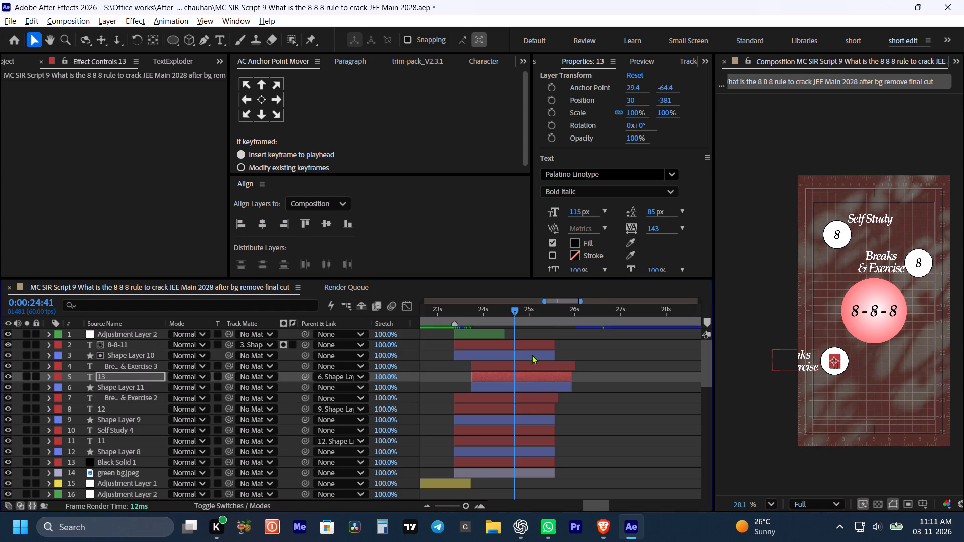
# Move the Breaks & Exercise 3 text to the right side of the third circle, at a horizontal position of 590.6.
pyautogui.click(534, 364)
pyautogui.moveTo(629, 100); pyautogui.dragTo(963, 82)
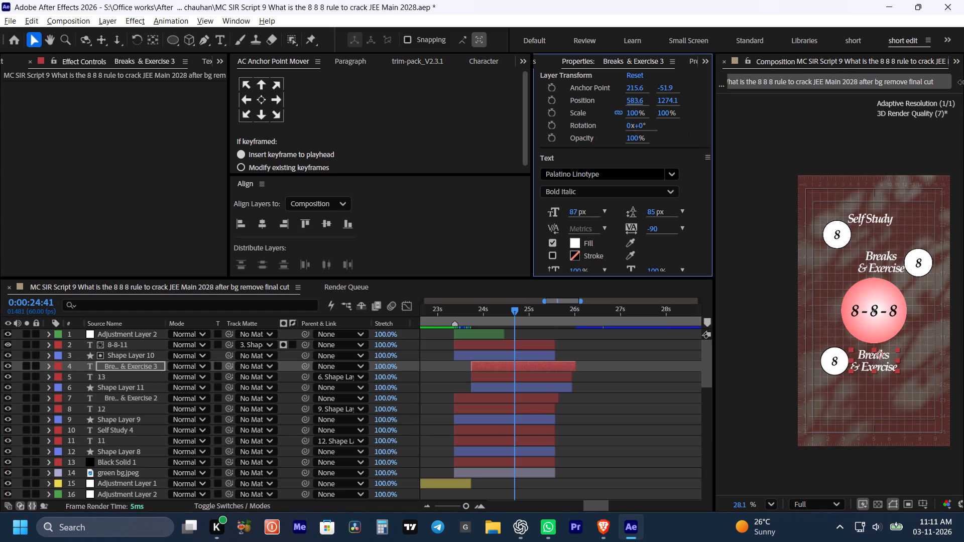
pyautogui.moveTo(963, 82); pyautogui.dragTo(963, 78)
pyautogui.press('v')
pyautogui.press('space')
pyautogui.press('space')
pyautogui.press('space')
pyautogui.press('space')
pyautogui.click(593, 404)
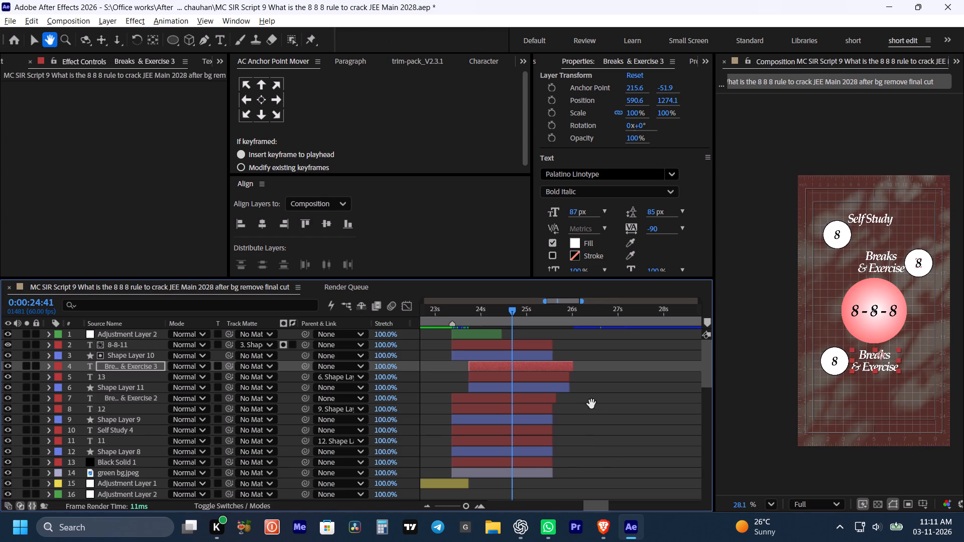
pyautogui.click(591, 404)
# Nudge Shape Layer 11 and the Breaks & Exercise 3 text slightly downward together.
pyautogui.click(528, 387)
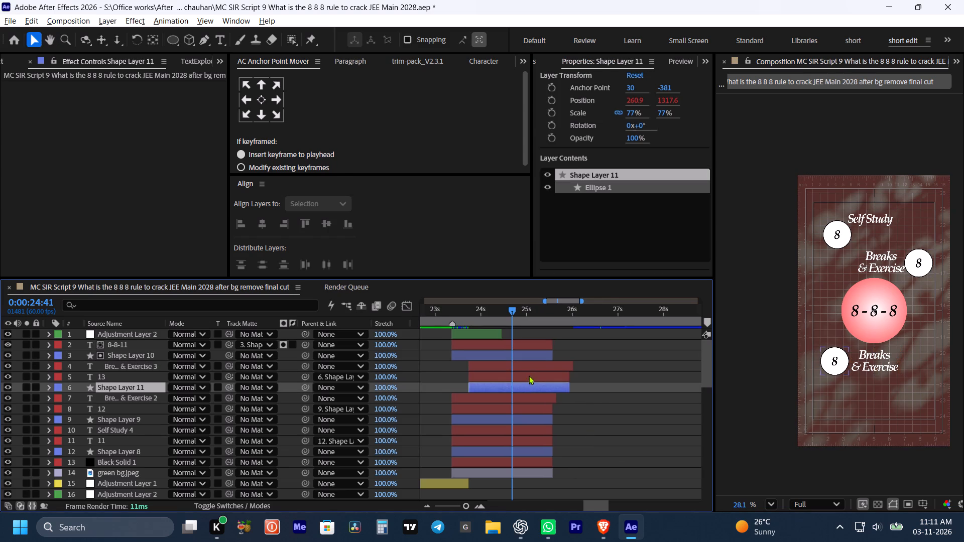
pyautogui.keyDown('ctrl'); pyautogui.click(529, 368); pyautogui.keyUp('ctrl')
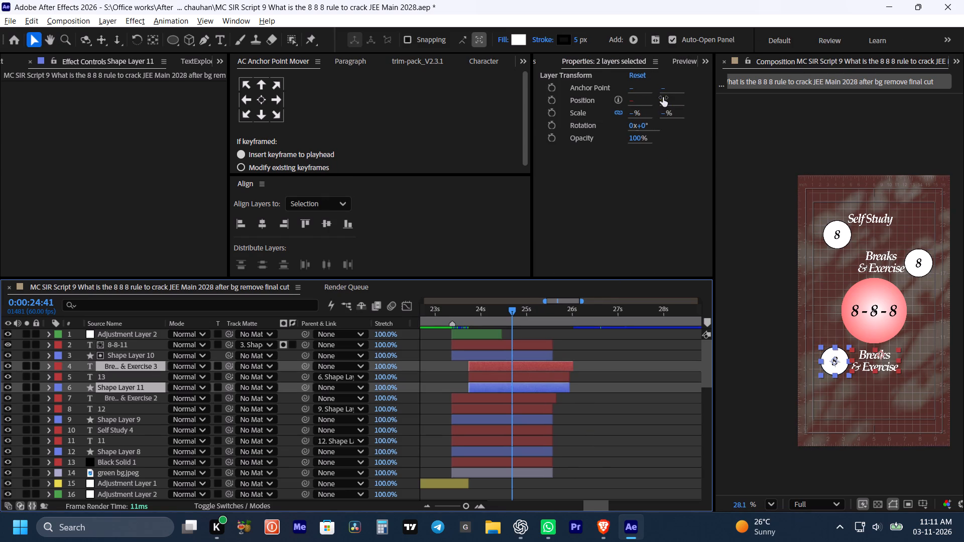
pyautogui.moveTo(663, 97); pyautogui.dragTo(668, 102)
pyautogui.click(617, 421)
# Trim the ends of Breaks & Exercise 3, 13, Shape Layer 11 and Breaks & Exercise 2 to 0:00:25:34, and save the project.
pyautogui.keyDown('shift'); pyautogui.moveTo(528, 317); pyautogui.dragTo(543, 317); pyautogui.keyUp('shift')
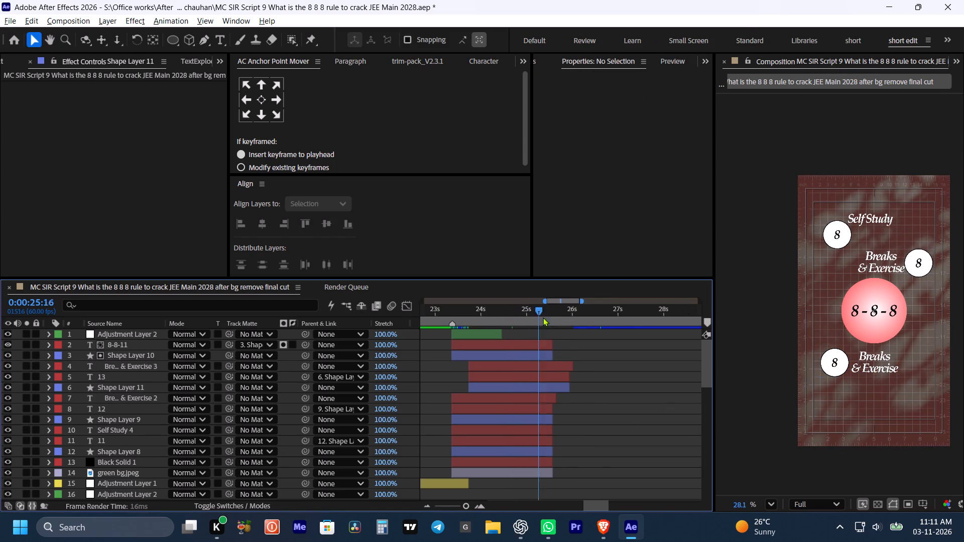
pyautogui.keyDown('shift'); pyautogui.moveTo(543, 317); pyautogui.dragTo(545, 317); pyautogui.keyUp('shift')
pyautogui.keyDown('shift'); pyautogui.click(560, 397); pyautogui.keyUp('shift')
pyautogui.keyDown('shift'); pyautogui.click(559, 369); pyautogui.keyUp('shift')
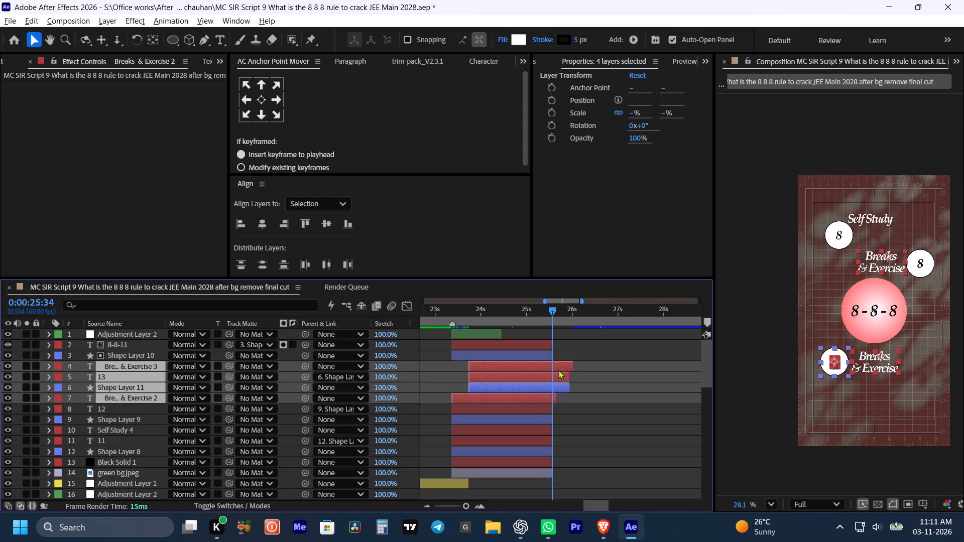
pyautogui.hotkey('alt', ']')
pyautogui.hotkey('ctrl', 's')
pyautogui.click(593, 449)
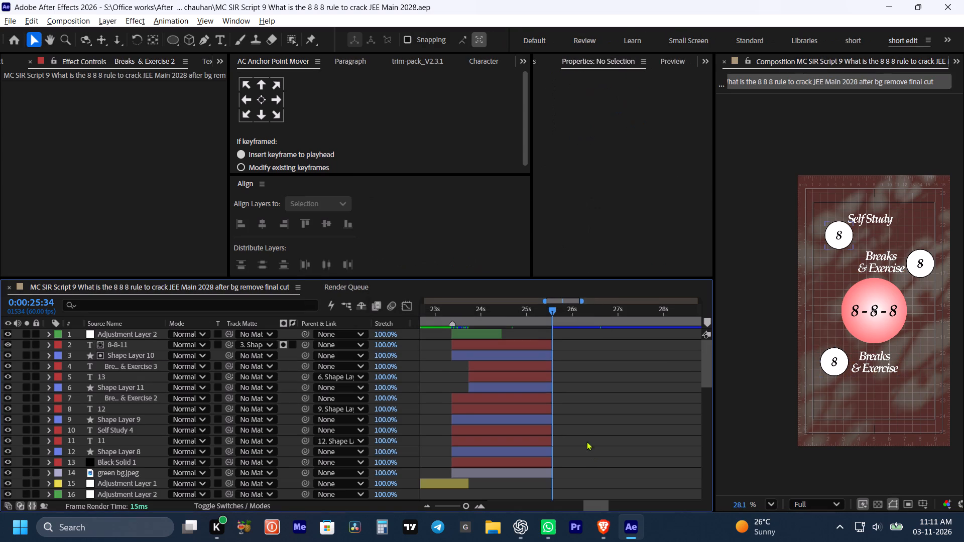
# Shift Shape Layer 11 and number 13 to start at 0:00:23:22, extending both ends to 0:00:25:34 with the other circle layers.
pyautogui.click(432, 309)
pyautogui.press('space')
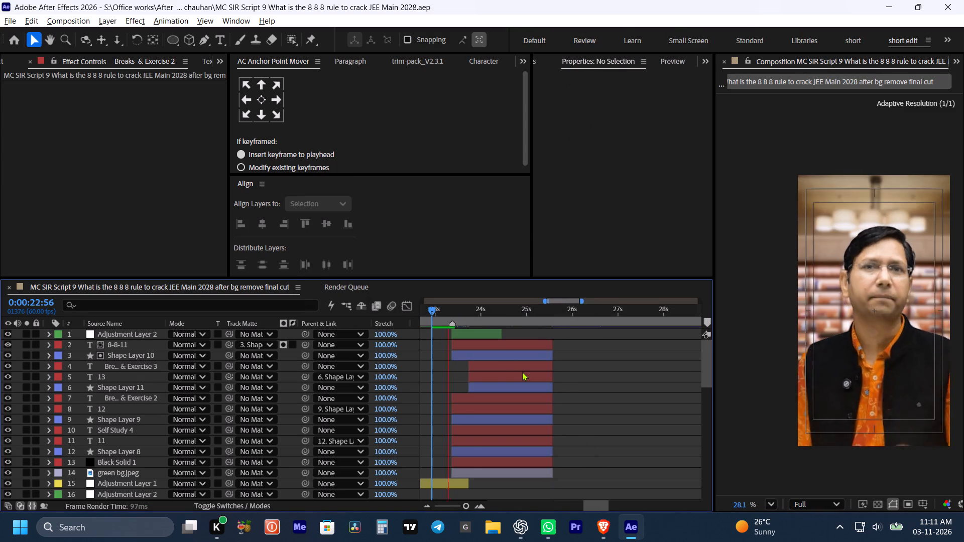
pyautogui.press('space')
pyautogui.keyDown('shift'); pyautogui.moveTo(505, 316); pyautogui.dragTo(469, 323); pyautogui.keyUp('shift')
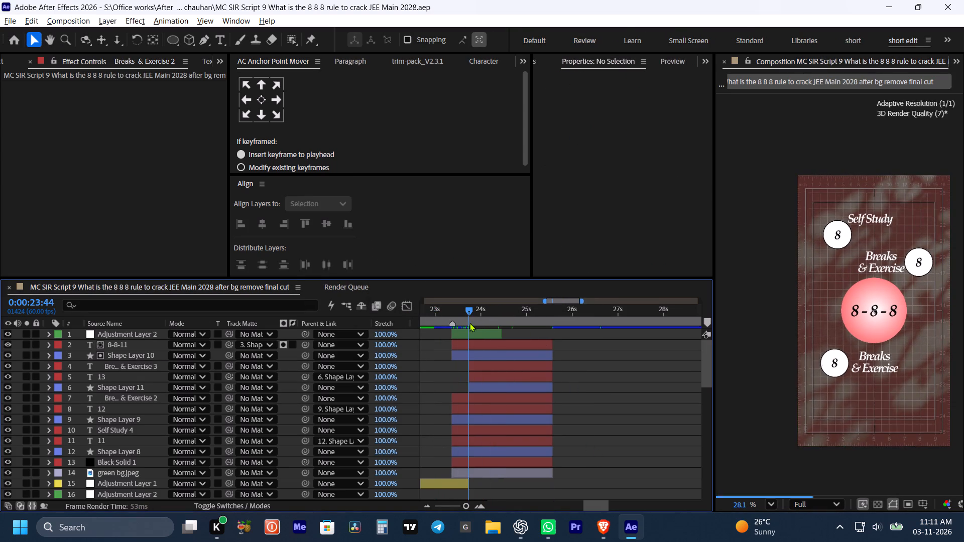
pyautogui.keyDown('shift'); pyautogui.moveTo(469, 323); pyautogui.dragTo(468, 323); pyautogui.keyUp('shift')
pyautogui.keyDown('alt'); pyautogui.scroll(1, 479, 372); pyautogui.keyUp('alt')
pyautogui.keyDown('shift'); pyautogui.click(456, 315); pyautogui.keyUp('shift')
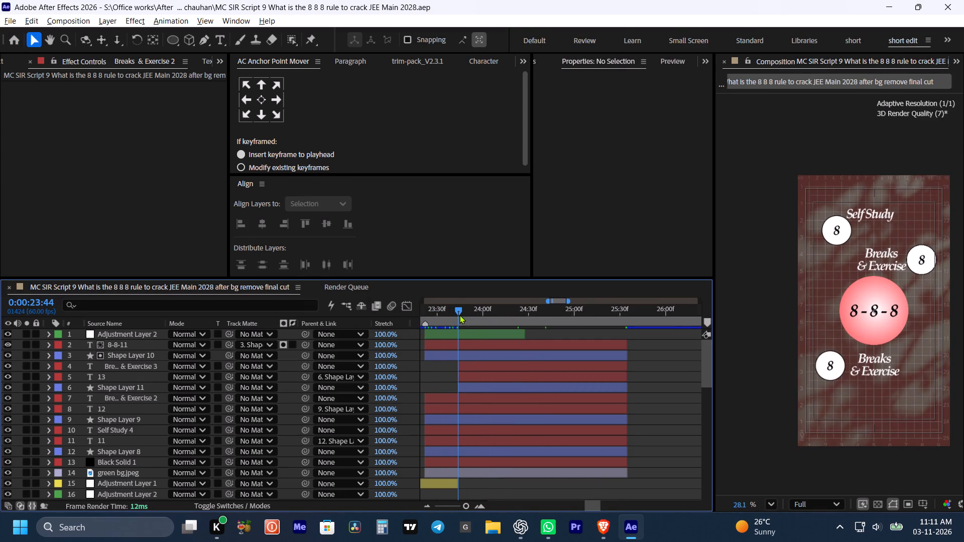
pyautogui.press('space')
pyautogui.moveTo(478, 398); pyautogui.dragTo(511, 403)
pyautogui.click(501, 390)
pyautogui.moveTo(505, 388); pyautogui.dragTo(495, 388)
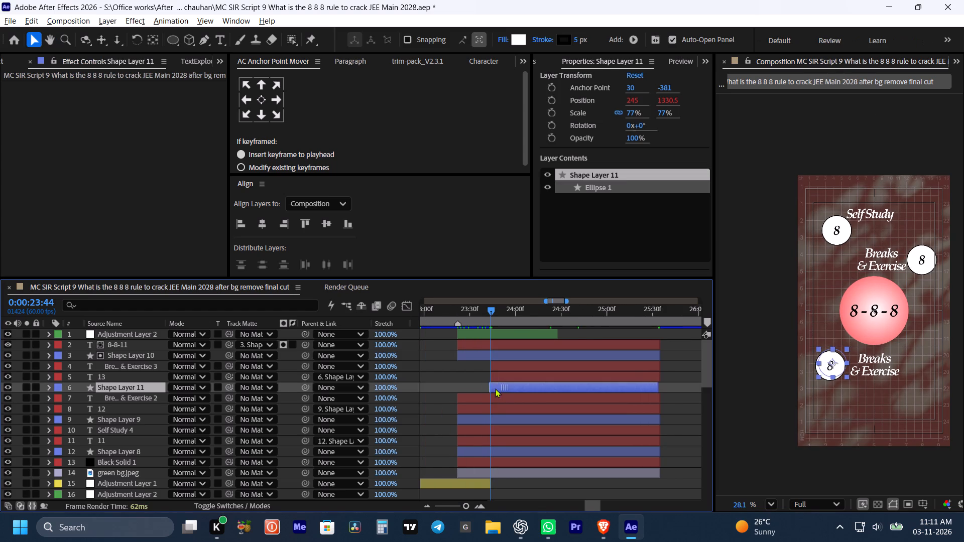
pyautogui.moveTo(495, 388); pyautogui.dragTo(475, 389)
pyautogui.keyDown('shift'); pyautogui.moveTo(627, 386); pyautogui.dragTo(660, 384); pyautogui.keyUp('shift')
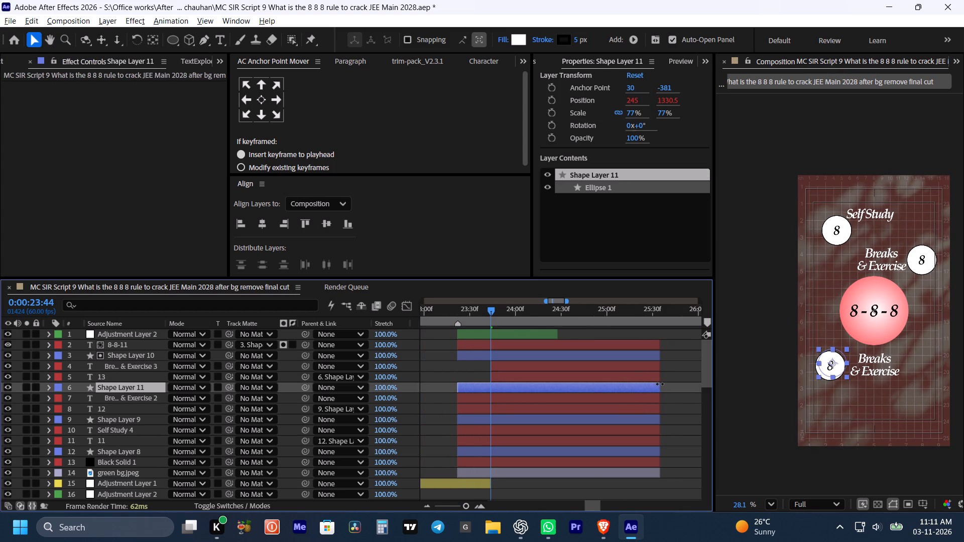
pyautogui.keyDown('shift'); pyautogui.moveTo(660, 384); pyautogui.dragTo(660, 384); pyautogui.keyUp('shift')
pyautogui.moveTo(515, 376); pyautogui.dragTo(480, 380)
pyautogui.keyDown('shift'); pyautogui.moveTo(629, 375); pyautogui.dragTo(661, 382); pyautogui.keyUp('shift')
pyautogui.moveTo(682, 417); pyautogui.dragTo(673, 416)
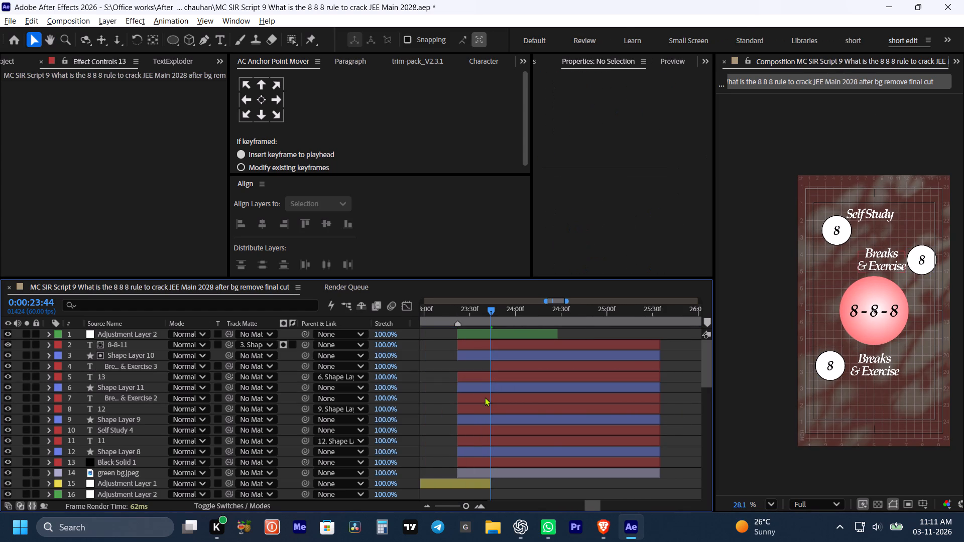
# Keyframe Shape Layer 11's position from behind the central 8-8-8 circle at 0:00:23:22 to its lower-left spot at about 0:00:24:16, and save.
pyautogui.click(485, 385)
pyautogui.keyDown('shift'); pyautogui.moveTo(476, 313); pyautogui.dragTo(460, 316); pyautogui.keyUp('shift')
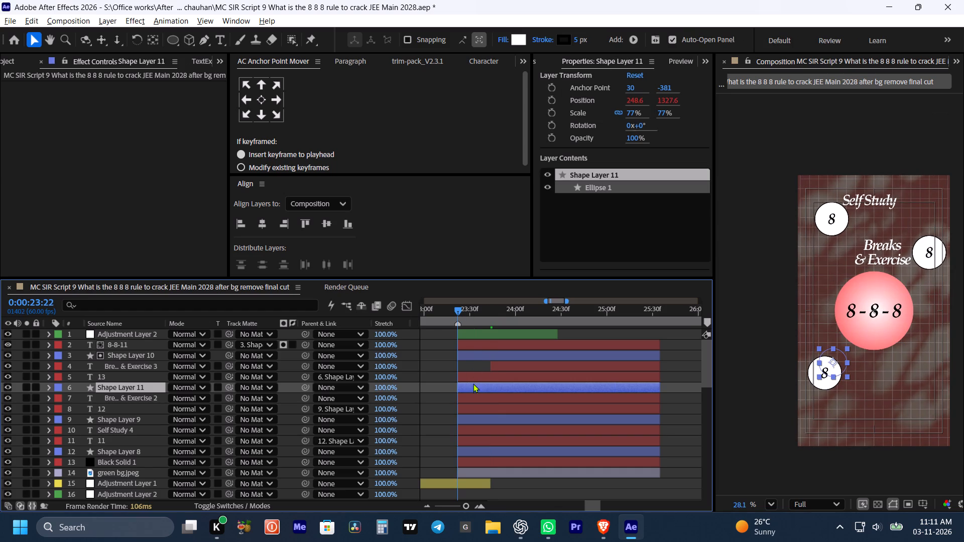
pyautogui.click(472, 387)
pyautogui.press('p')
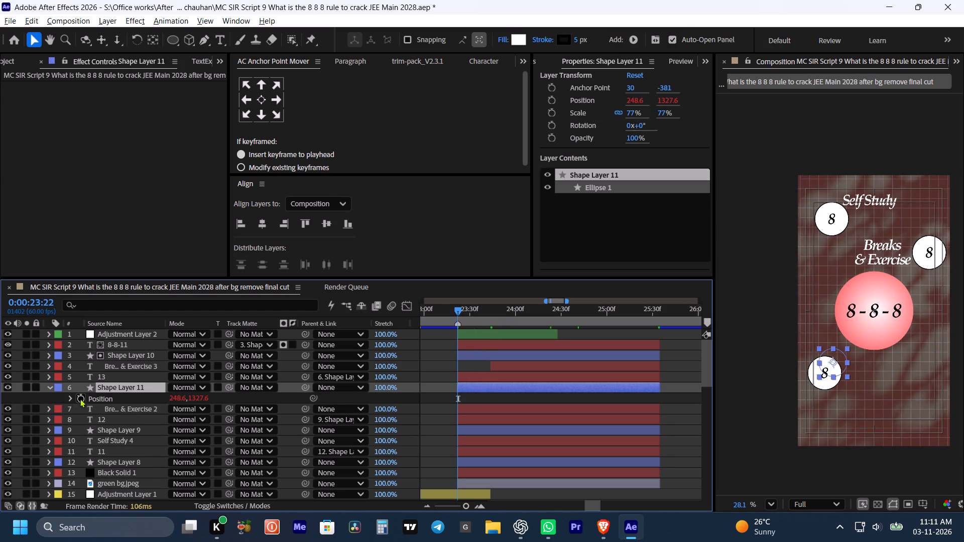
pyautogui.click(82, 397)
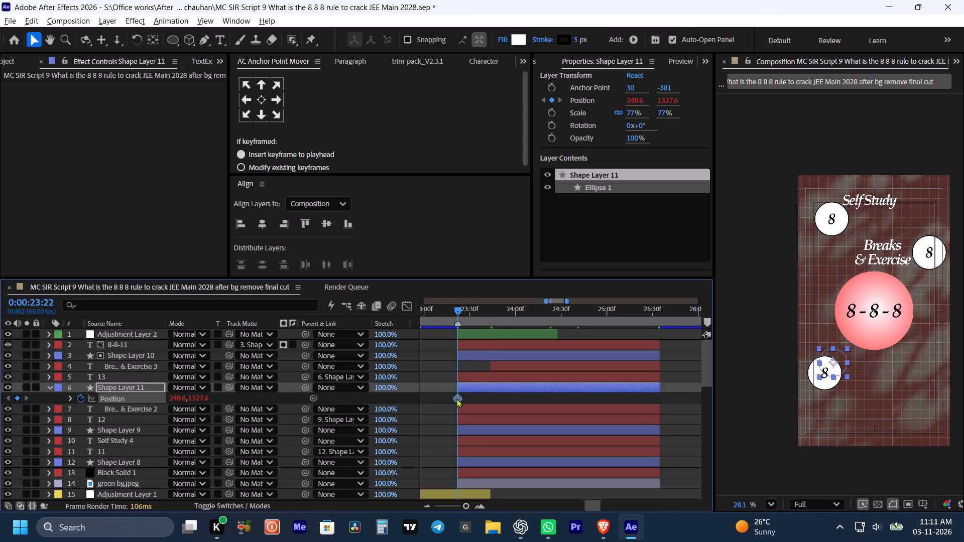
pyautogui.moveTo(456, 398); pyautogui.dragTo(538, 404)
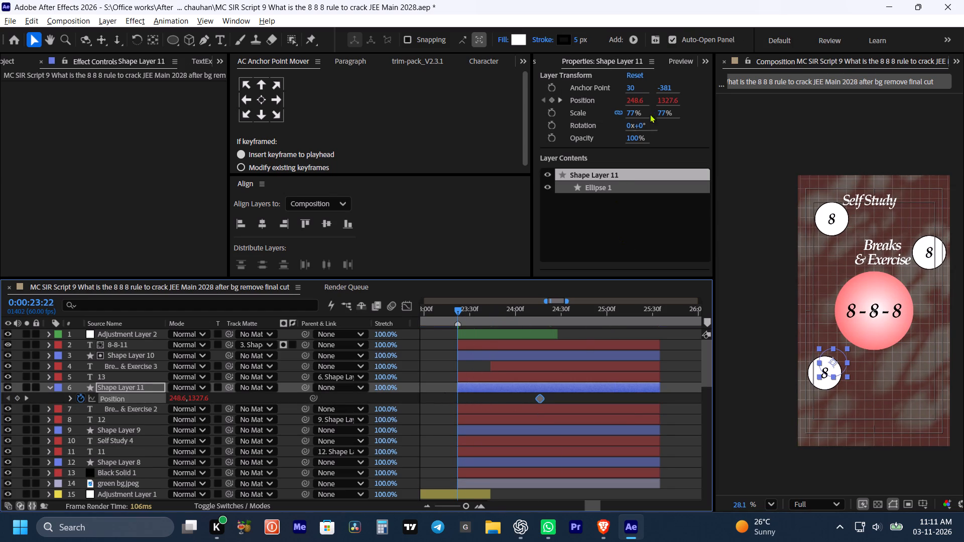
pyautogui.moveTo(839, 356); pyautogui.dragTo(855, 329)
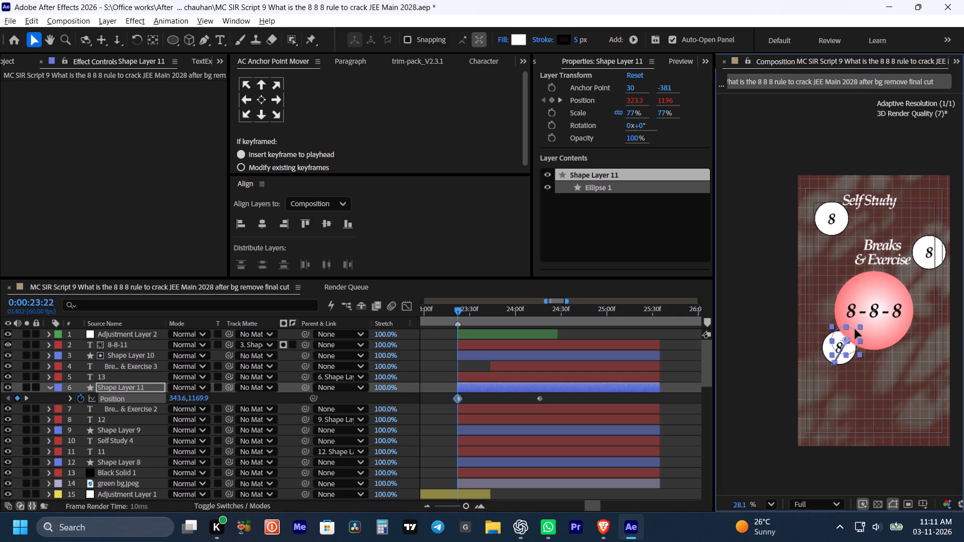
pyautogui.moveTo(855, 329); pyautogui.dragTo(883, 300)
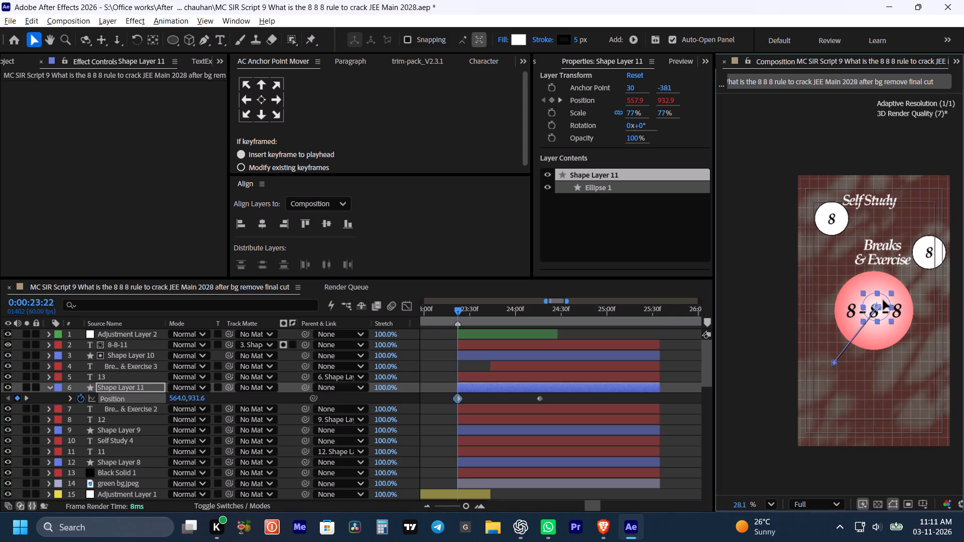
pyautogui.moveTo(883, 300); pyautogui.dragTo(882, 301)
pyautogui.hotkey('ctrl', 's')
pyautogui.click(692, 417)
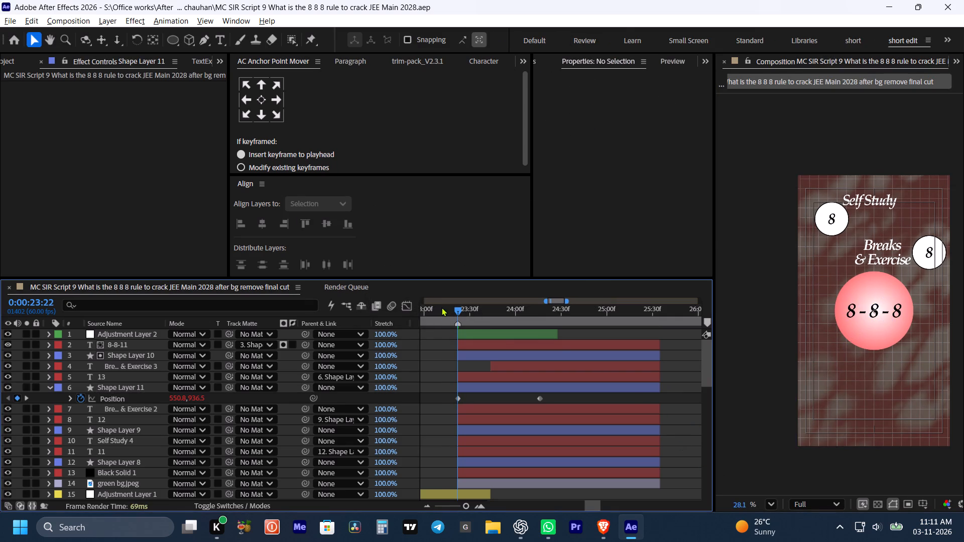
# Preview the third circle's movement and apply Easy Ease to both of Shape Layer 11's Position keyframes.
pyautogui.click(441, 307)
pyautogui.press('space')
pyautogui.keyDown('alt'); pyautogui.scroll(-1, 477, 349); pyautogui.keyUp('alt')
pyautogui.press('space')
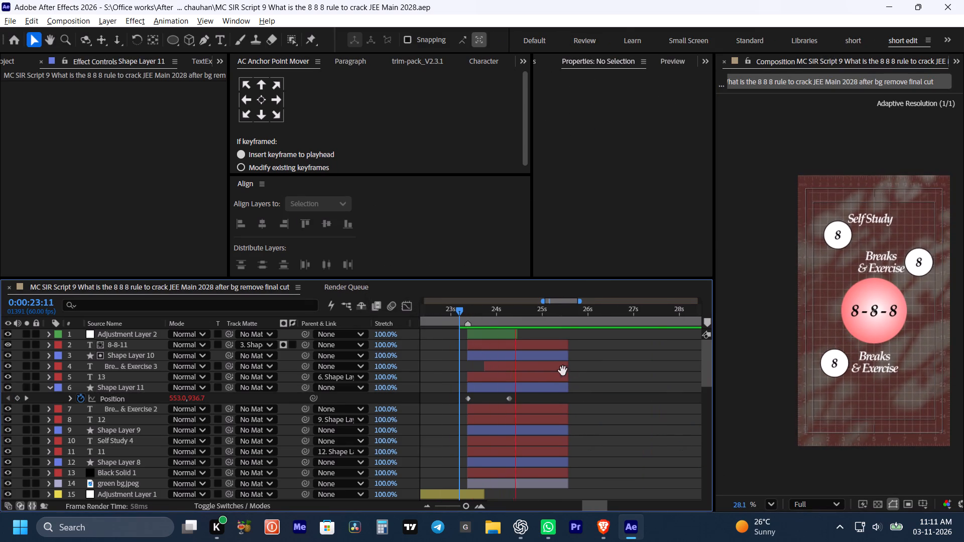
pyautogui.moveTo(524, 395); pyautogui.dragTo(451, 405)
pyautogui.press('F9')
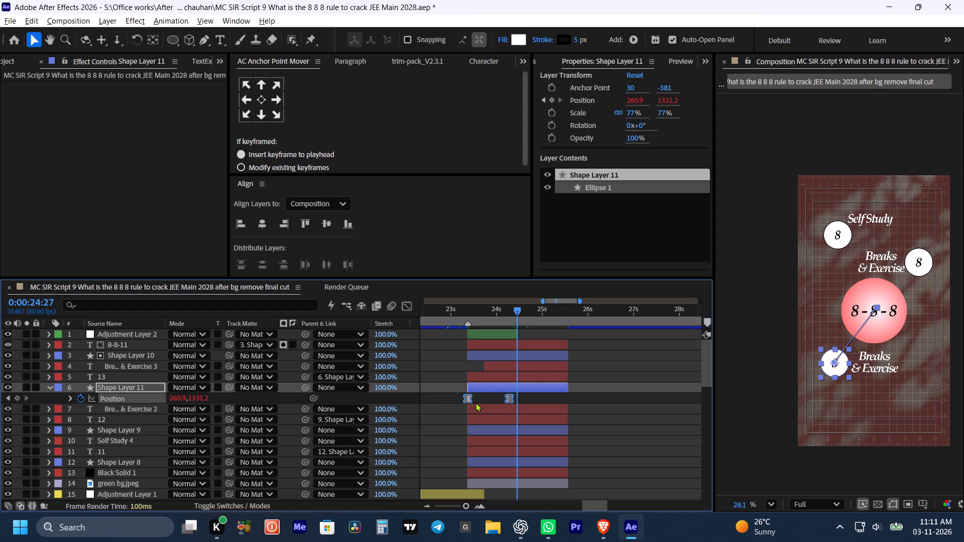
# Reshape Shape Layer 11's position speed graph to peak early with a longer slowdown into the last keyframe, and save the project.
pyautogui.click(405, 302)
pyautogui.keyDown('alt'); pyautogui.scroll(2, 469, 390); pyautogui.keyUp('alt')
pyautogui.press('space')
pyautogui.moveTo(513, 416); pyautogui.dragTo(487, 416)
pyautogui.moveTo(616, 451); pyautogui.dragTo(561, 481)
pyautogui.moveTo(572, 472); pyautogui.dragTo(553, 472)
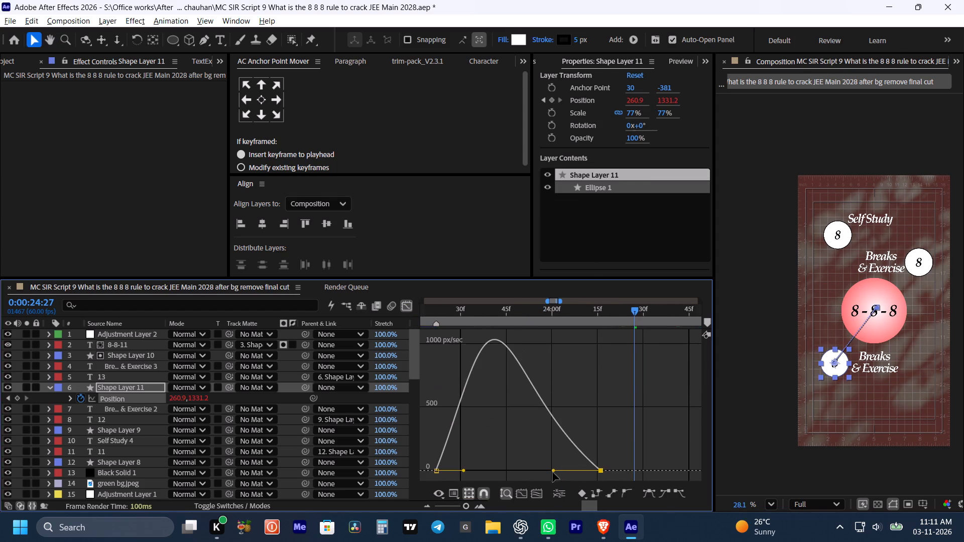
pyautogui.hotkey('ctrl', 's')
pyautogui.click(407, 301)
pyautogui.hotkey('ctrl', 's')
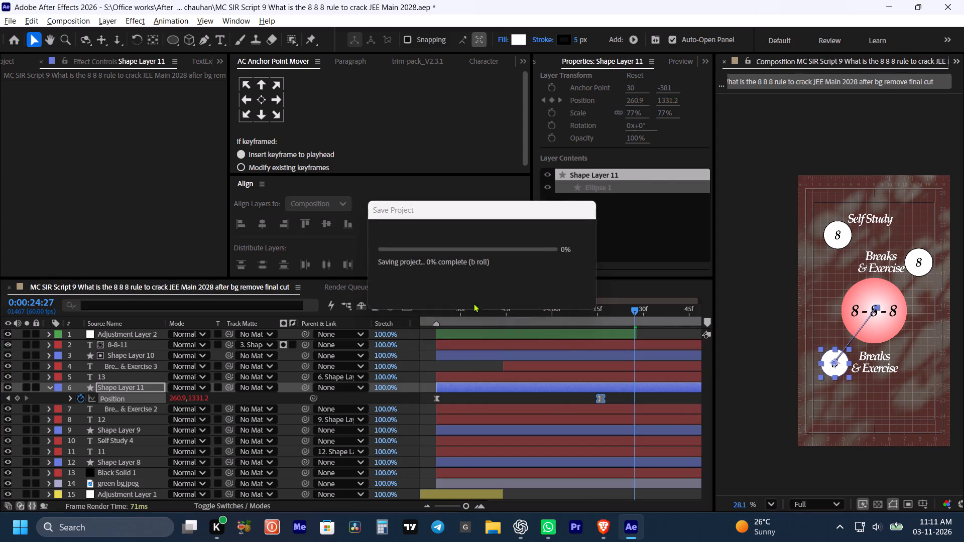
# Play back the circle section to check the third circle's eased movement and the timing of its label against the speech.
pyautogui.keyDown('alt'); pyautogui.scroll(-1, 505, 341); pyautogui.keyUp('alt')
pyautogui.click(457, 310)
pyautogui.press('space')
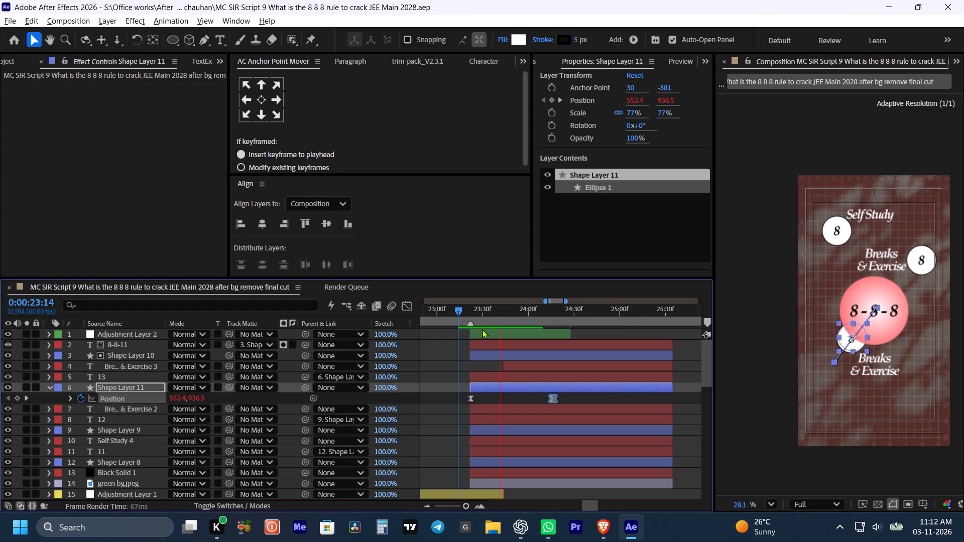
pyautogui.press('space')
pyautogui.click(607, 394)
pyautogui.press('space')
pyautogui.press('space')
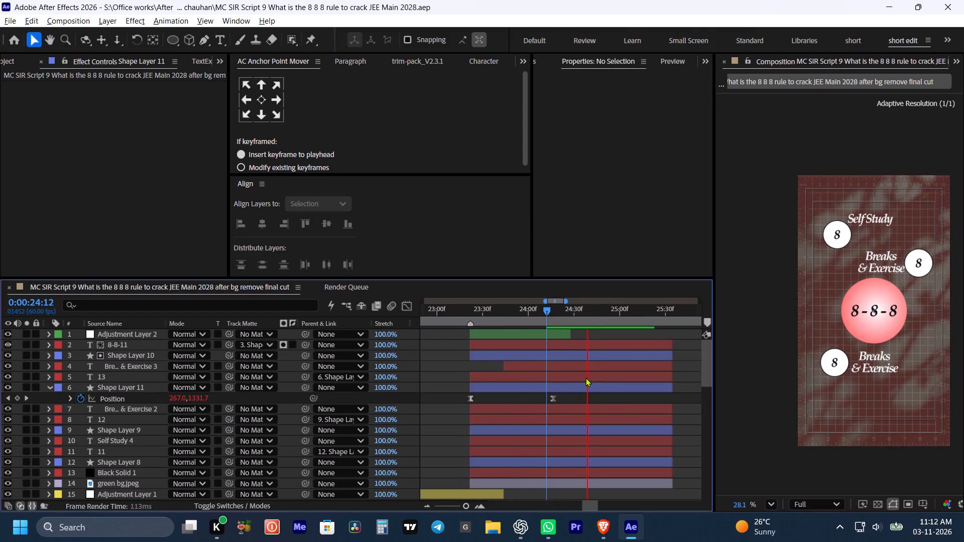
pyautogui.keyDown('alt'); pyautogui.scroll(-1, 579, 375); pyautogui.keyUp('alt')
pyautogui.press('space')
pyautogui.moveTo(602, 376); pyautogui.dragTo(588, 378)
pyautogui.press('space')
pyautogui.press('space')
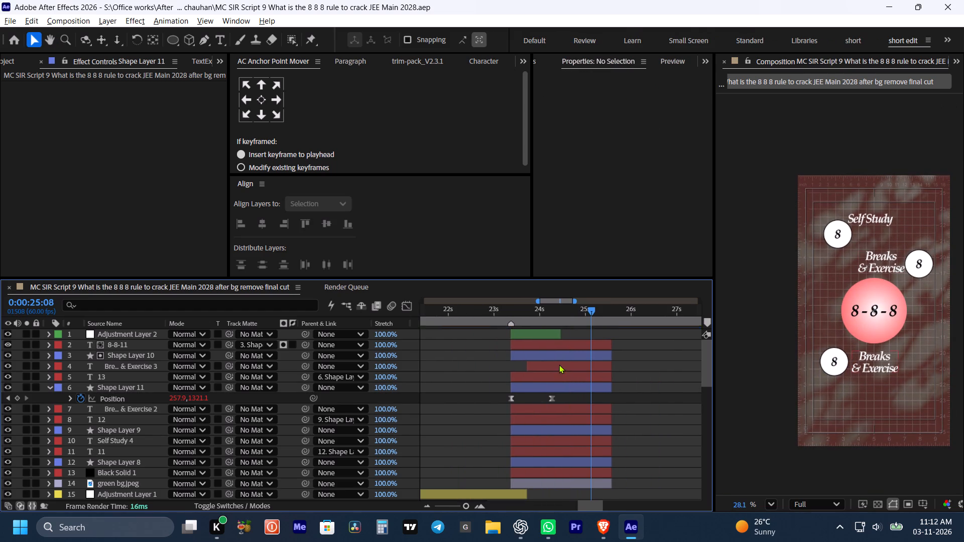
# Delay the Breaks & Exercise 3 layer to start at about 0:00:24:10, trimming its end to 0:00:25:34.
pyautogui.moveTo(559, 364); pyautogui.dragTo(579, 366)
pyautogui.keyDown('shift'); pyautogui.moveTo(635, 366); pyautogui.dragTo(617, 368); pyautogui.keyUp('shift')
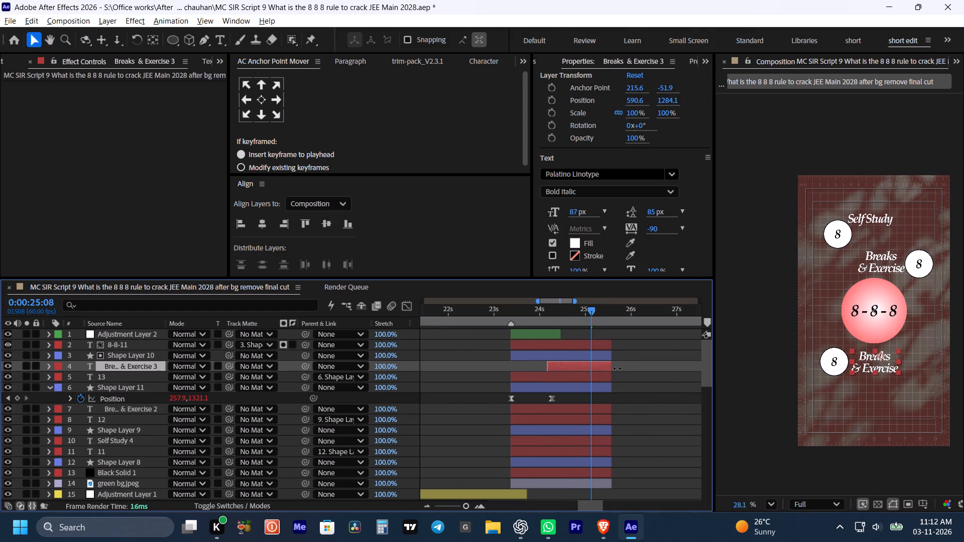
pyautogui.keyDown('shift'); pyautogui.moveTo(617, 368); pyautogui.dragTo(616, 368); pyautogui.keyUp('shift')
# Open the Breaks & Exercise 3 text for editing.
pyautogui.click(587, 367)
pyautogui.doubleClick(587, 367)
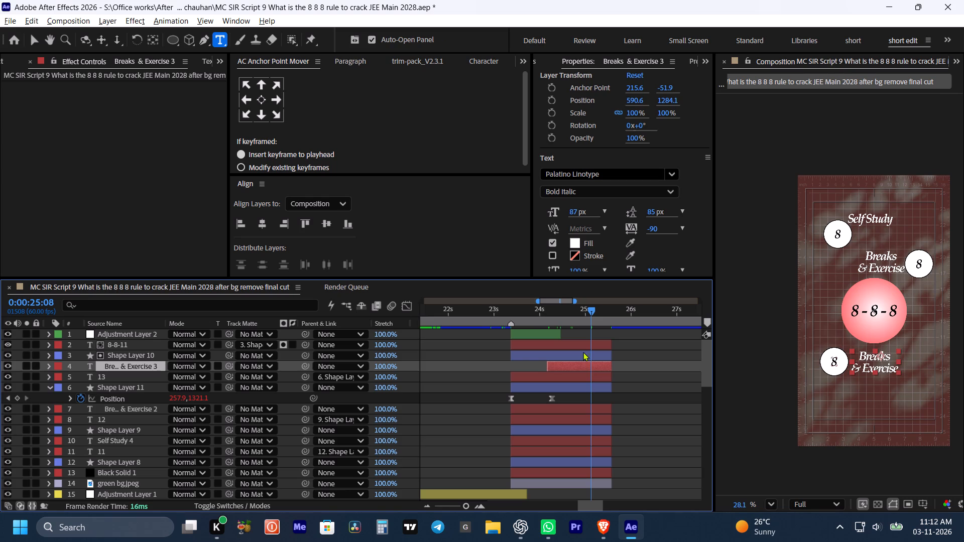
pyautogui.doubleClick(582, 364)
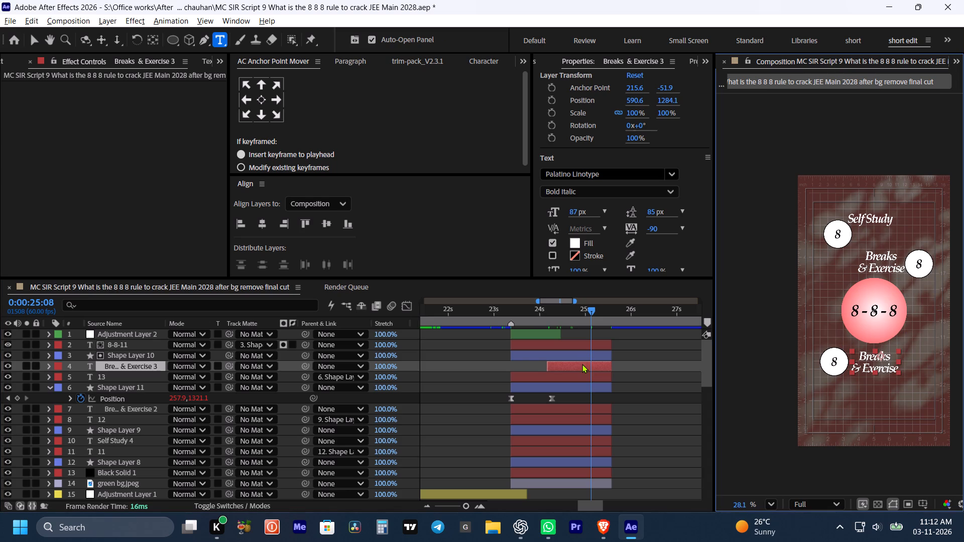
# Switch to the script document in Brave and copy the phrase "healthy sleep" from Script 9.
pyautogui.click(611, 525)
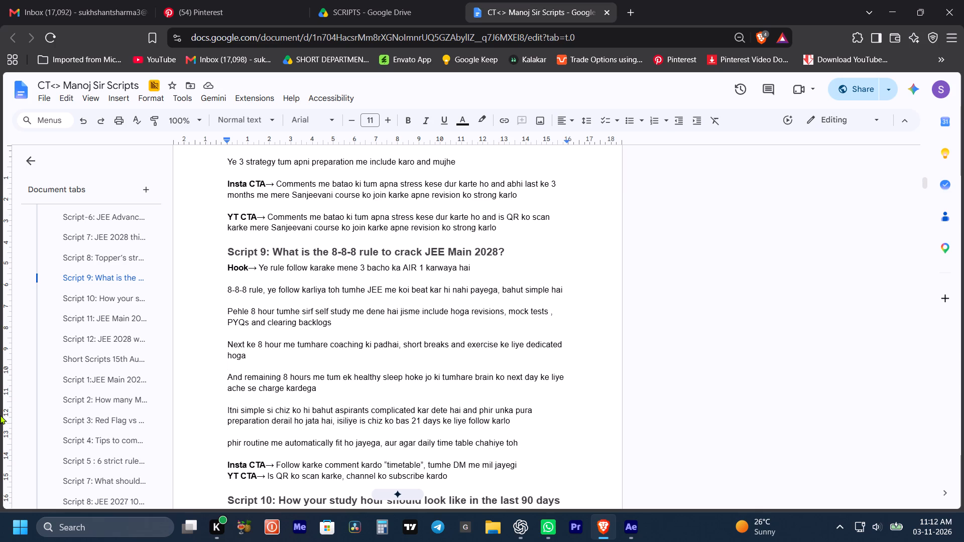
pyautogui.moveTo(404, 375); pyautogui.dragTo(399, 376)
pyautogui.moveTo(399, 376); pyautogui.dragTo(355, 382)
pyautogui.hotkey('ctrl', 'c')
pyautogui.hotkey('ctrl', 'c')
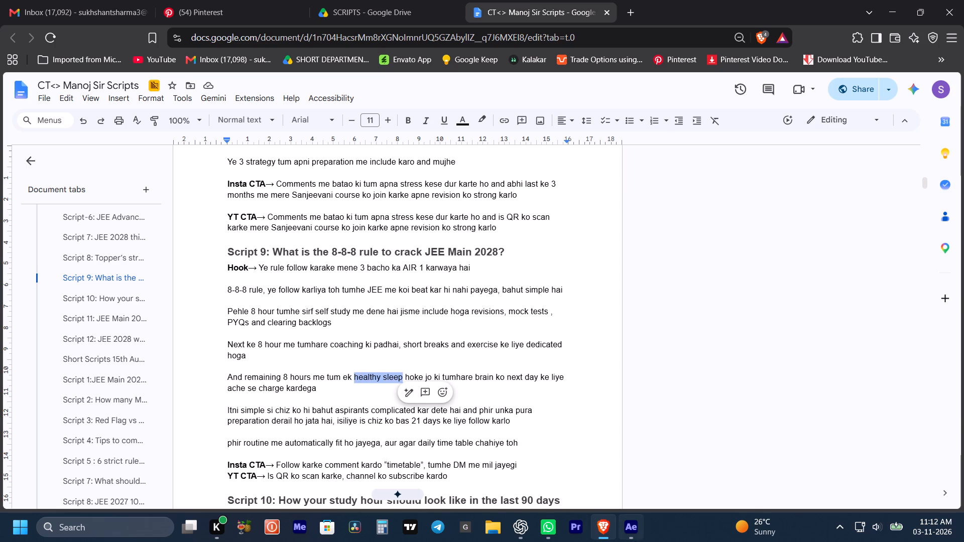
# Switch to After Effects and replace the text of the third circle's label with the copied phrase, capitalised as "Healthy Sleep".
pyautogui.click(624, 527)
pyautogui.hotkey('ctrl', 'v')
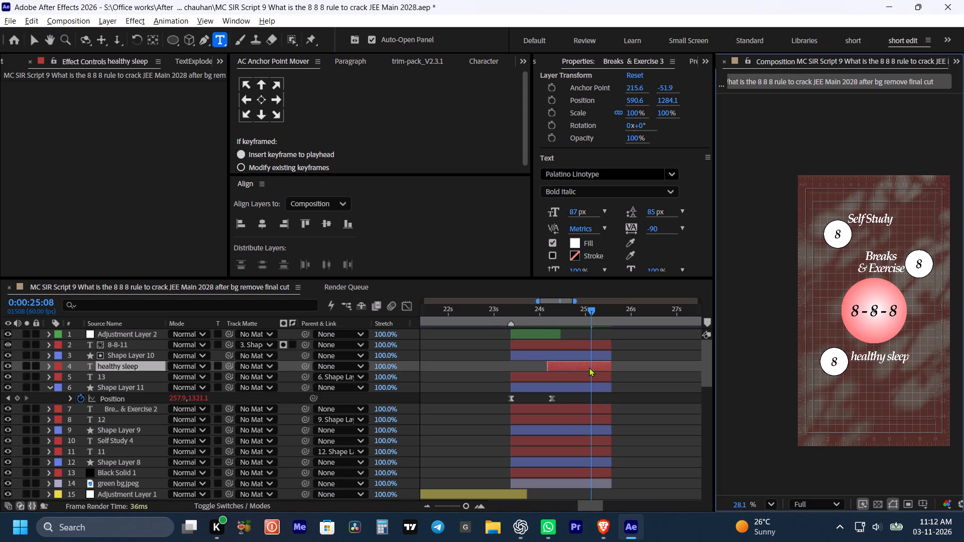
pyautogui.click(890, 355)
pyautogui.press('BackSpace')
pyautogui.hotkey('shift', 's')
pyautogui.press('Left')
pyautogui.press('Left')
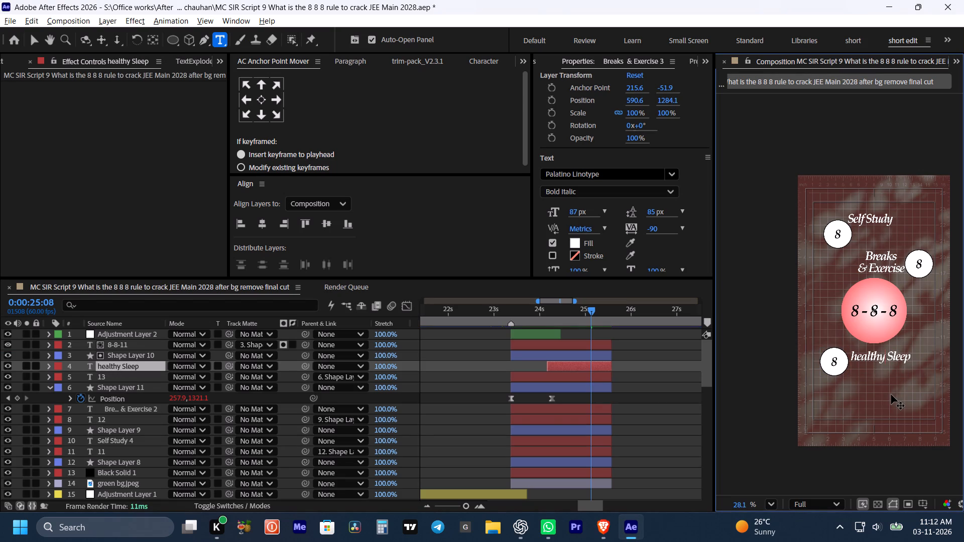
pyautogui.press('Left')
pyautogui.press('Left')
pyautogui.press('Left')
pyautogui.press('Left')
pyautogui.press('Left')
pyautogui.press('Left')
pyautogui.press('BackSpace')
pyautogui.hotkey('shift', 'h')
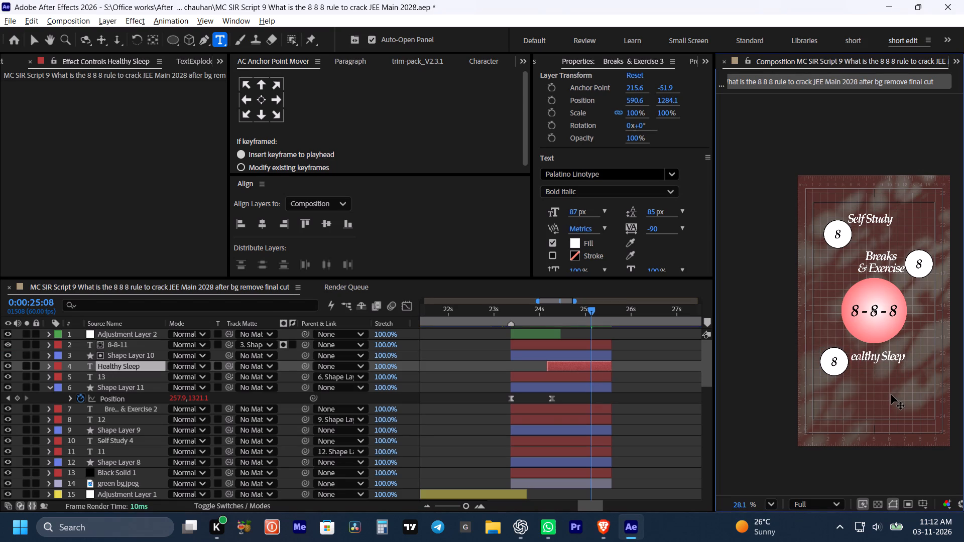
# Break the Healthy Sleep label into two lines, with "Sleep" below "Healthy", and save the project.
pyautogui.click(891, 357)
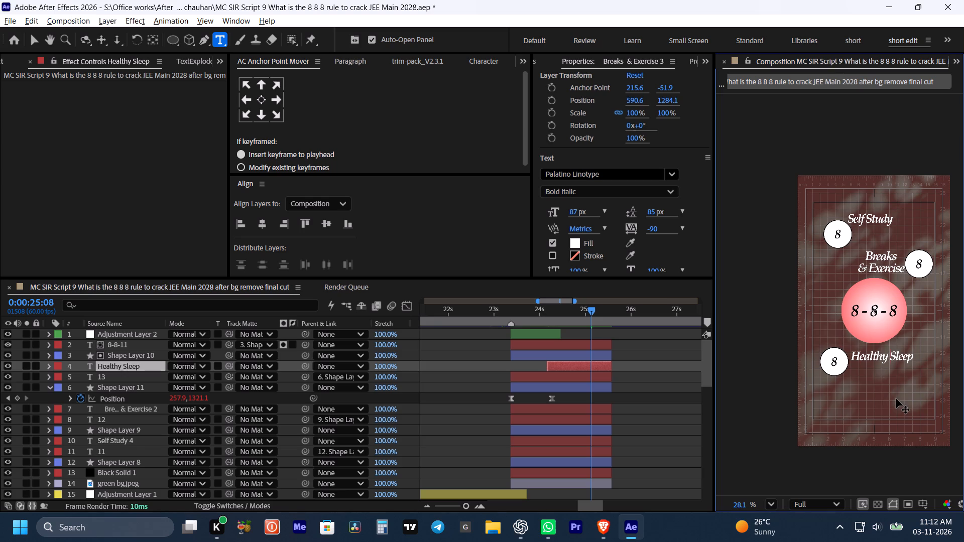
pyautogui.press('Return')
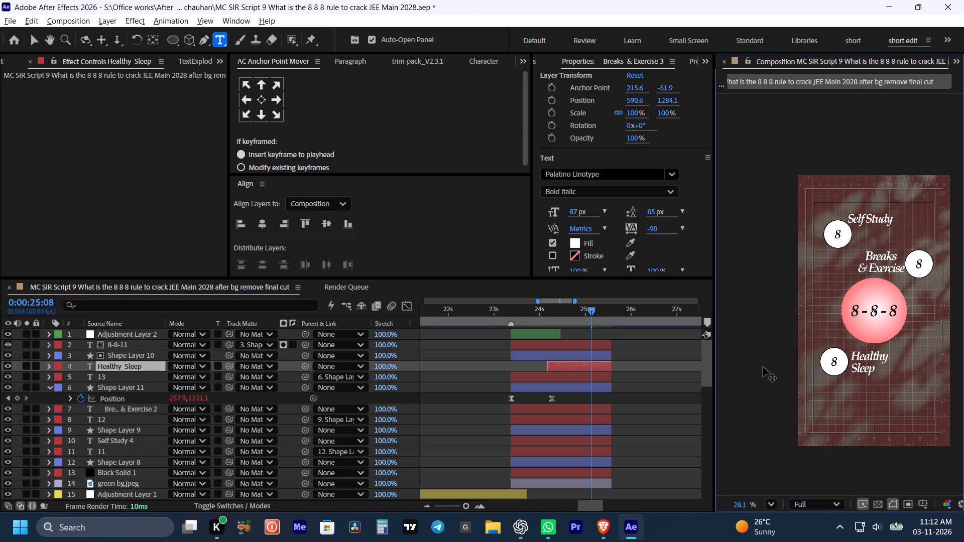
pyautogui.press('BackSpace')
pyautogui.press('Return')
pyautogui.click(665, 414)
pyautogui.hotkey('ctrl', 's')
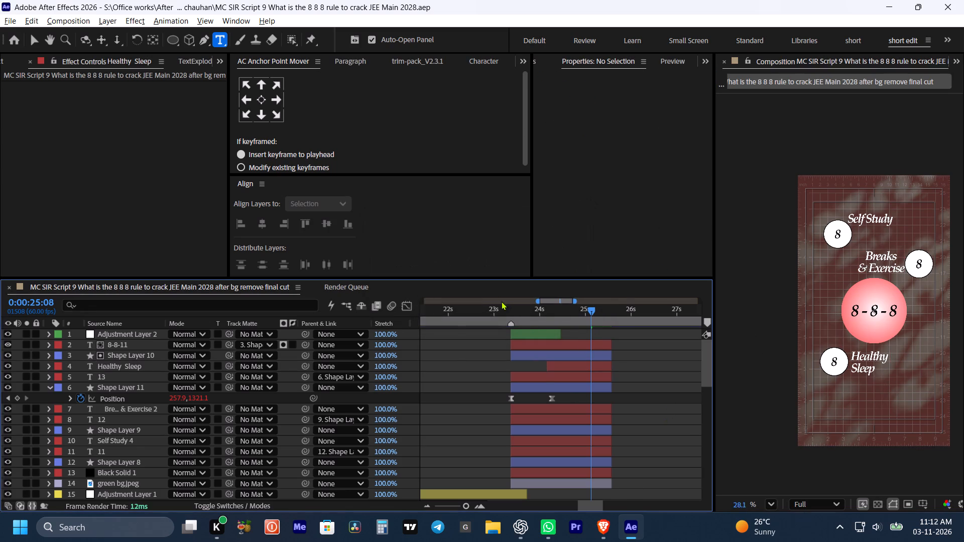
# Move the playhead to 0:00:23:07, just before the circle section, to review the timing of the Healthy Sleep label.
pyautogui.click(499, 298)
pyautogui.click(500, 310)
pyautogui.hotkey('ctrl', 's')
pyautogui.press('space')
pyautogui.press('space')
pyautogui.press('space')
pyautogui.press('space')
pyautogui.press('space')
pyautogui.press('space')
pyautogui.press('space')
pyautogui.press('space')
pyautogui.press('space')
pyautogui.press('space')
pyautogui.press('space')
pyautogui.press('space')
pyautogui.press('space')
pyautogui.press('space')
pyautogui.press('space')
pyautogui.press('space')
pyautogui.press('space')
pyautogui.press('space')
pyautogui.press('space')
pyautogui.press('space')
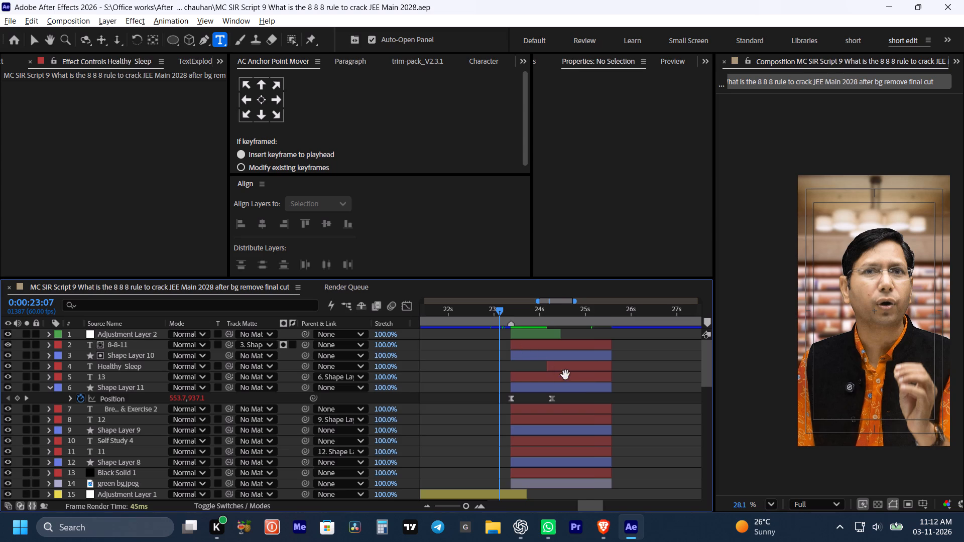
pyautogui.moveTo(515, 387); pyautogui.dragTo(517, 378)
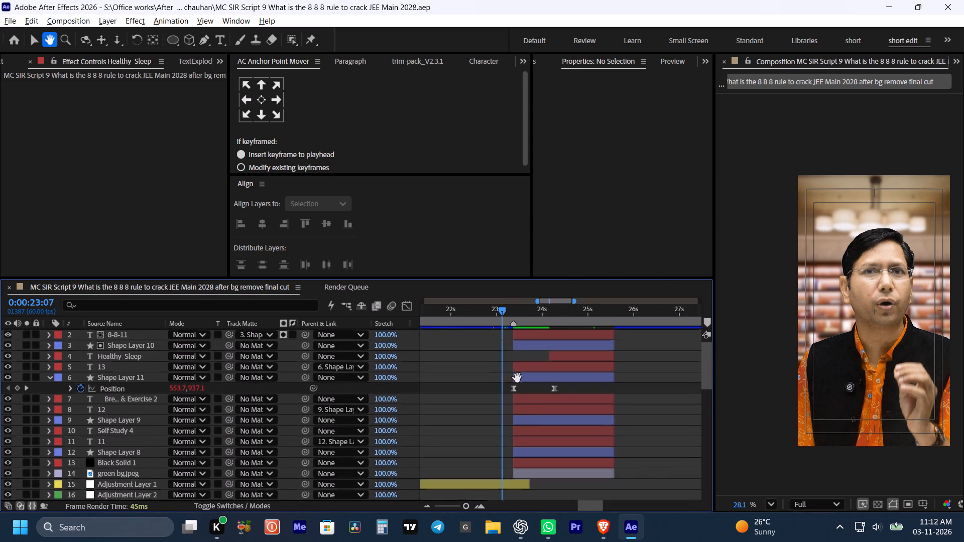
pyautogui.moveTo(517, 378); pyautogui.dragTo(512, 379)
pyautogui.moveTo(661, 357); pyautogui.dragTo(640, 380)
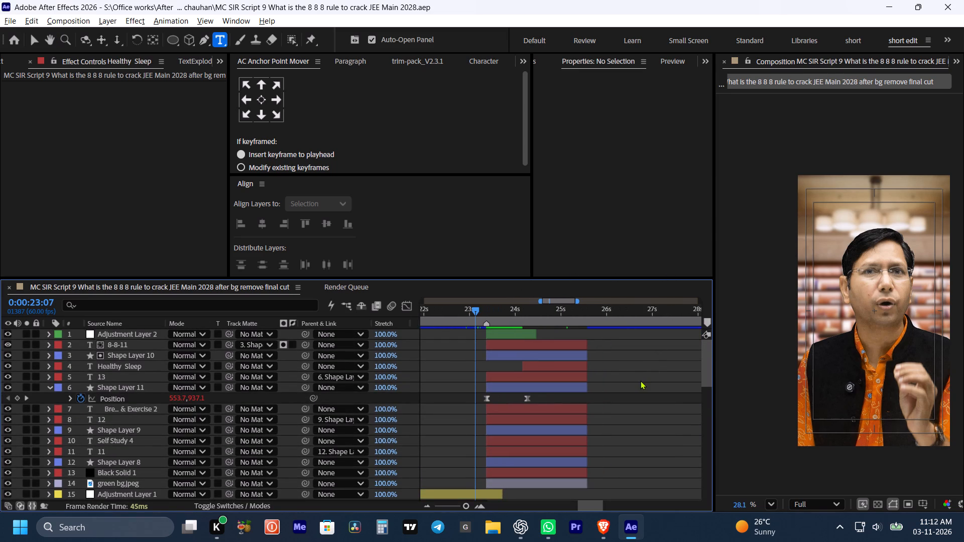
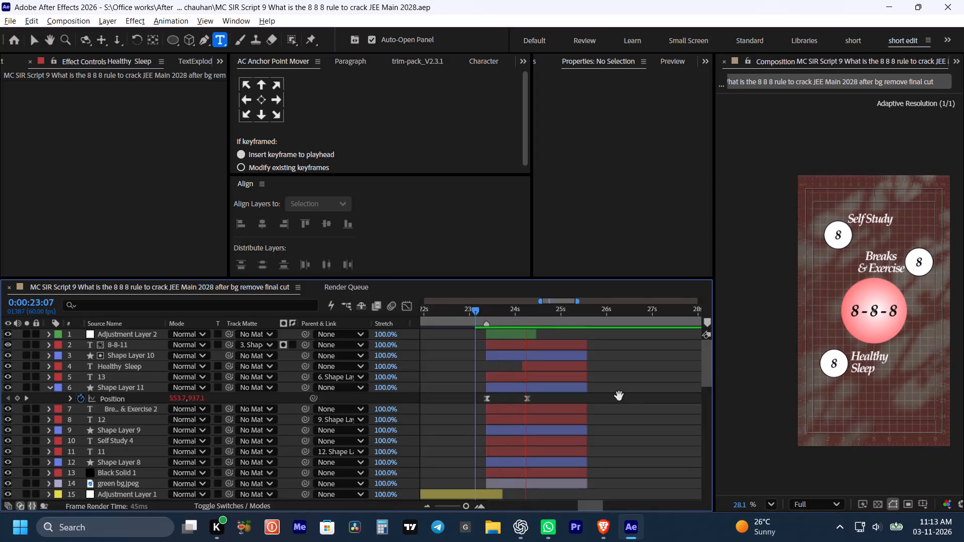
# Apply the Bottom To Up Blurred user preset to the Healthy Sleep text layer at 0:00:24:10.
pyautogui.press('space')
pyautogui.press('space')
pyautogui.moveTo(536, 313); pyautogui.dragTo(534, 313)
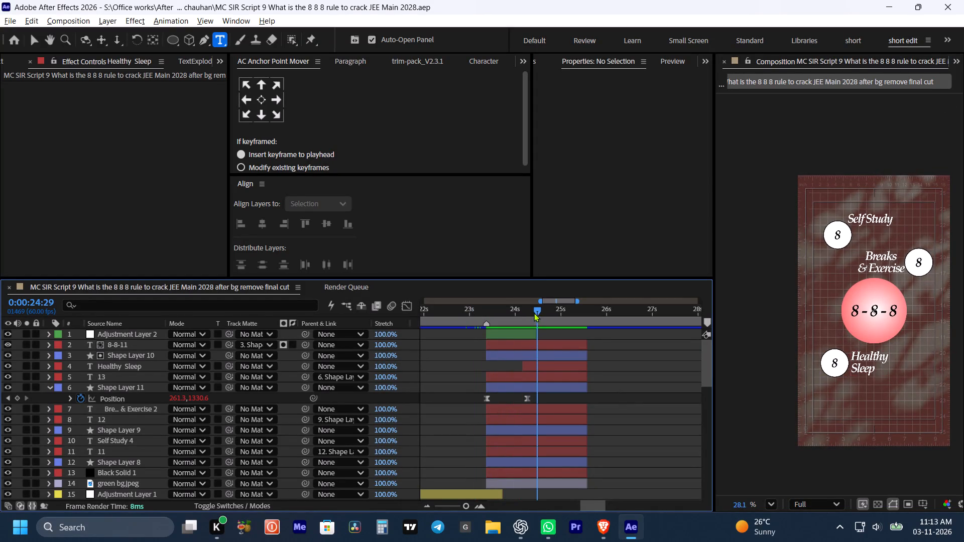
pyautogui.moveTo(534, 313); pyautogui.dragTo(520, 312)
pyautogui.click(538, 365)
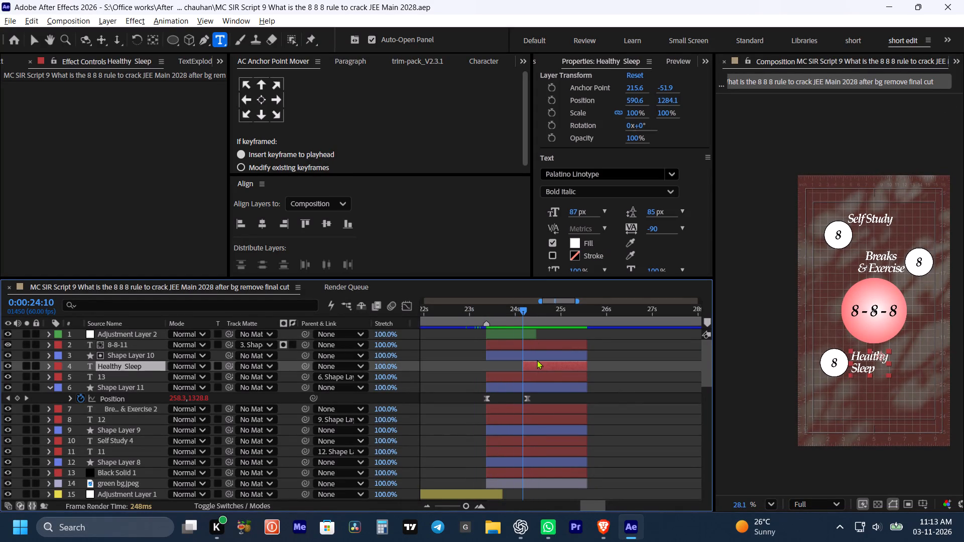
pyautogui.scroll(2, 615, 61)
pyautogui.doubleClick(589, 115)
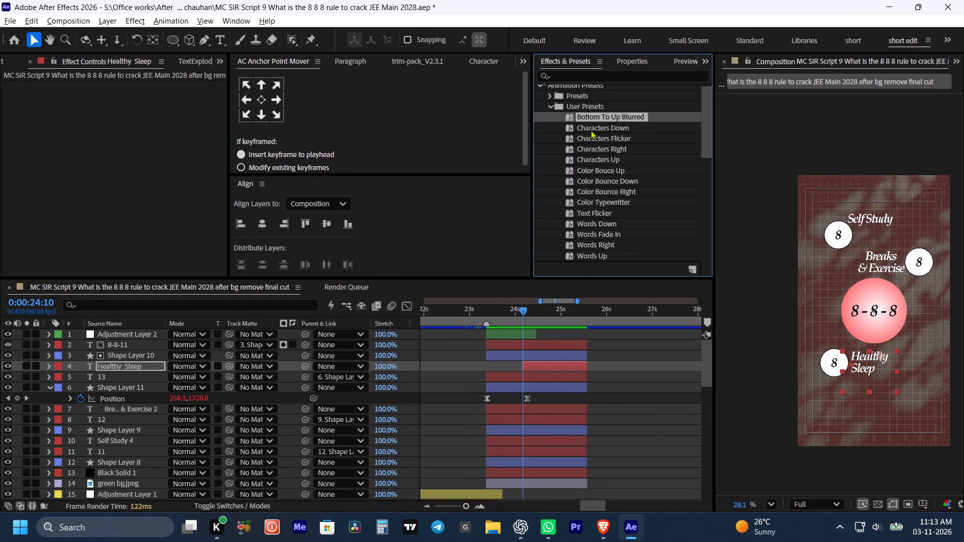
# Speed up the Healthy Sleep text animation by moving its end Offset keyframe to about 0:00:25:10, and save the project.
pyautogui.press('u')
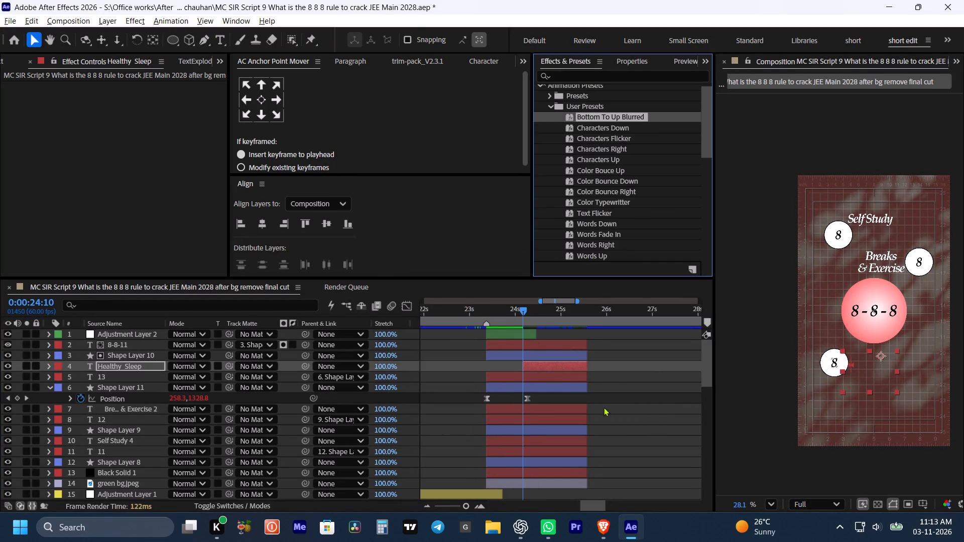
pyautogui.click(616, 392)
pyautogui.click(571, 365)
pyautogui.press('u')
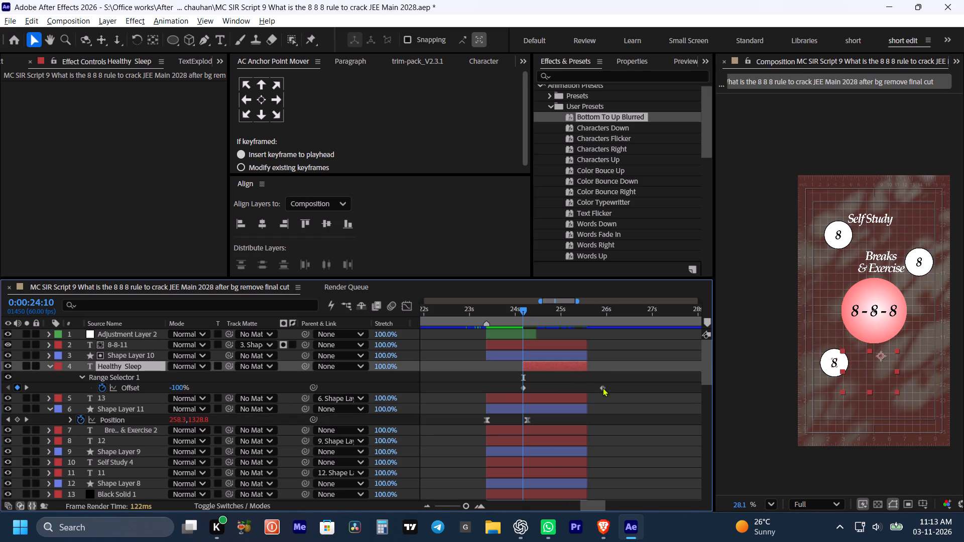
pyautogui.moveTo(602, 387); pyautogui.dragTo(567, 392)
pyautogui.hotkey('ctrl', 's')
pyautogui.moveTo(621, 386); pyautogui.dragTo(615, 385)
# Play back the circle section from about 0:00:23:02 to check the Healthy Sleep label's animation and the section's ending against the speech.
pyautogui.moveTo(497, 310); pyautogui.dragTo(495, 310)
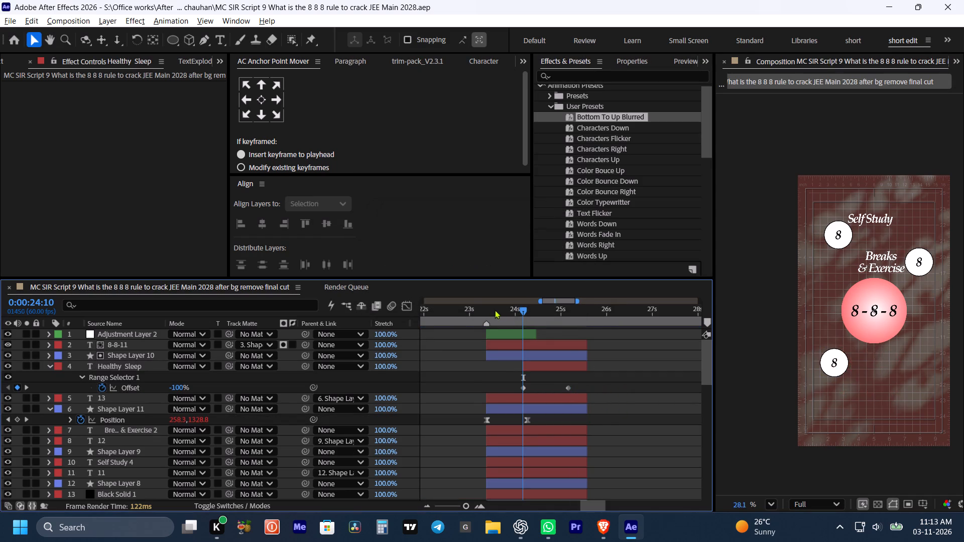
pyautogui.moveTo(495, 310); pyautogui.dragTo(470, 313)
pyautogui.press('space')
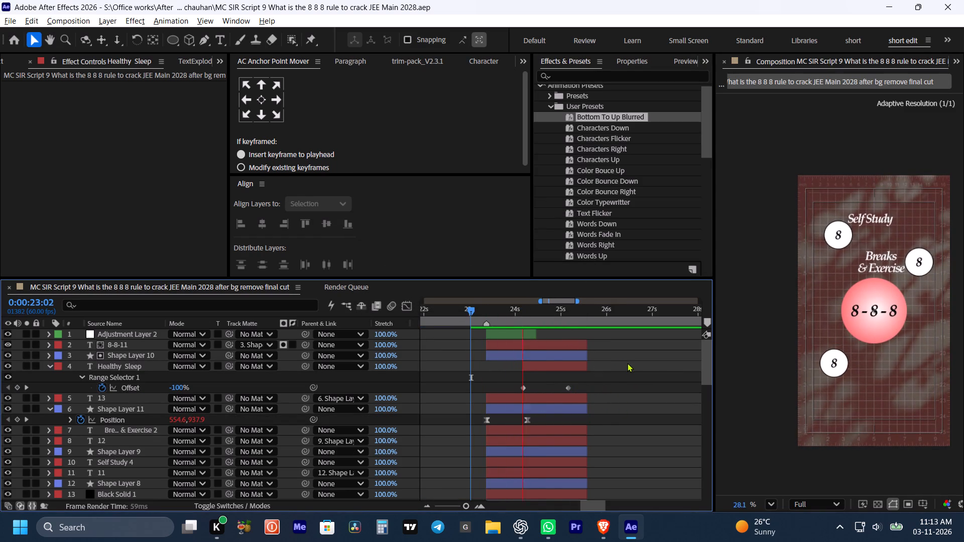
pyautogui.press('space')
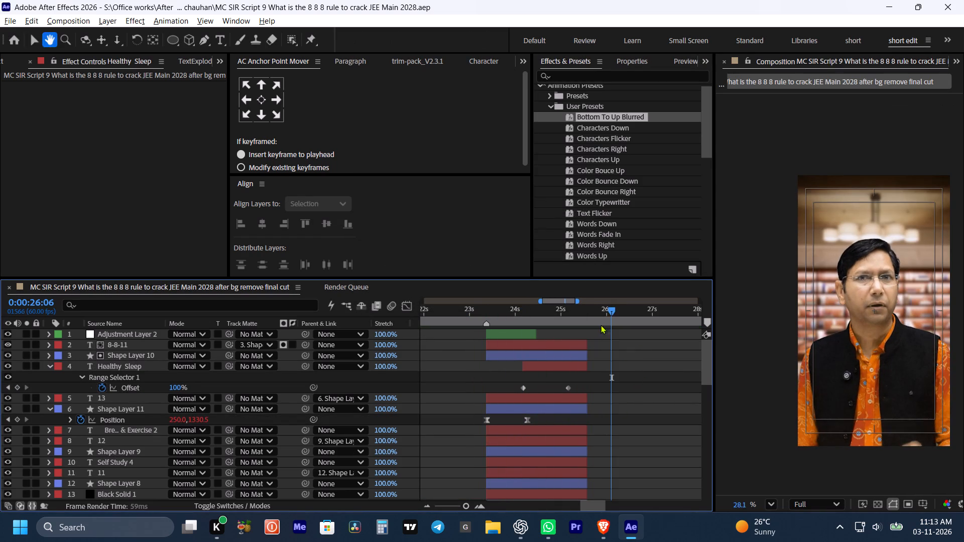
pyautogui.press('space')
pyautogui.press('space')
pyautogui.moveTo(629, 377); pyautogui.dragTo(601, 383)
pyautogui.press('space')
# Set the playhead to 0:00:26:32 by the speech and select the circle section's layers, starting from 8-8-11 downward.
pyautogui.moveTo(609, 310); pyautogui.dragTo(590, 313)
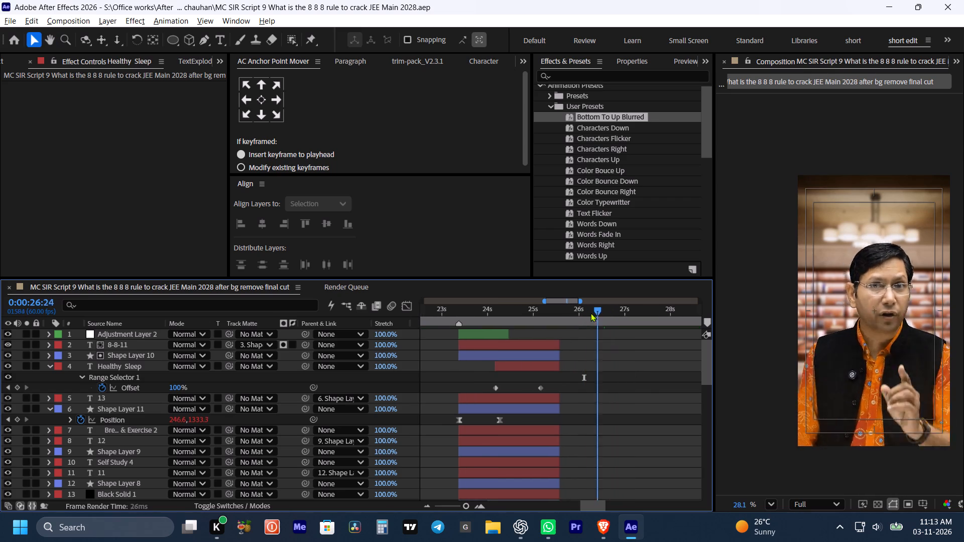
pyautogui.moveTo(590, 313); pyautogui.dragTo(586, 314)
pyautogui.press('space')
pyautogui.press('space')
pyautogui.click(555, 345)
pyautogui.scroll(-1, 561, 371)
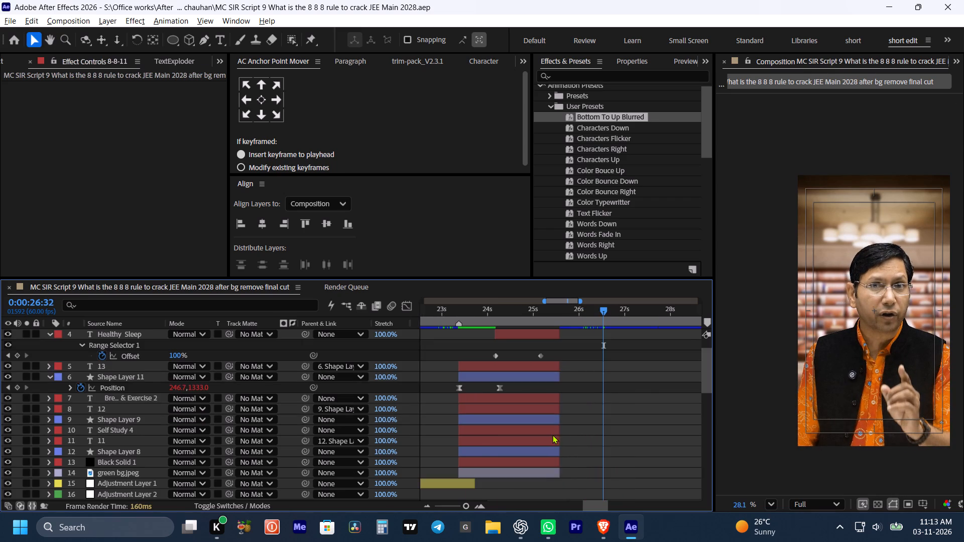
# Extend the ends of the selected 8-8-8 graphic, text and background layers to 0:00:26:32.
pyautogui.keyDown('shift'); pyautogui.click(560, 474); pyautogui.keyUp('shift')
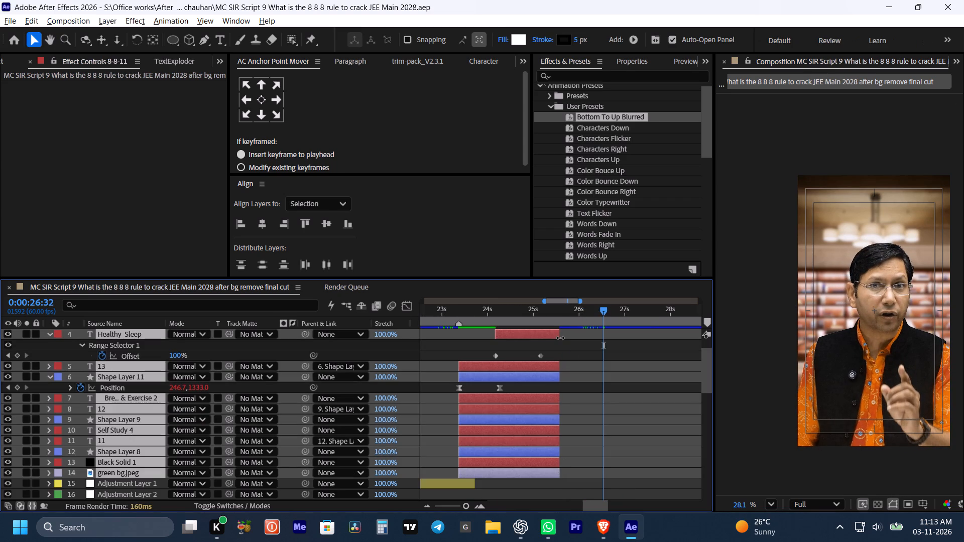
pyautogui.hotkey('alt', ']')
pyautogui.scroll(2, 562, 339)
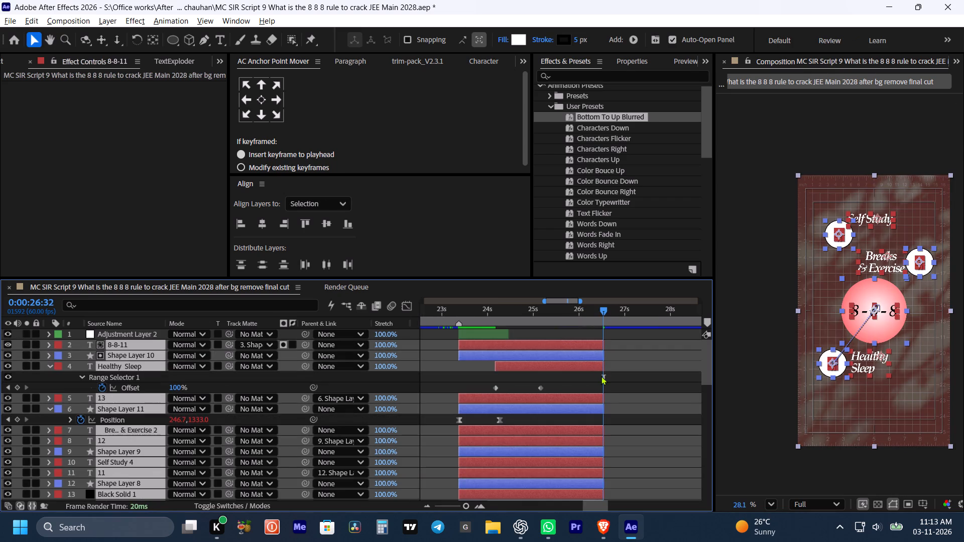
pyautogui.click(601, 376)
pyautogui.press('m')
pyautogui.scroll(2, 595, 376)
# Delay the Healthy Sleep layer to start at about 24.5 s, move its last Offset keyframe to about 25.7 s, and preview the animation.
pyautogui.click(525, 367)
pyautogui.press('u')
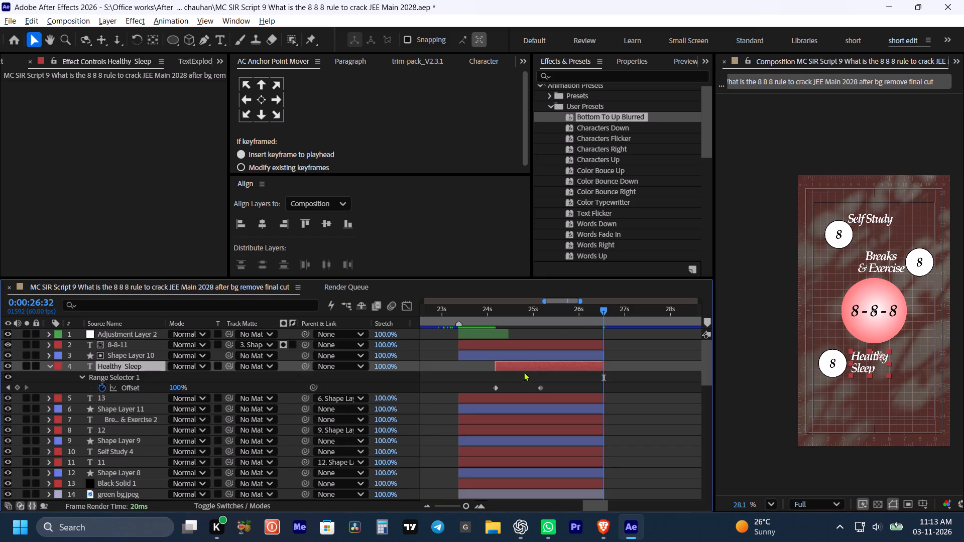
pyautogui.moveTo(520, 367); pyautogui.dragTo(537, 368)
pyautogui.moveTo(554, 386); pyautogui.dragTo(561, 385)
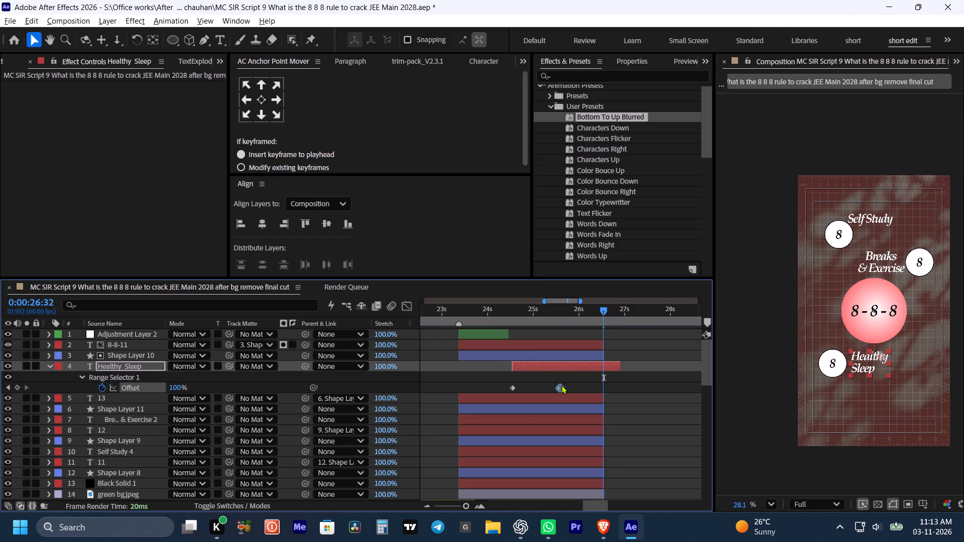
pyautogui.moveTo(561, 385); pyautogui.dragTo(562, 385)
pyautogui.moveTo(451, 306); pyautogui.dragTo(446, 306)
pyautogui.press('space')
pyautogui.keyDown('alt'); pyautogui.scroll(-1, 483, 329); pyautogui.keyUp('alt')
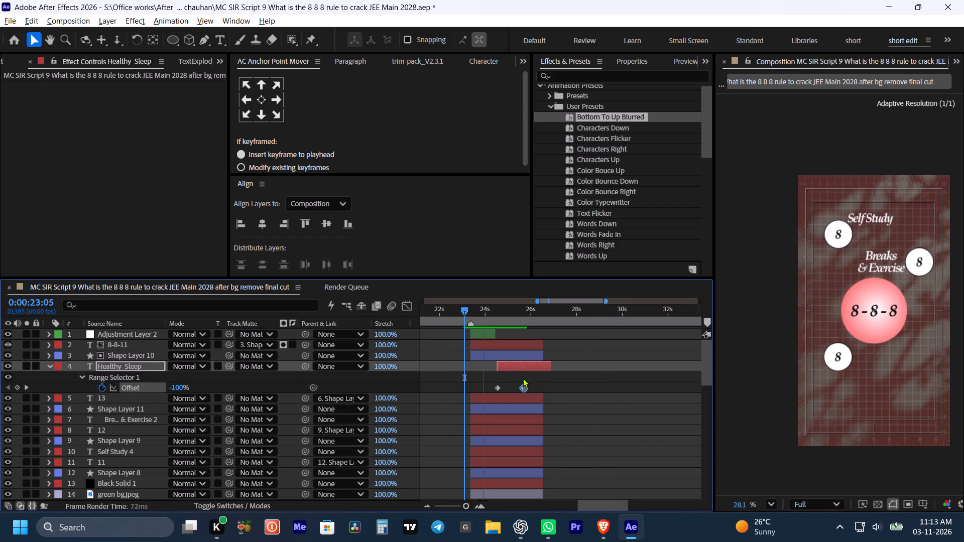
pyautogui.keyDown('alt'); pyautogui.scroll(1, 543, 382); pyautogui.keyUp('alt')
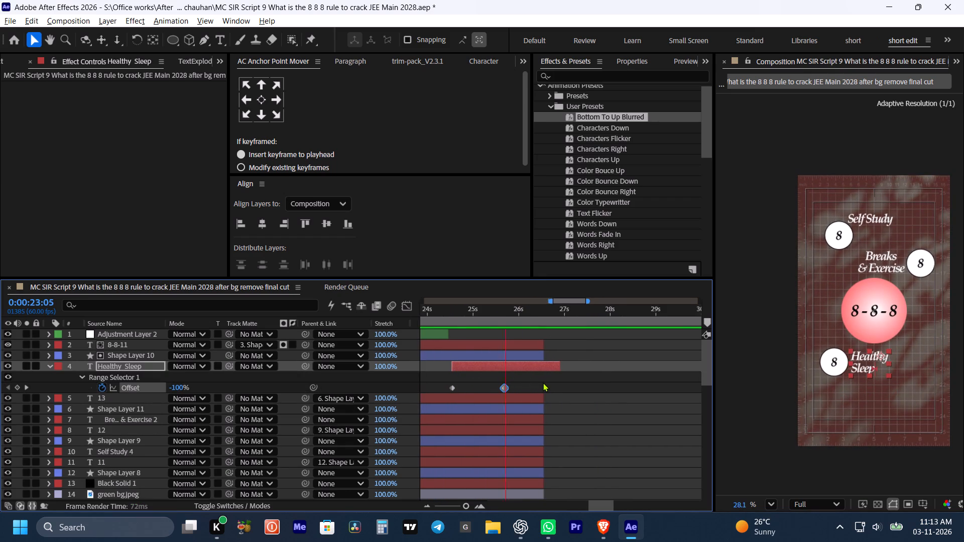
pyautogui.press('space')
# Trim the end of the Healthy Sleep layer to about 26.5 s, in line with the other graphic layers.
pyautogui.click(541, 311)
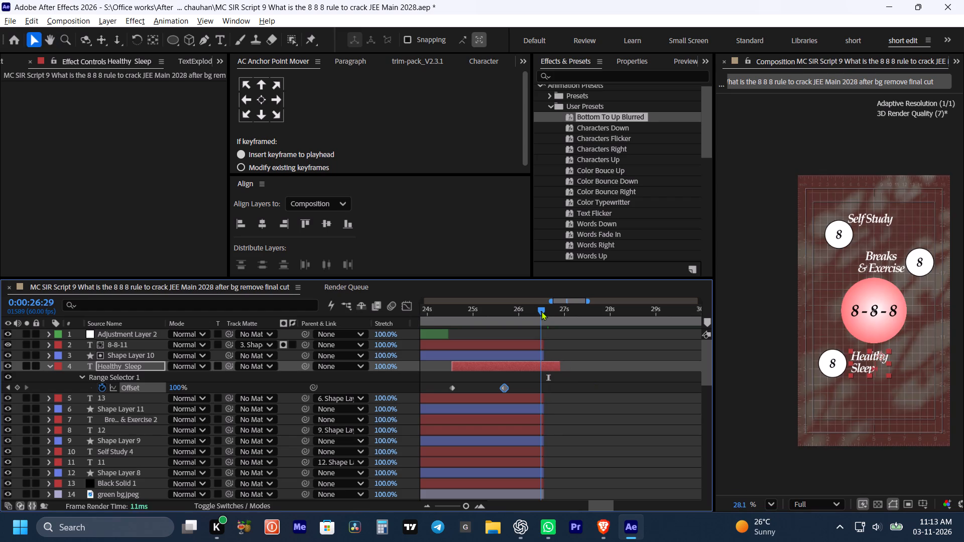
pyautogui.keyDown('shift'); pyautogui.moveTo(561, 370); pyautogui.dragTo(549, 370); pyautogui.keyUp('shift')
pyautogui.click(564, 377)
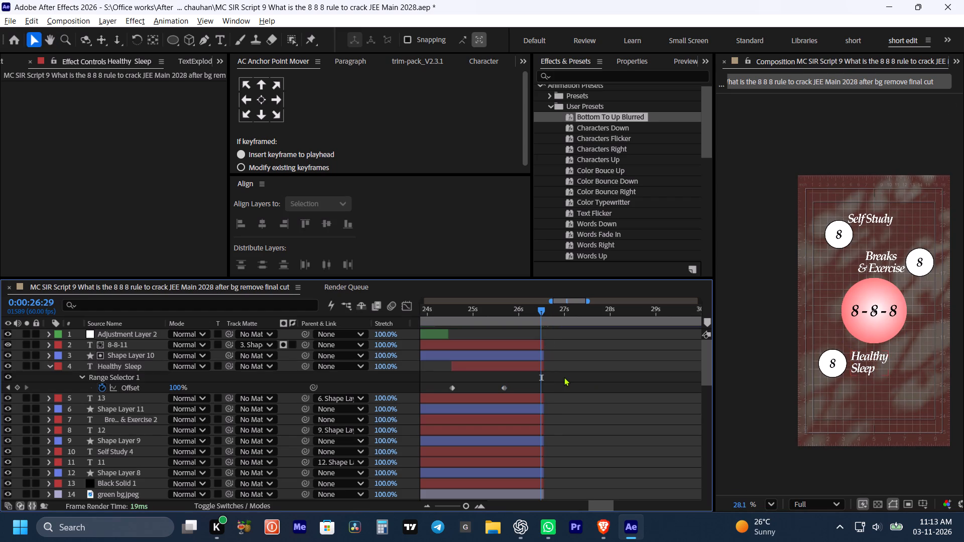
# Save the project.
pyautogui.hotkey('ctrl', 's')
pyautogui.click(564, 377)
pyautogui.hotkey('ctrl', 's')
pyautogui.hotkey('ctrl', 's')
pyautogui.click(564, 377)
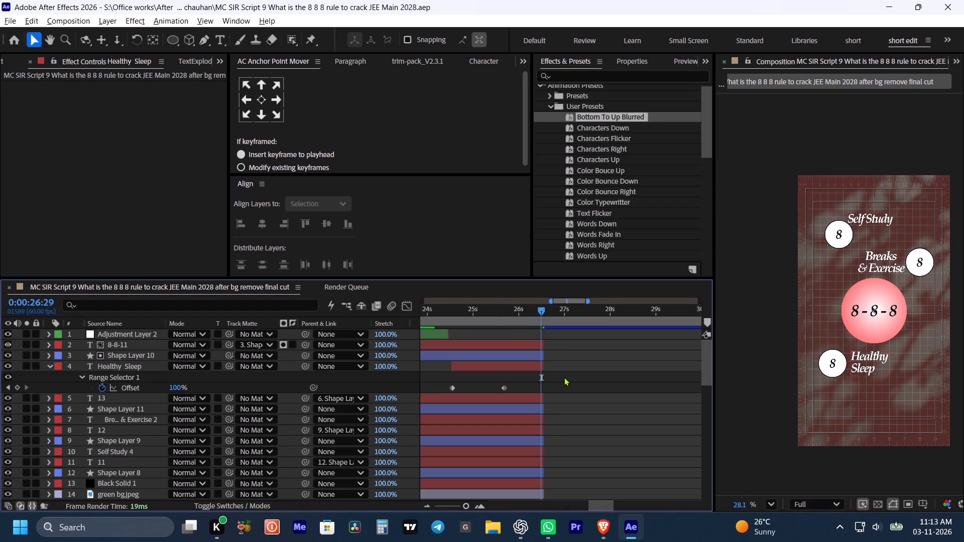
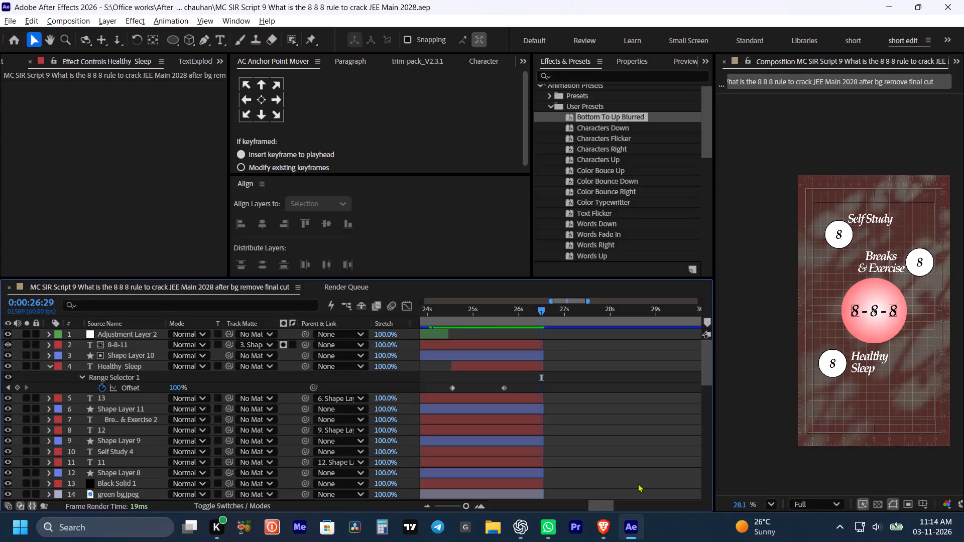
# Deselect the layers and save the project.
pyautogui.click(599, 382)
pyautogui.hotkey('ctrl', 's')
# Preview the end of the 8-8-8 graphic into the speaker footage, and replay the whole sequence from about 22.9 s to check its timing.
pyautogui.moveTo(511, 312); pyautogui.dragTo(500, 312)
pyautogui.press('space')
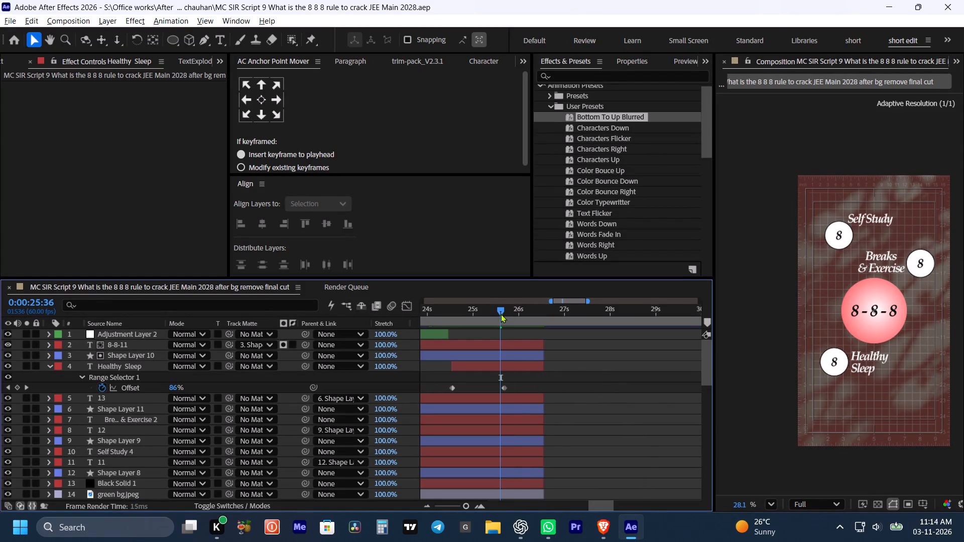
pyautogui.press('space')
pyautogui.keyDown('alt'); pyautogui.scroll(-1, 587, 374); pyautogui.keyUp('alt')
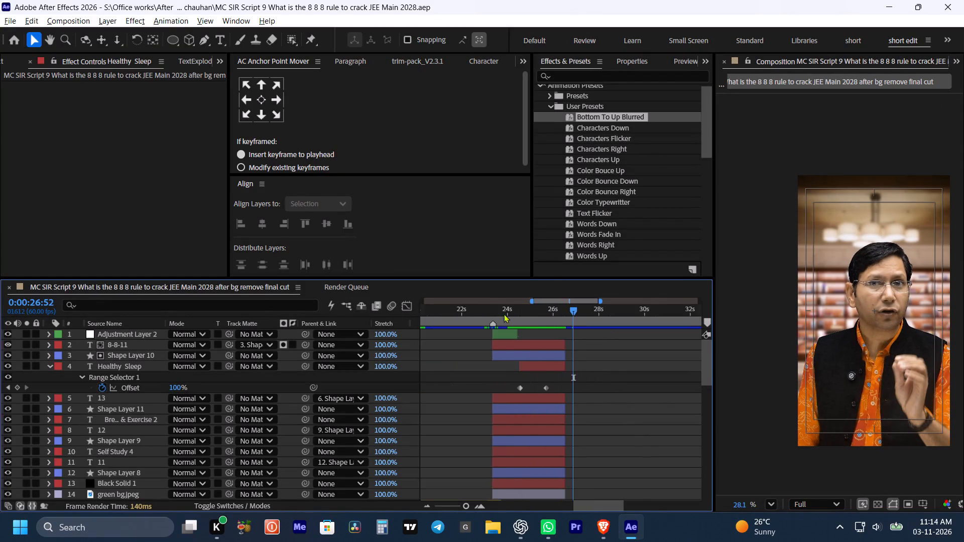
pyautogui.click(484, 312)
pyautogui.press('space')
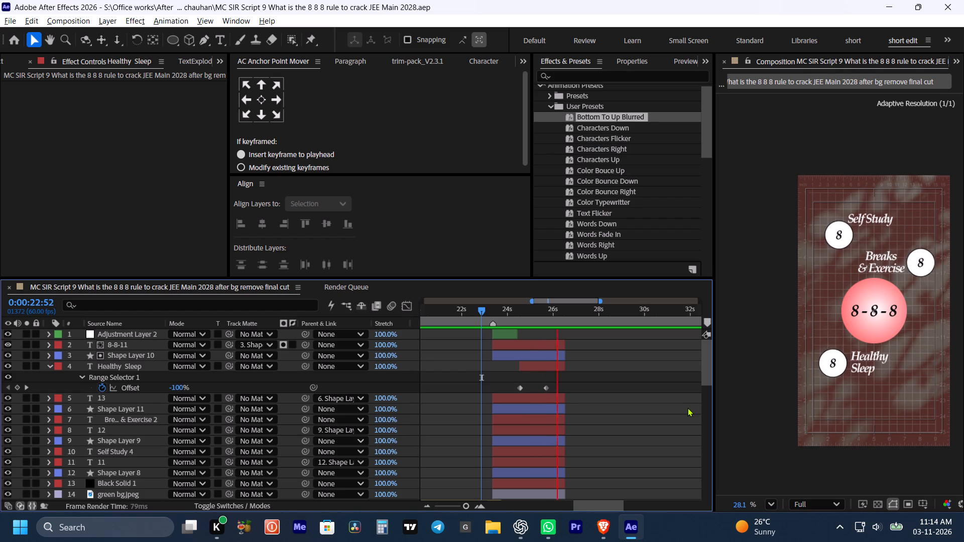
pyautogui.press('space')
pyautogui.click(549, 313)
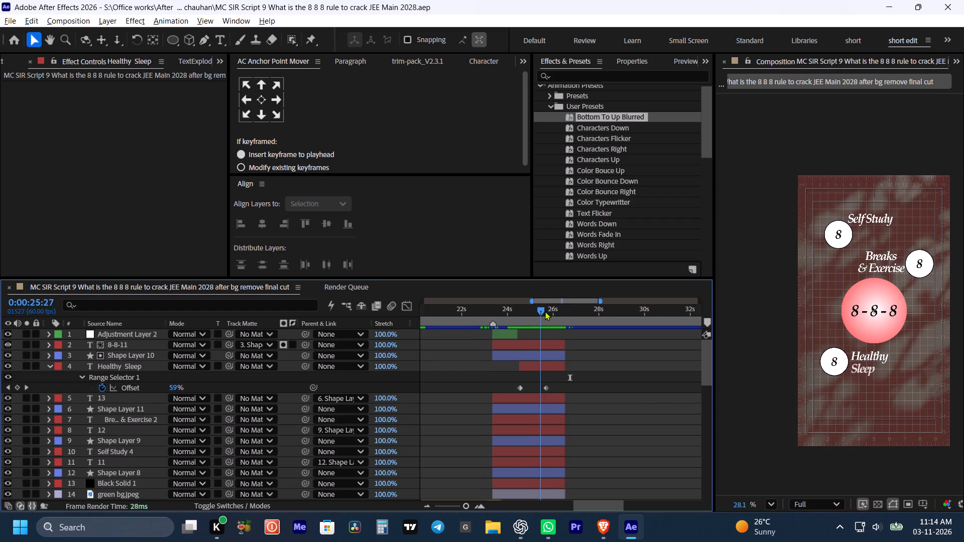